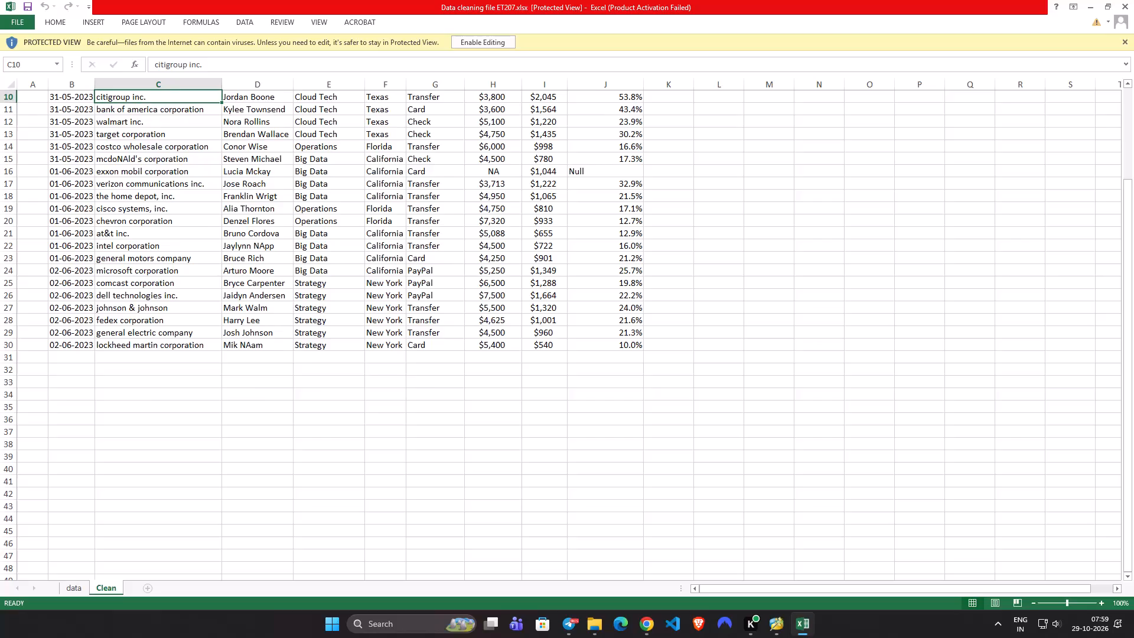
Enable editing for the protected data cleaning workbook.
{"action": "scroll", "coordinate": [564, 483], "scroll_direction": "up", "scroll_amount": 2}
{"action": "scroll", "coordinate": [160, 119], "scroll_direction": "up", "scroll_amount": 2}
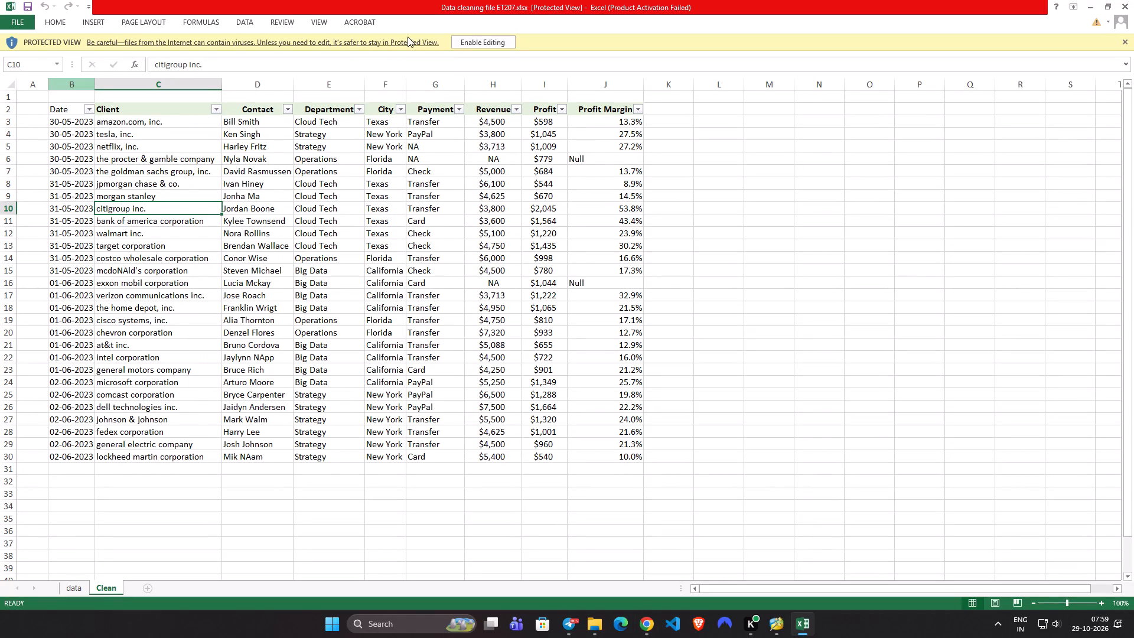
{"action": "left_click", "coordinate": [475, 38]}
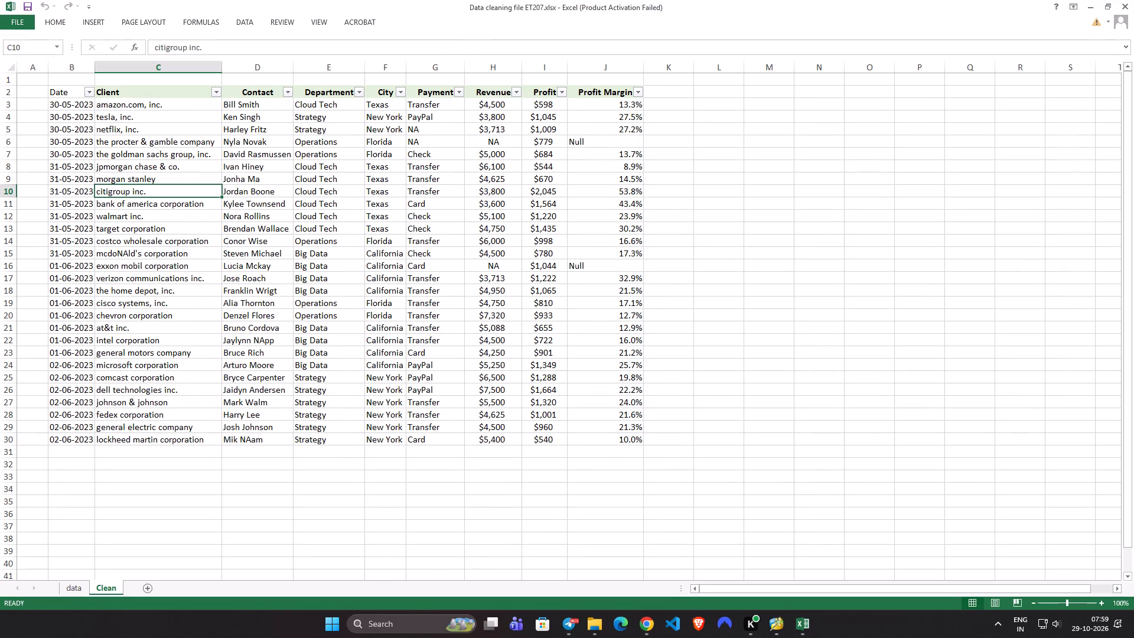
Examine the cleaned table on the Clean sheet from its header row to its last record.
{"action": "scroll", "coordinate": [474, 386], "scroll_direction": "up", "scroll_amount": 1}
{"action": "left_click", "coordinate": [57, 83]}
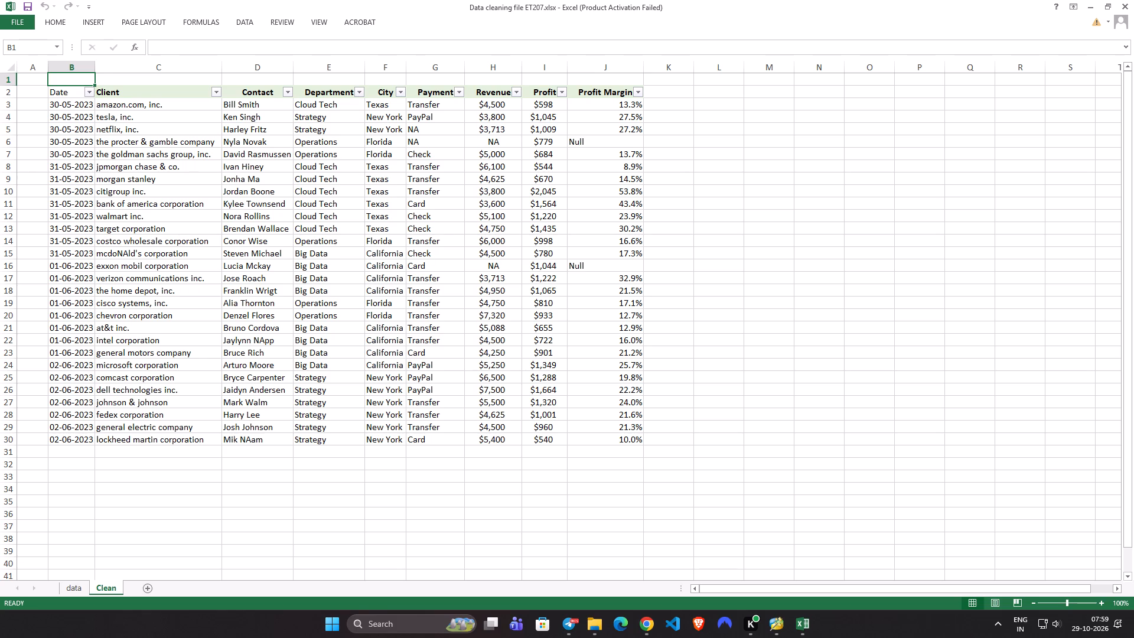
{"action": "scroll", "coordinate": [125, 216], "scroll_direction": "down", "scroll_amount": 4}
{"action": "scroll", "coordinate": [154, 265], "scroll_direction": "down", "scroll_amount": 4}
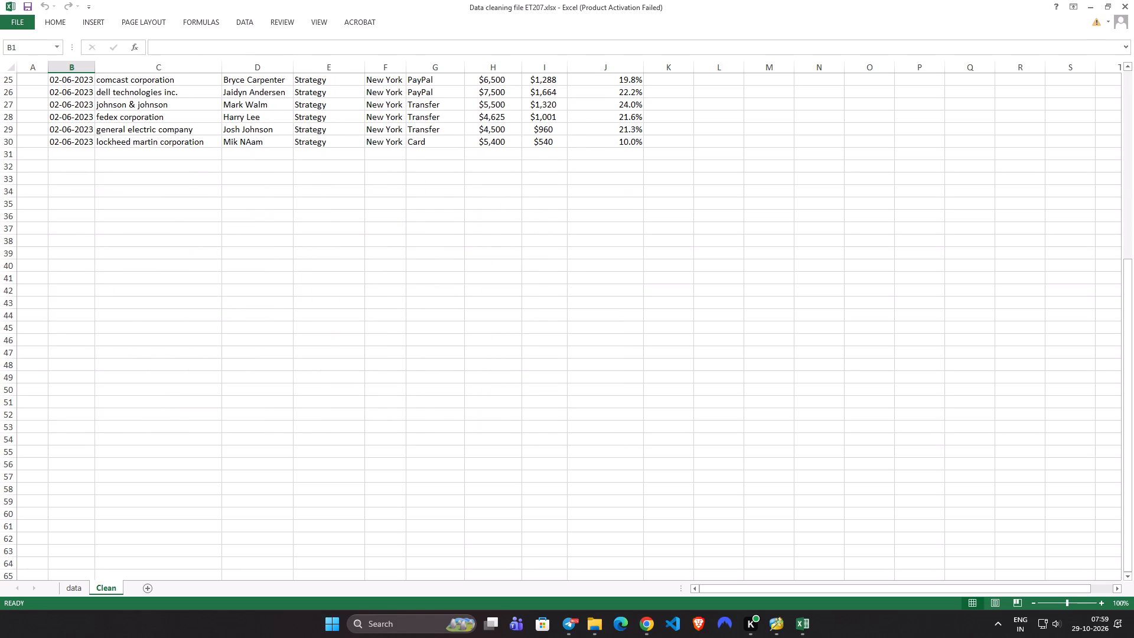
{"action": "scroll", "coordinate": [267, 337], "scroll_direction": "up", "scroll_amount": 3}
{"action": "scroll", "coordinate": [410, 362], "scroll_direction": "up", "scroll_amount": 4}
{"action": "scroll", "coordinate": [484, 278], "scroll_direction": "up", "scroll_amount": 2}
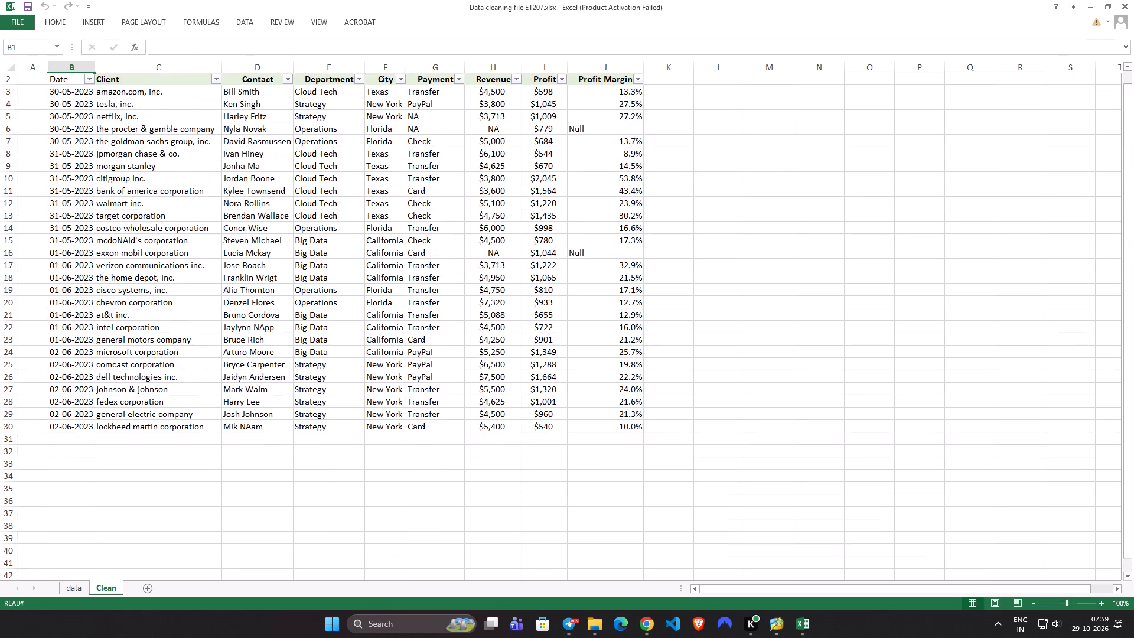
{"action": "scroll", "coordinate": [484, 278], "scroll_direction": "up", "scroll_amount": 1}
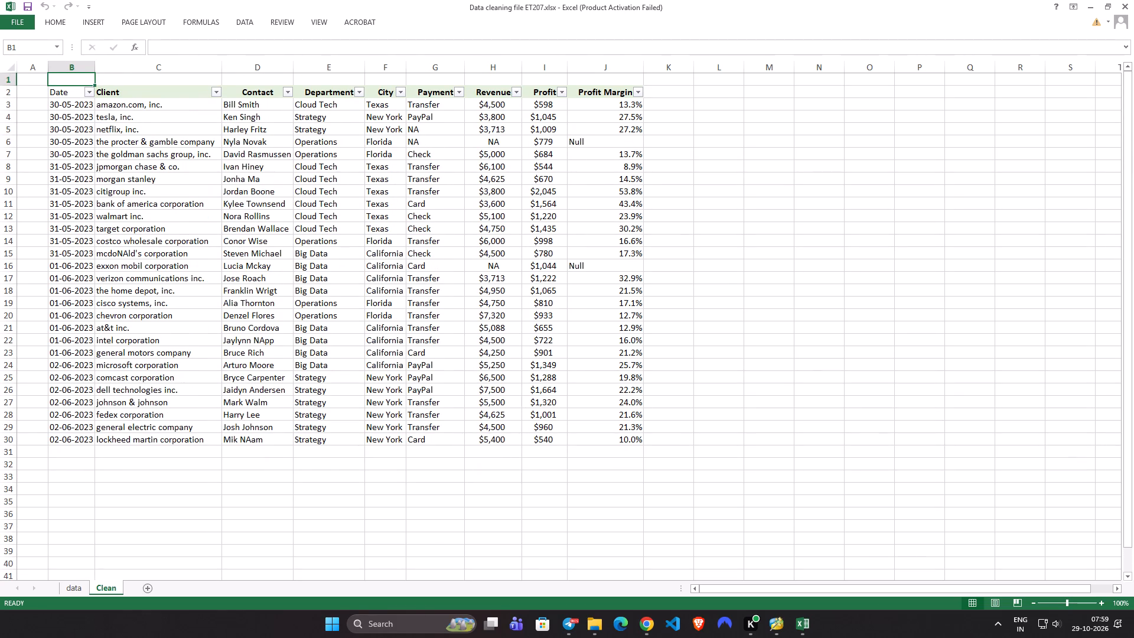
{"action": "left_click", "coordinate": [289, 91]}
{"action": "left_click", "coordinate": [289, 91]}
{"action": "scroll", "coordinate": [341, 323], "scroll_direction": "down", "scroll_amount": 3}
{"action": "scroll", "coordinate": [399, 458], "scroll_direction": "down", "scroll_amount": 3}
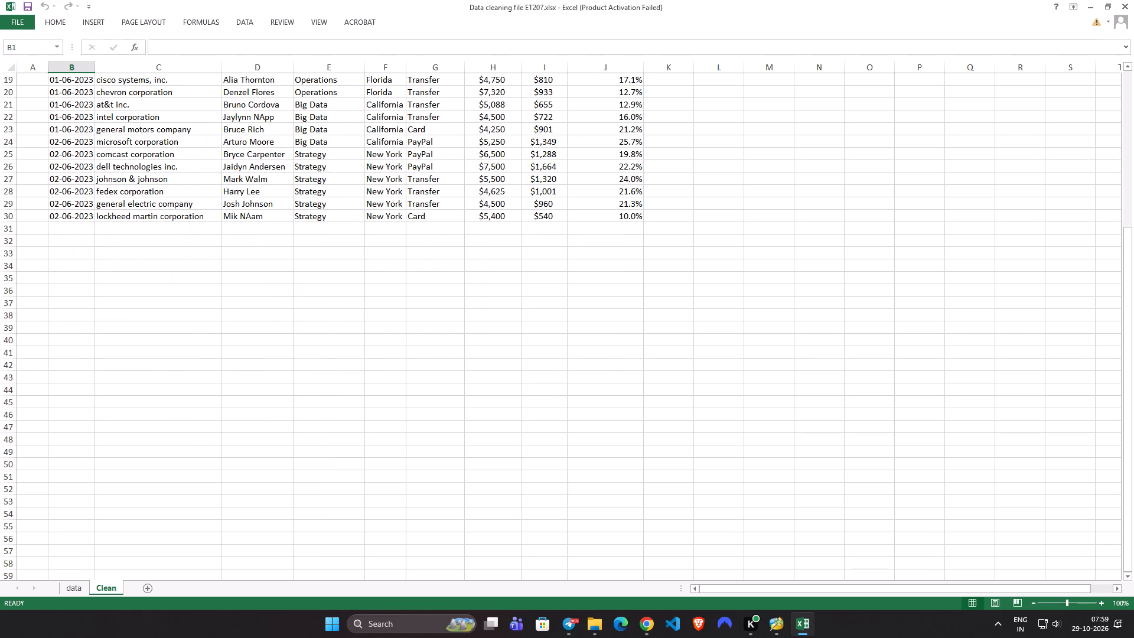
{"action": "scroll", "coordinate": [509, 516], "scroll_direction": "up", "scroll_amount": 6}
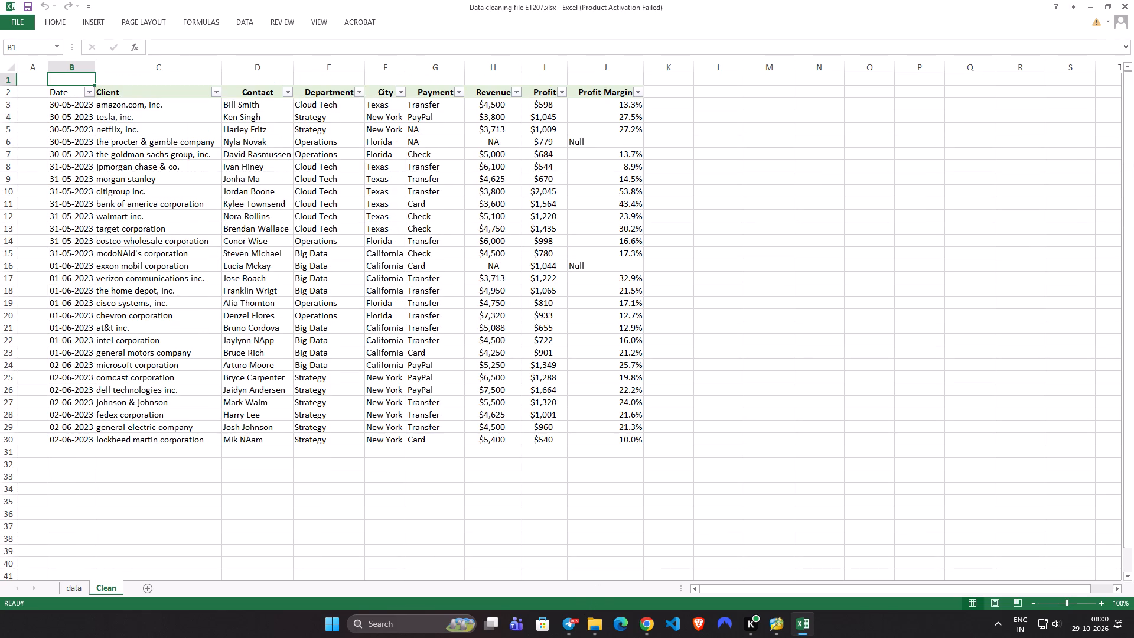
{"action": "scroll", "coordinate": [509, 516], "scroll_direction": "up", "scroll_amount": 3}
Switch to the data sheet and select its whole table, starting from the Date header in B2.
{"action": "left_click", "coordinate": [75, 591]}
{"action": "scroll", "coordinate": [269, 479], "scroll_direction": "up", "scroll_amount": 6}
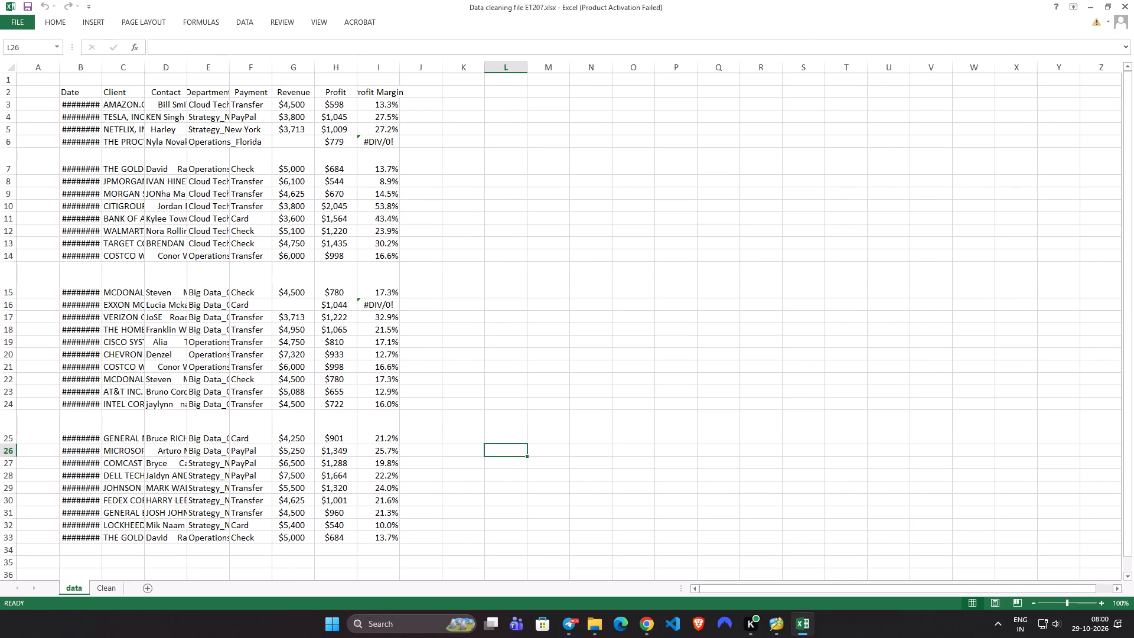
{"action": "left_click", "coordinate": [40, 71]}
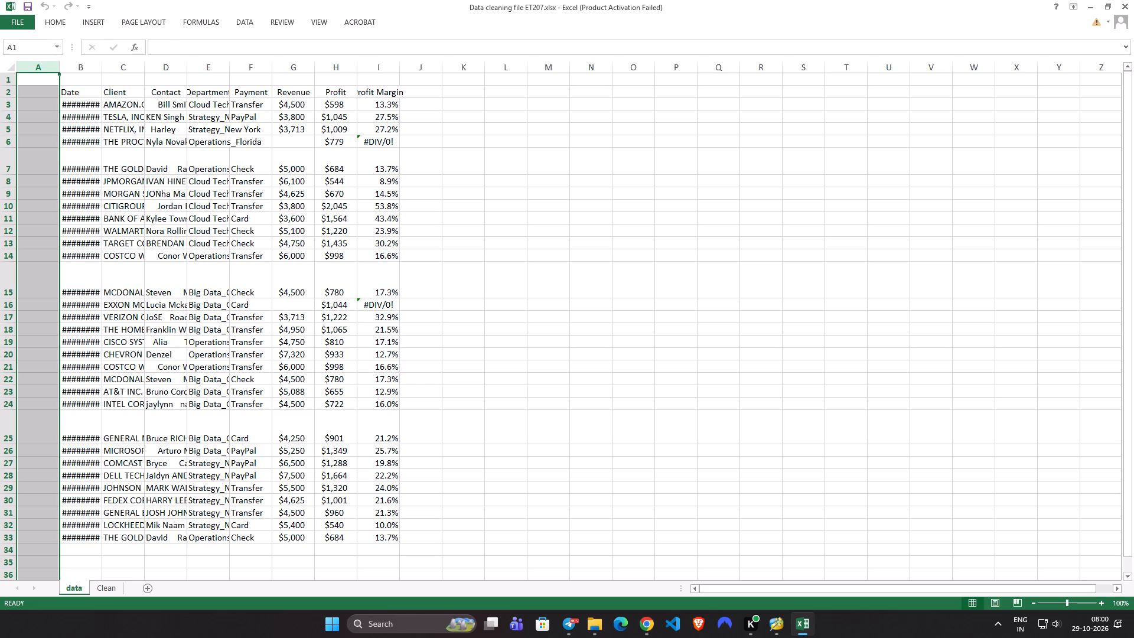
{"action": "left_click", "coordinate": [80, 91]}
{"action": "key", "text": "ctrl+a"}
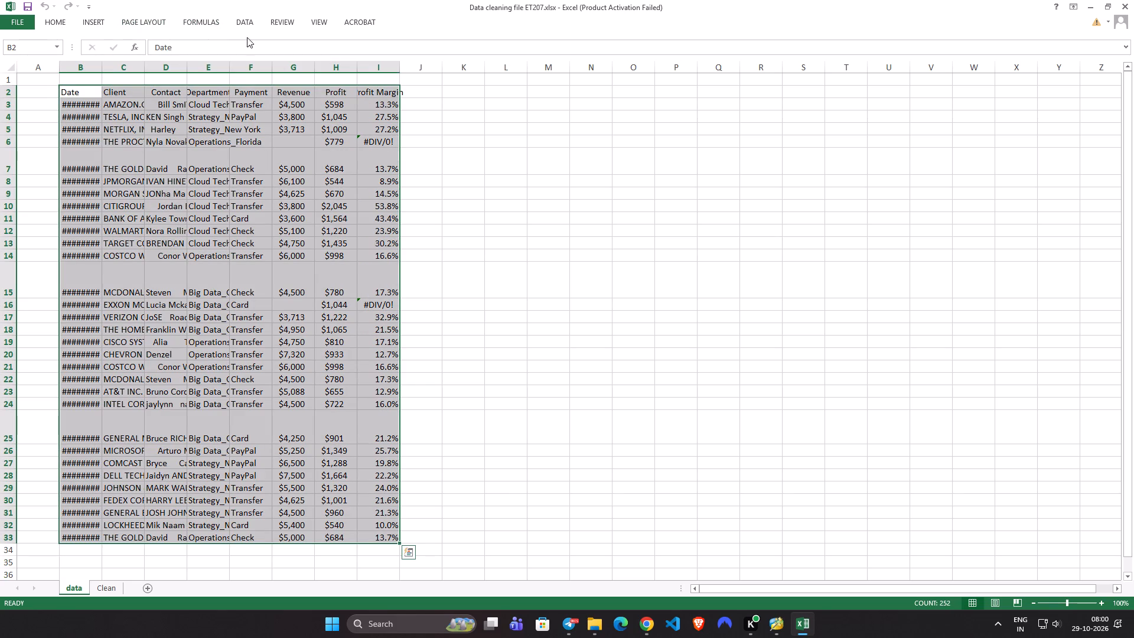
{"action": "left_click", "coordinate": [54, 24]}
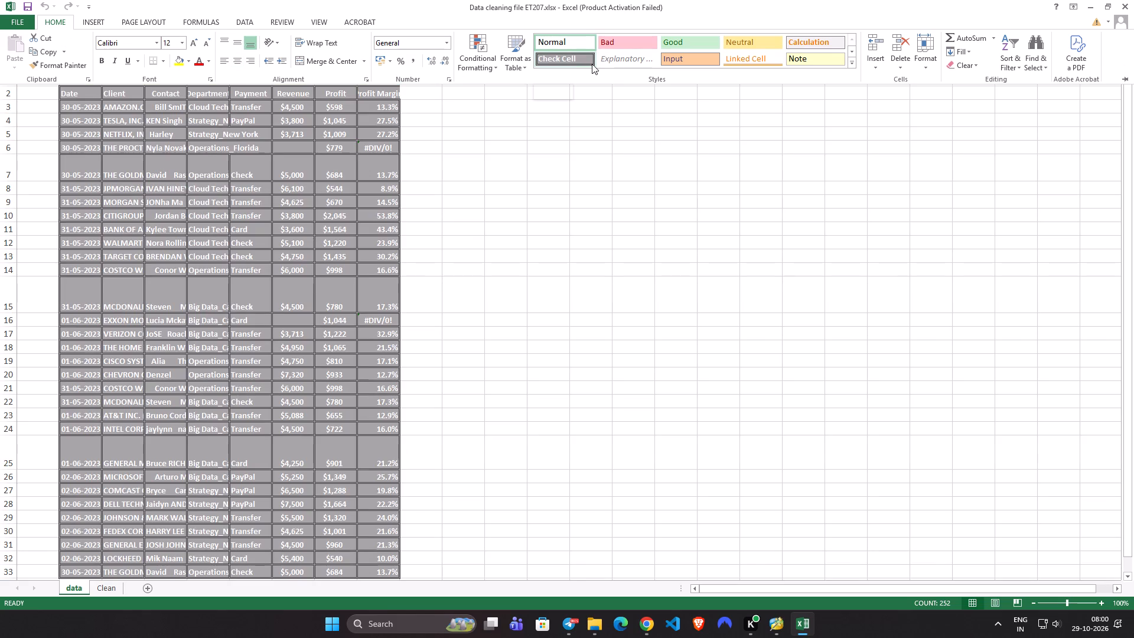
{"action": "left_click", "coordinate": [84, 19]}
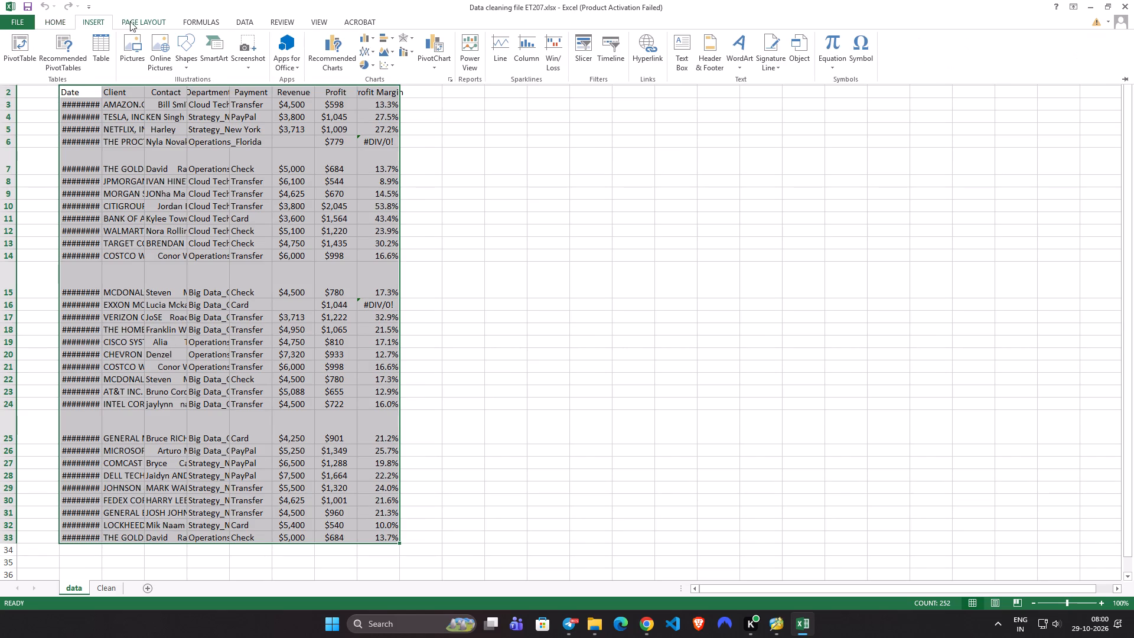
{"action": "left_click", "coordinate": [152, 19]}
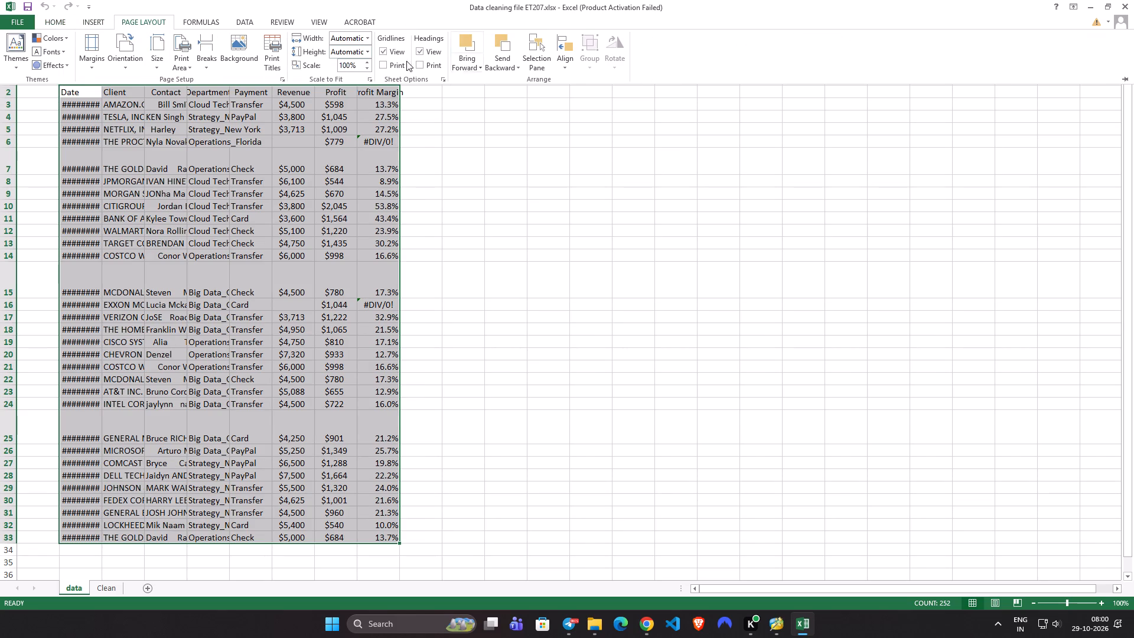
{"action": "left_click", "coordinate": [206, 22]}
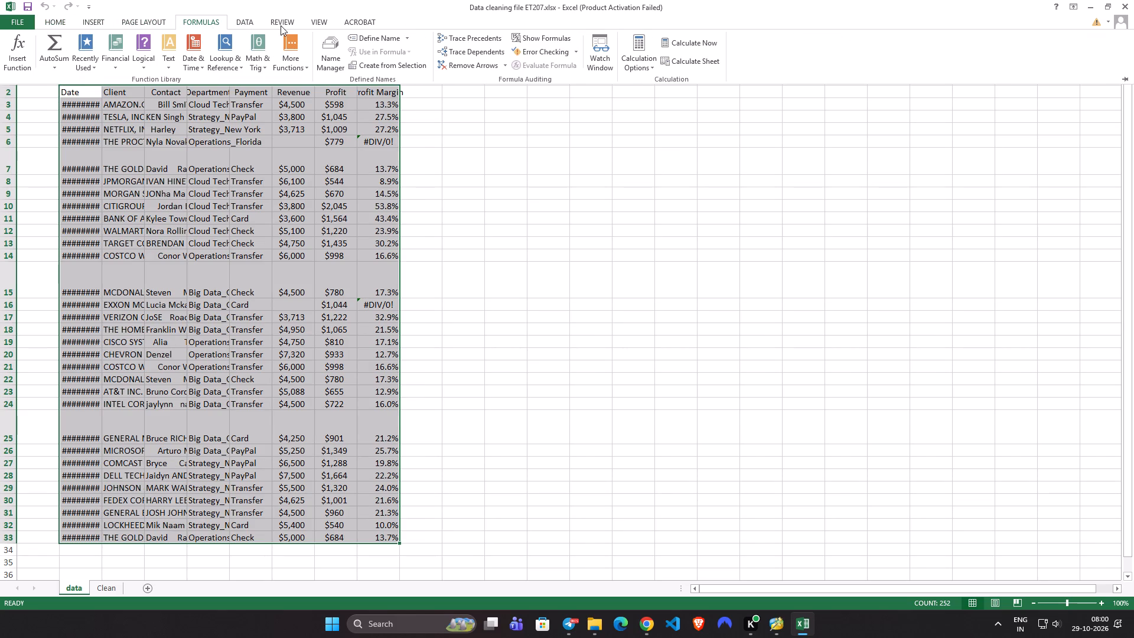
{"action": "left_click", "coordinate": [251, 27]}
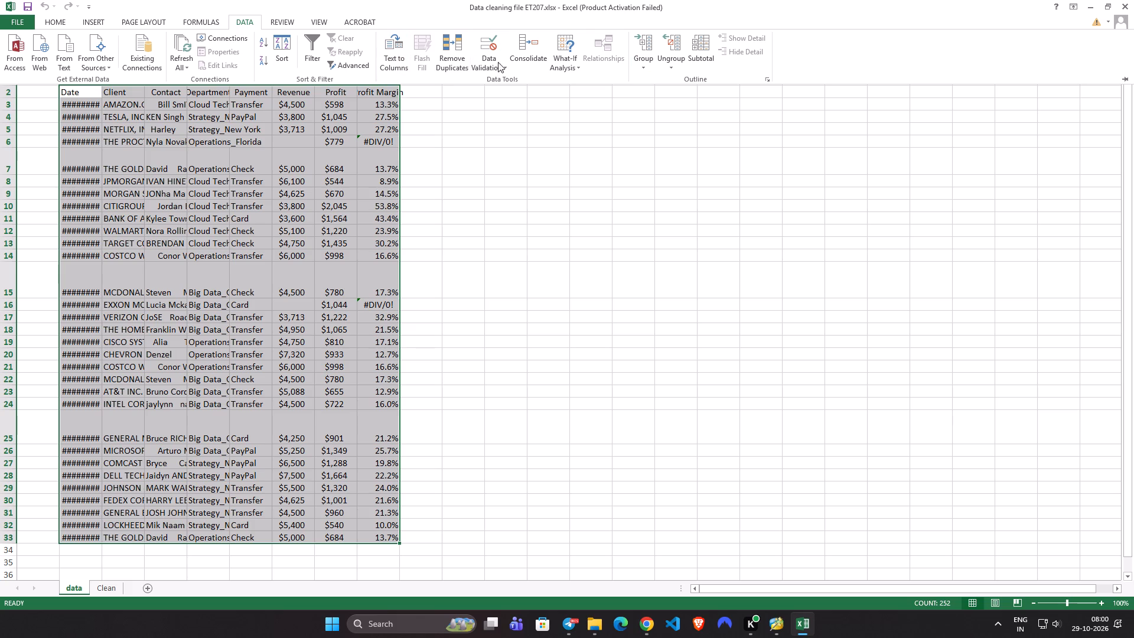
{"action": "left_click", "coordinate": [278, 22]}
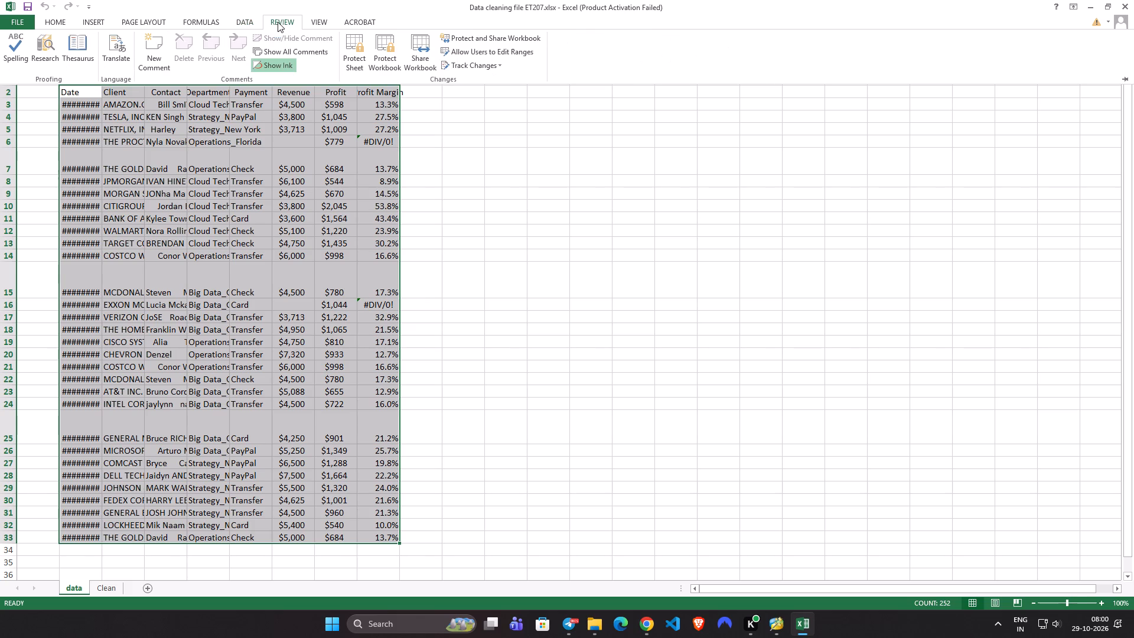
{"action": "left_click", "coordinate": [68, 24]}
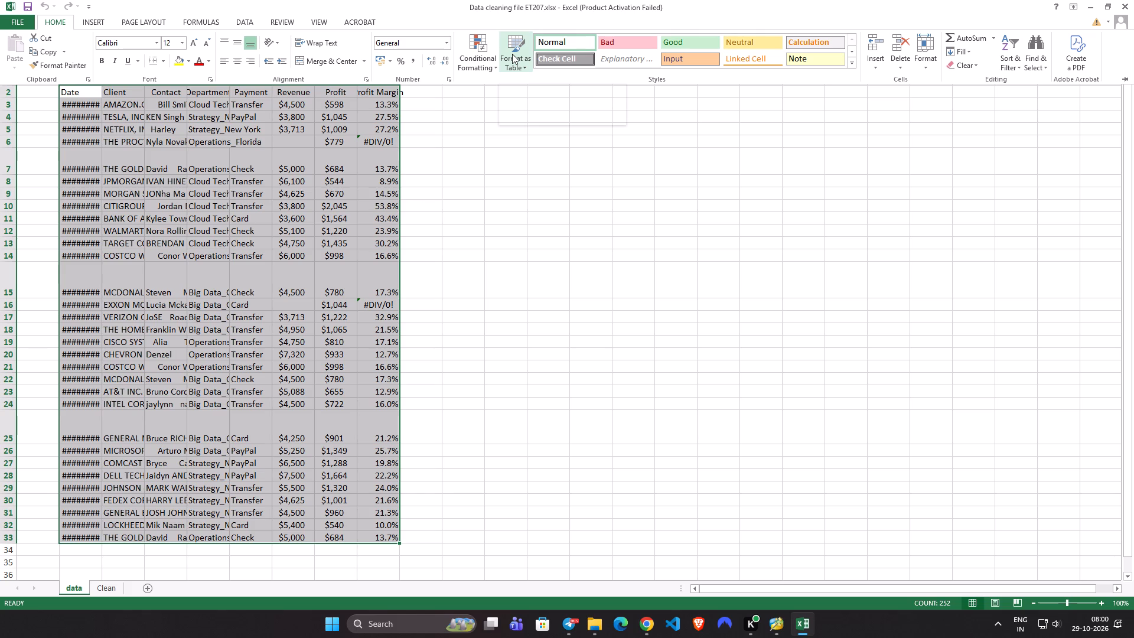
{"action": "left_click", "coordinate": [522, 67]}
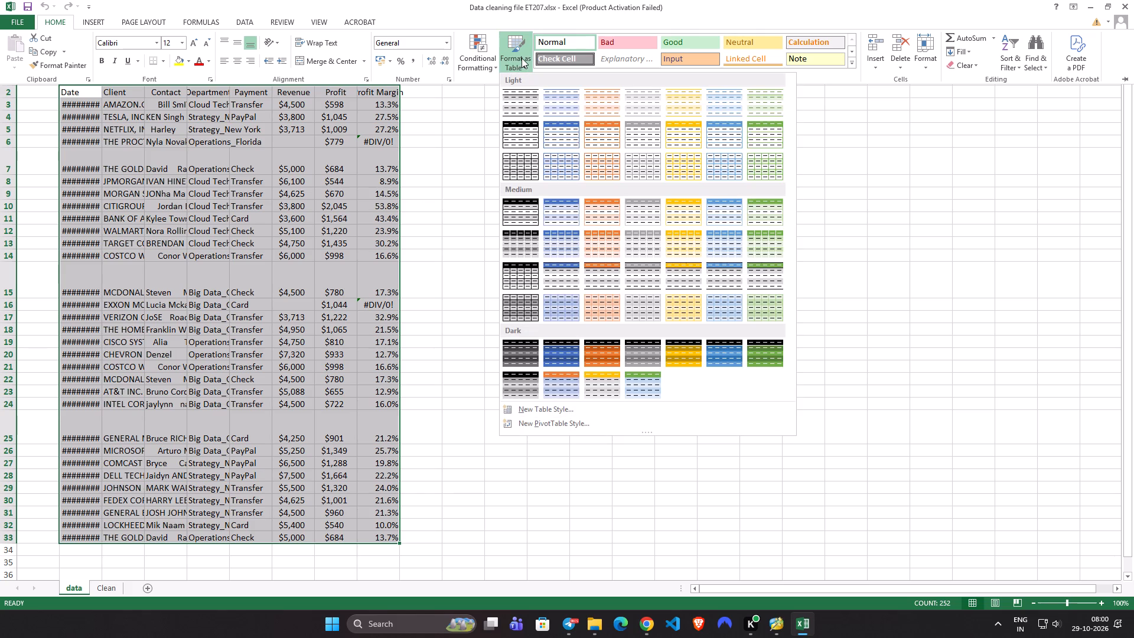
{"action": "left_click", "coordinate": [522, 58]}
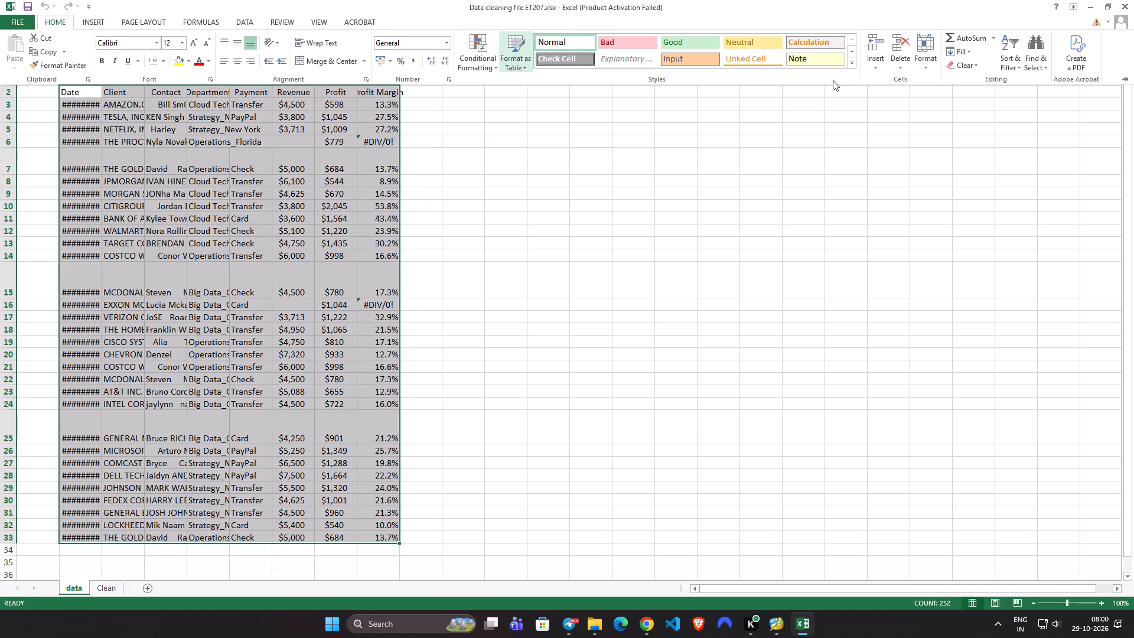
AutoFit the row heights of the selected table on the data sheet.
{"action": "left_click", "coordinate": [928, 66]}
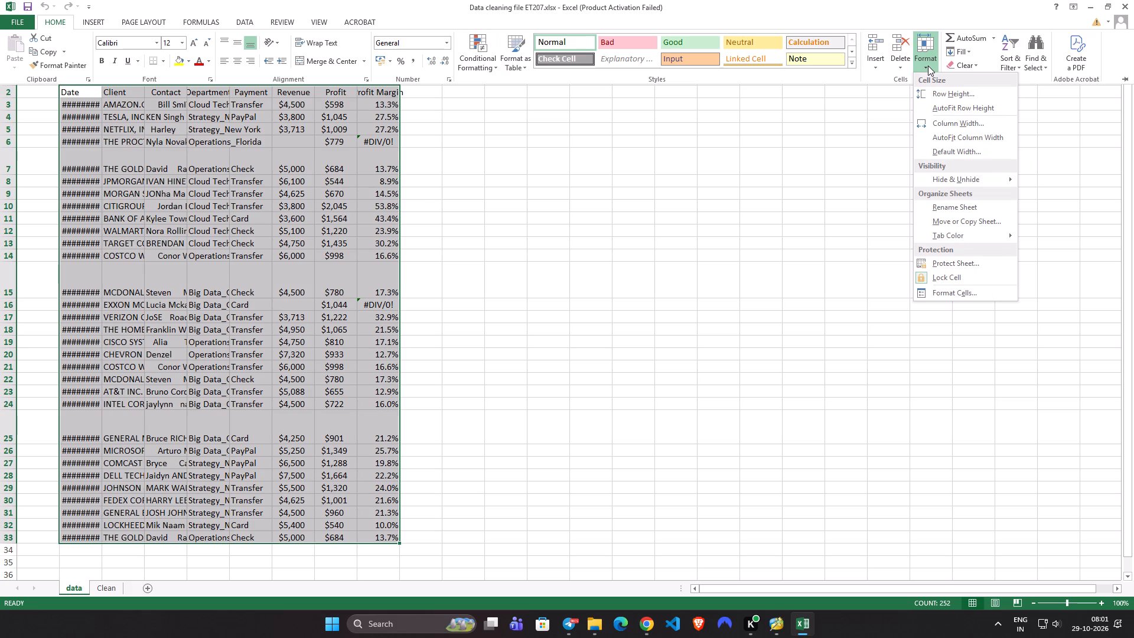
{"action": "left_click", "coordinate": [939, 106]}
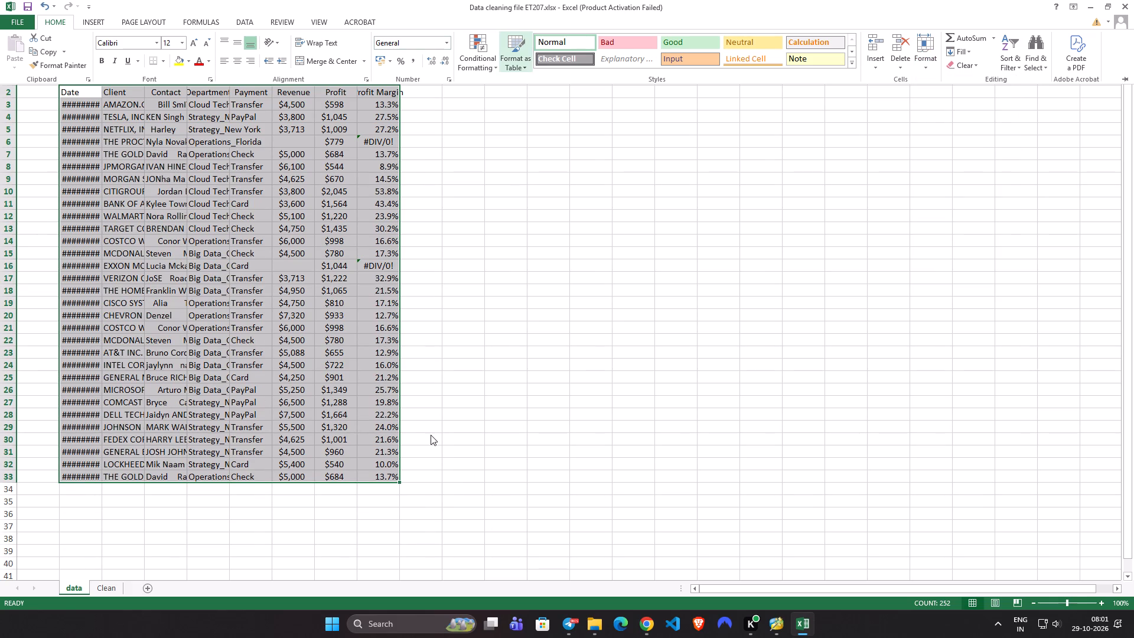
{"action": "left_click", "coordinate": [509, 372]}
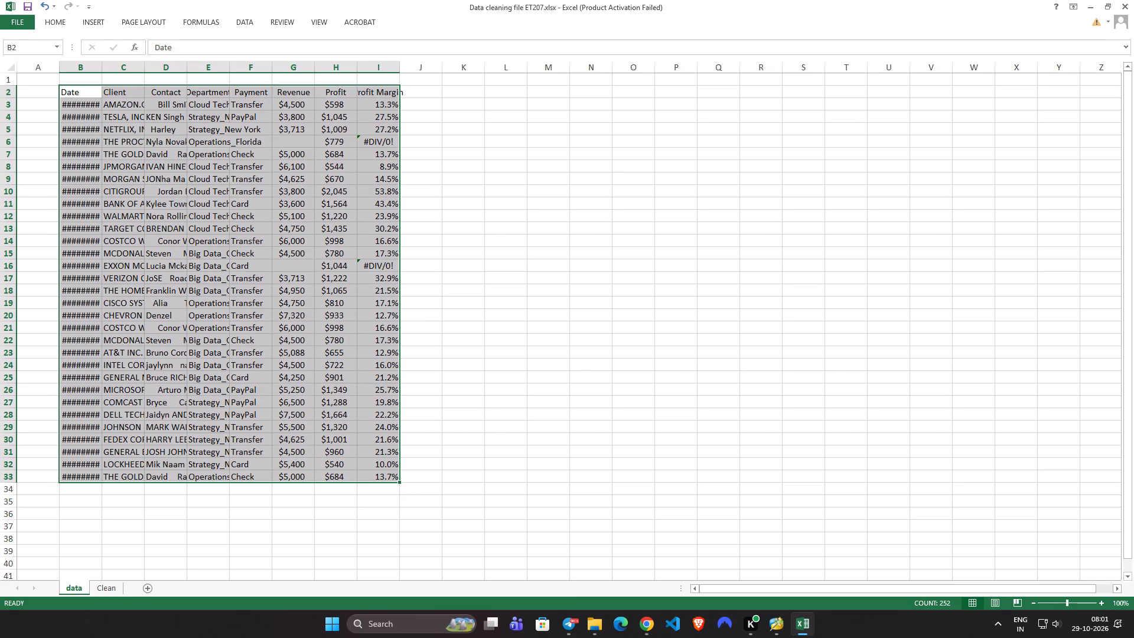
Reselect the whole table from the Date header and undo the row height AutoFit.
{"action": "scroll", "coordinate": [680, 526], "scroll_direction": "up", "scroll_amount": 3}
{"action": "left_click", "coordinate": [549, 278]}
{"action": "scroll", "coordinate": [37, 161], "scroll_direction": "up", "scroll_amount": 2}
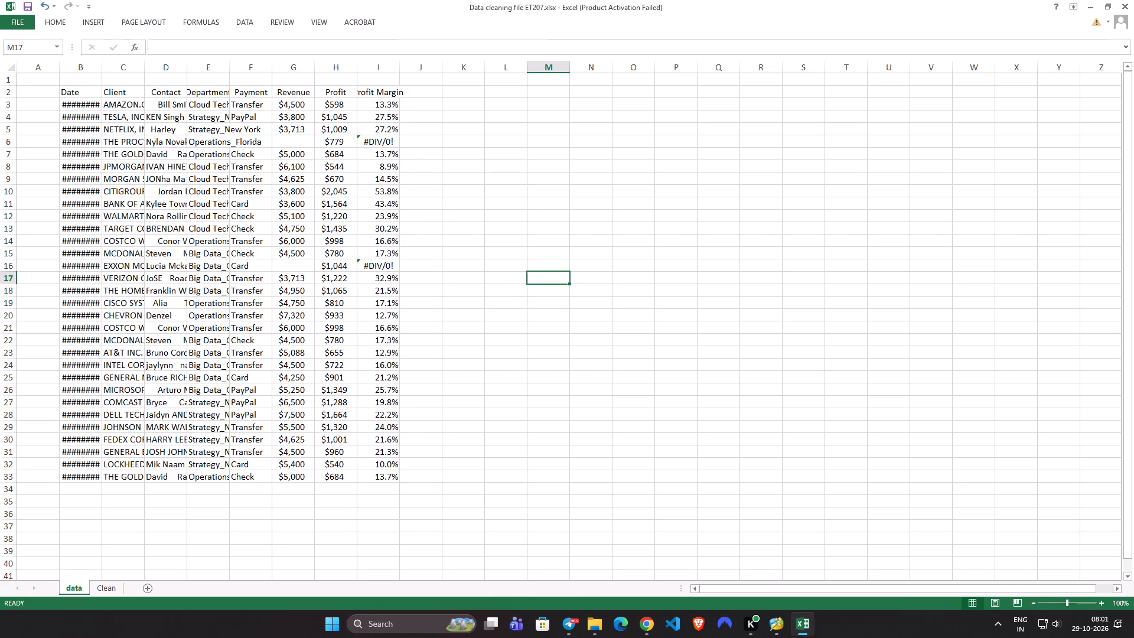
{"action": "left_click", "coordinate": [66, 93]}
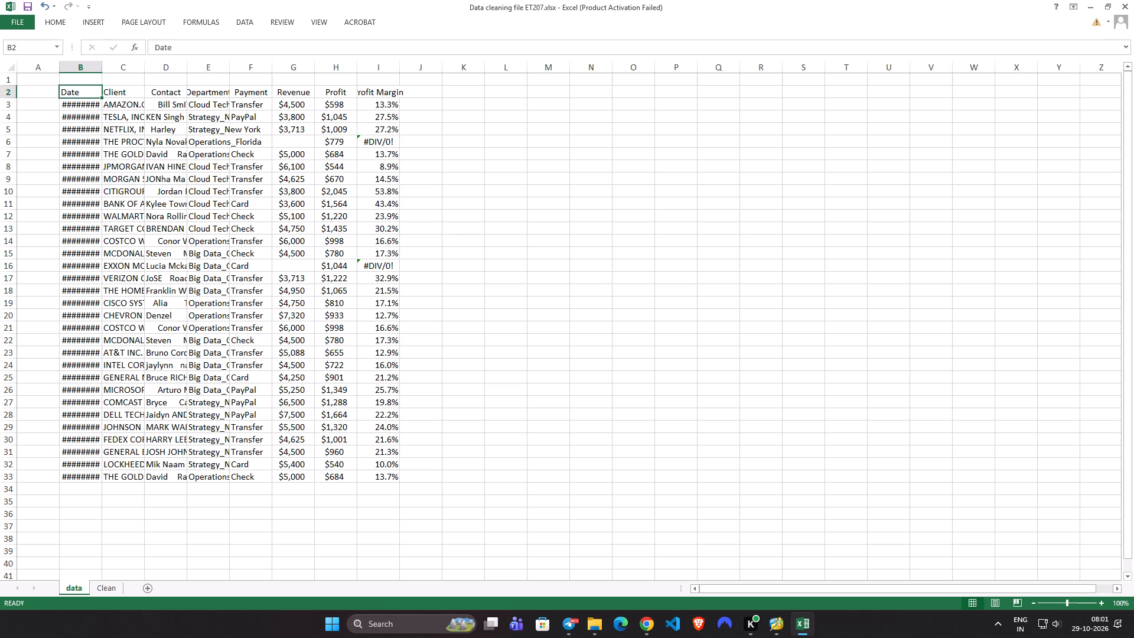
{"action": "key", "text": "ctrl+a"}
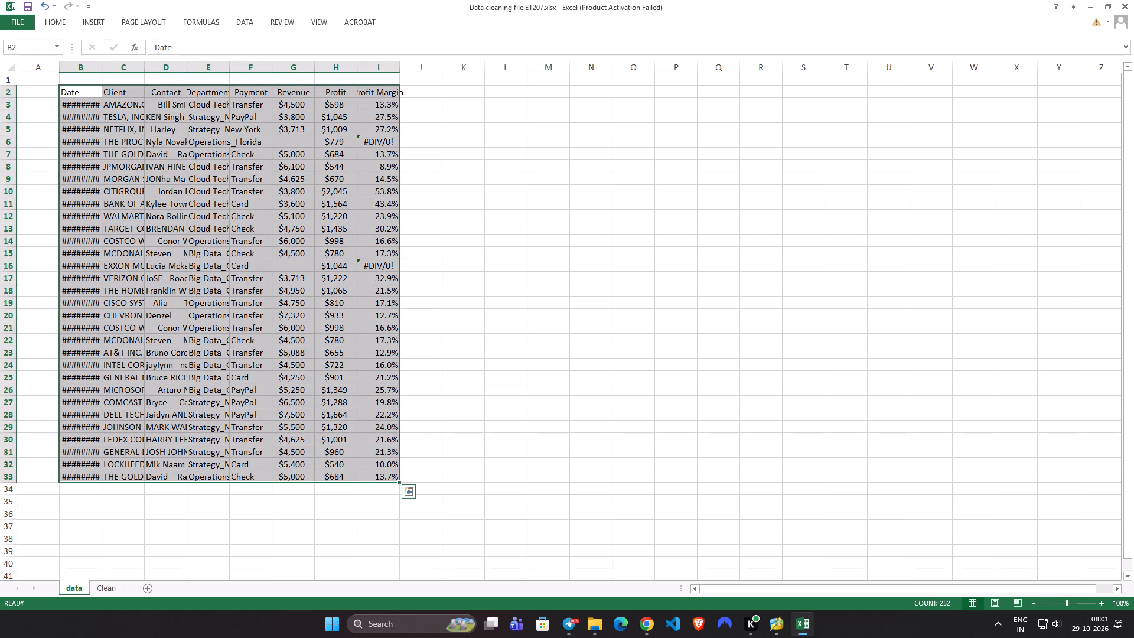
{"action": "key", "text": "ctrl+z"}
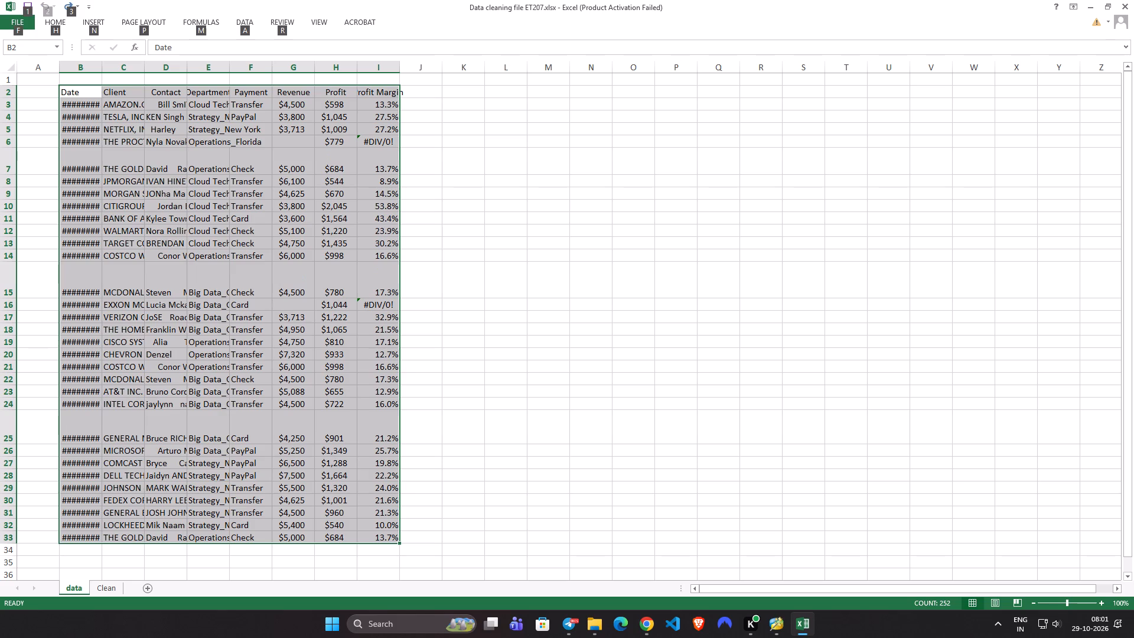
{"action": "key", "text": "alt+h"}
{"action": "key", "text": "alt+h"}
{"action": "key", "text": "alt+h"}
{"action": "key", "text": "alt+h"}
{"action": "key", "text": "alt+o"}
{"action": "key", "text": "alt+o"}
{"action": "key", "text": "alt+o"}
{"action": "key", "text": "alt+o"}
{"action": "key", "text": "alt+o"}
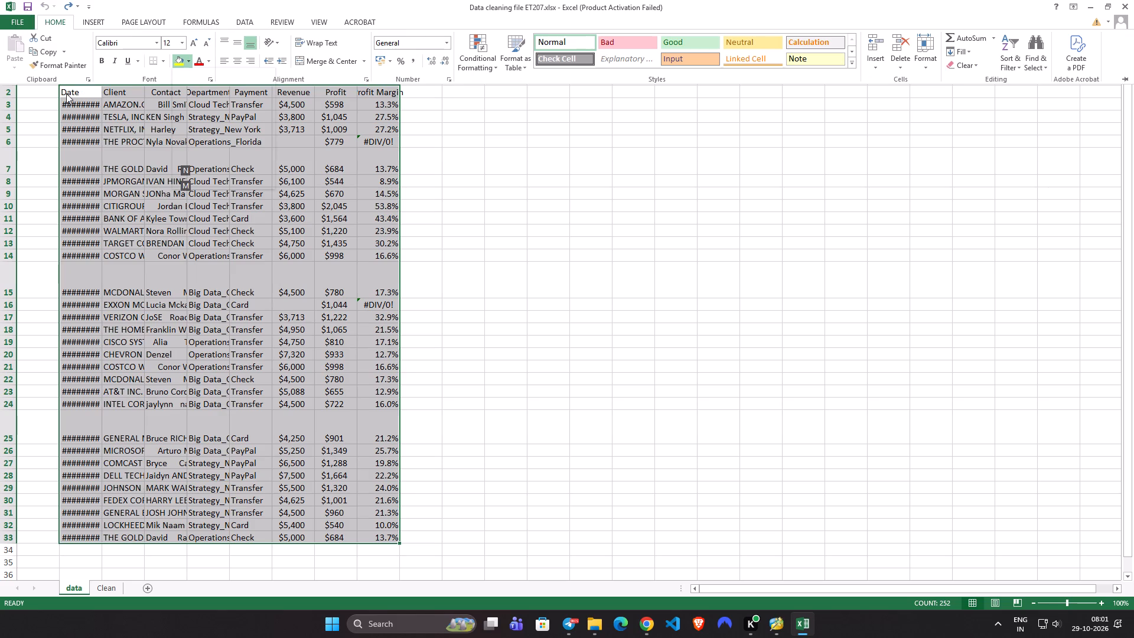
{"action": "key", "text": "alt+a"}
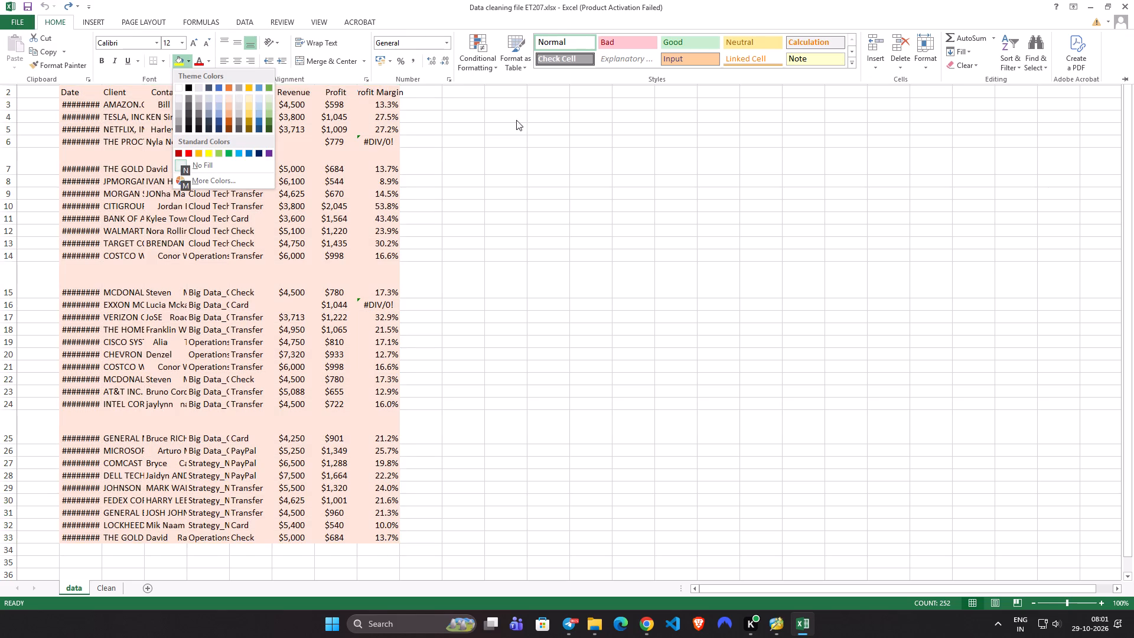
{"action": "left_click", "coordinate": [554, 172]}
Apply AutoFit Row Height to all rows of the selected raw data table.
{"action": "left_click", "coordinate": [927, 64]}
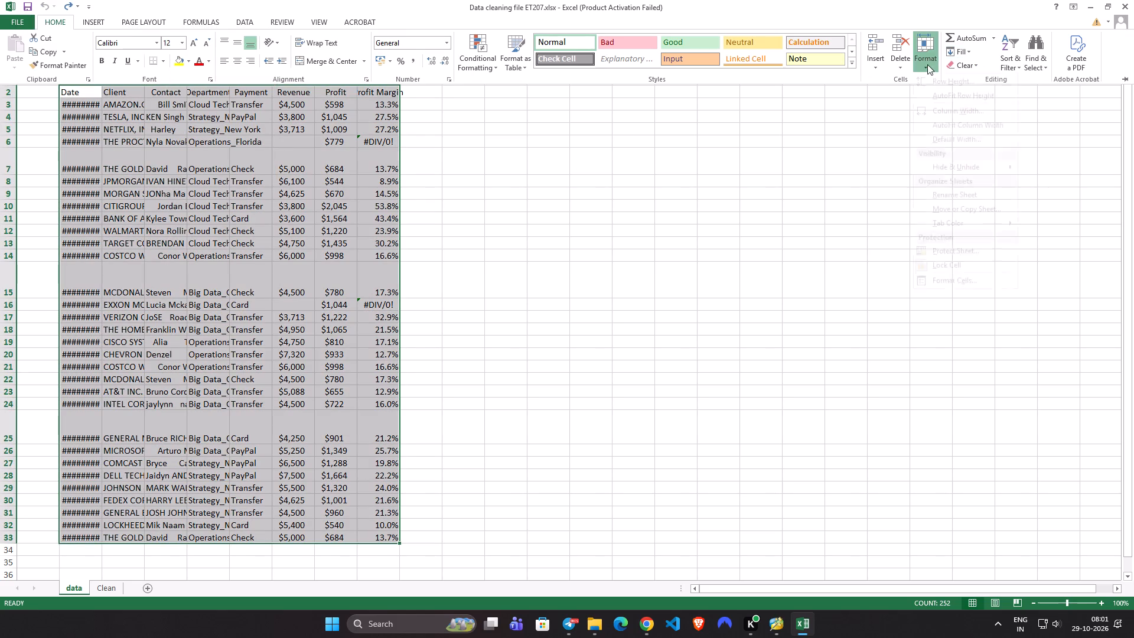
{"action": "left_click", "coordinate": [955, 112]}
{"action": "left_click", "coordinate": [540, 253]}
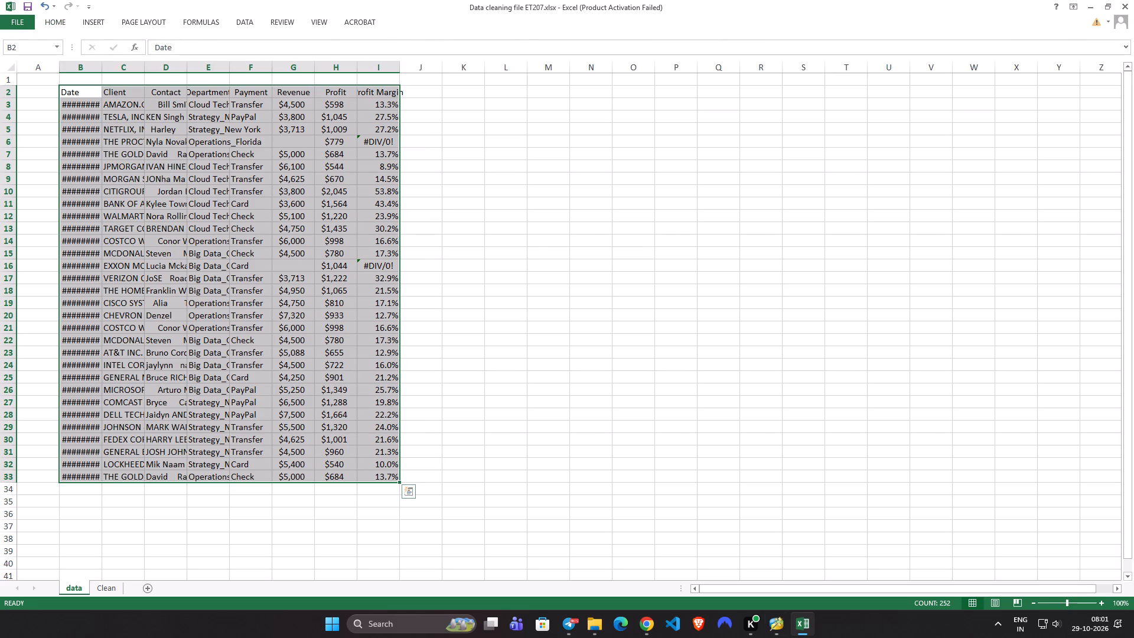
AutoFit the column widths of the selected raw data table.
{"action": "left_click", "coordinate": [53, 23]}
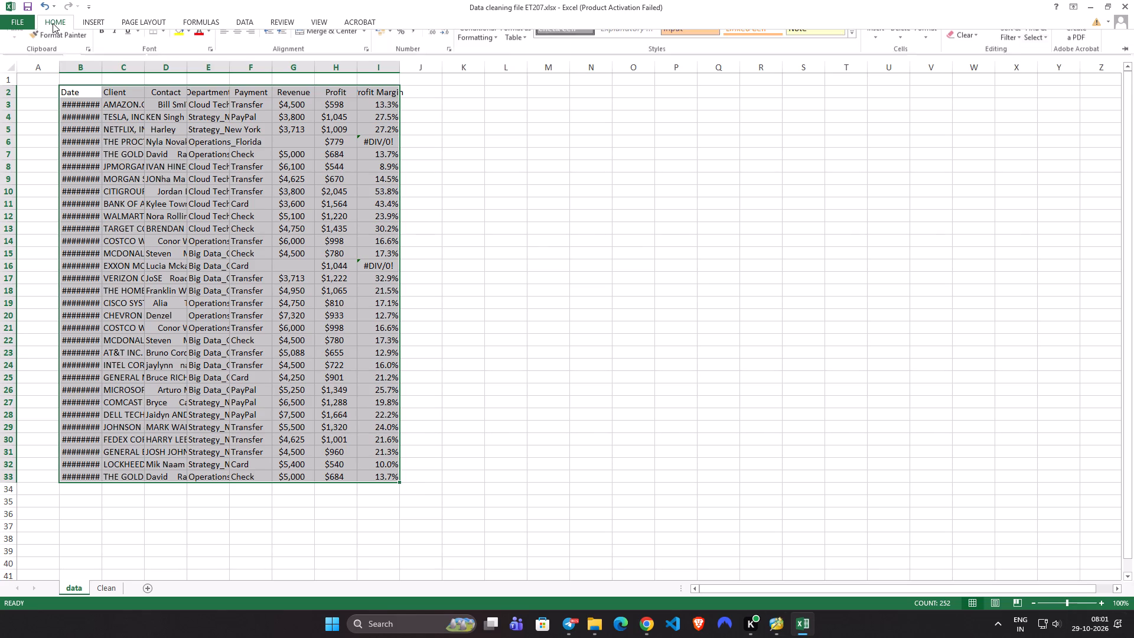
{"action": "left_click", "coordinate": [925, 64]}
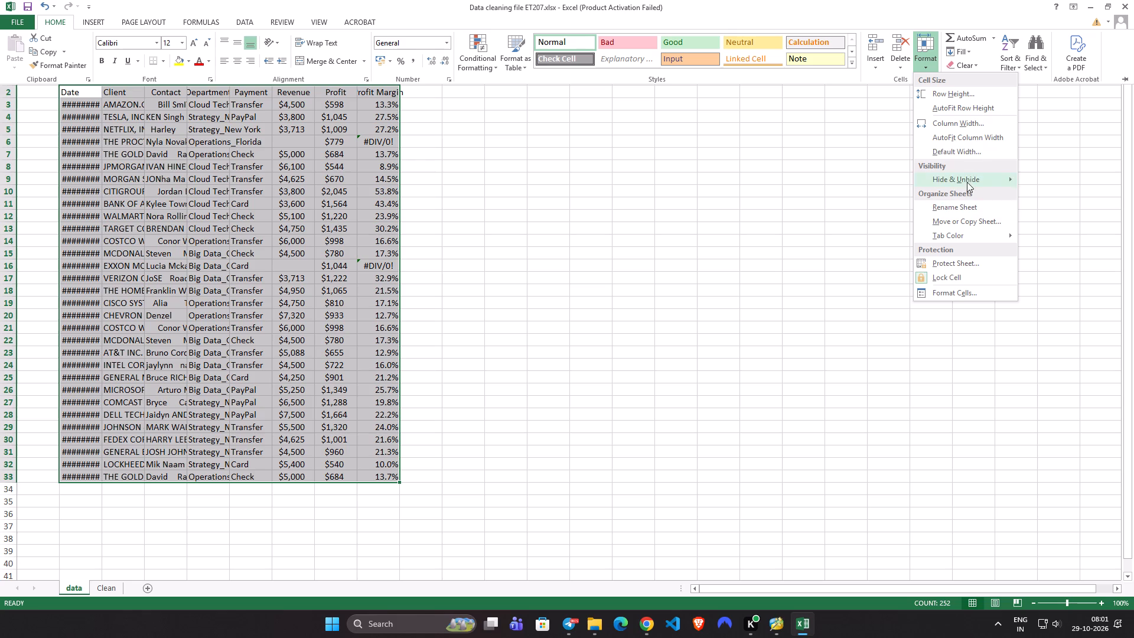
{"action": "left_click", "coordinate": [975, 138]}
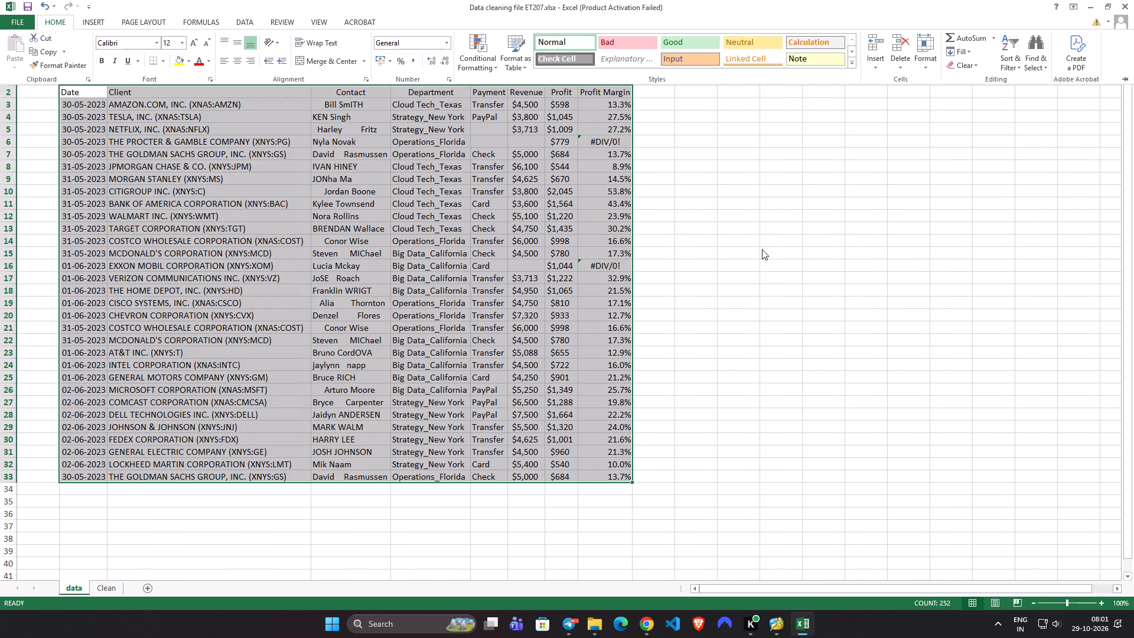
{"action": "scroll", "coordinate": [762, 249], "scroll_direction": "up", "scroll_amount": 2}
{"action": "scroll", "coordinate": [1133, 637], "scroll_direction": "up", "scroll_amount": 1}
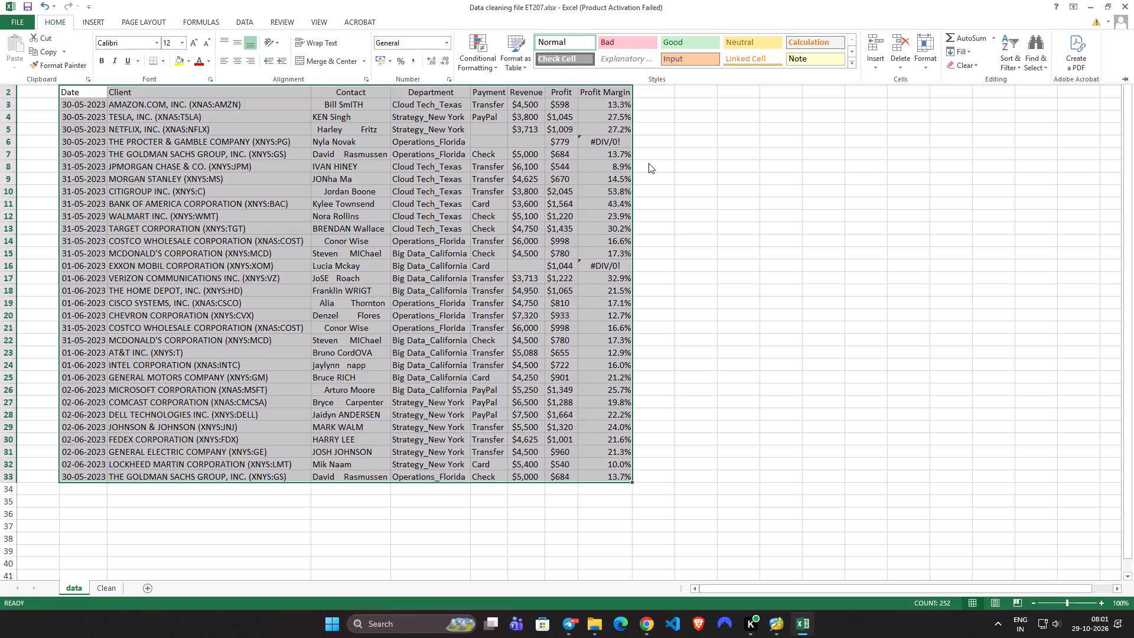
{"action": "left_click", "coordinate": [649, 157]}
{"action": "left_click", "coordinate": [794, 171]}
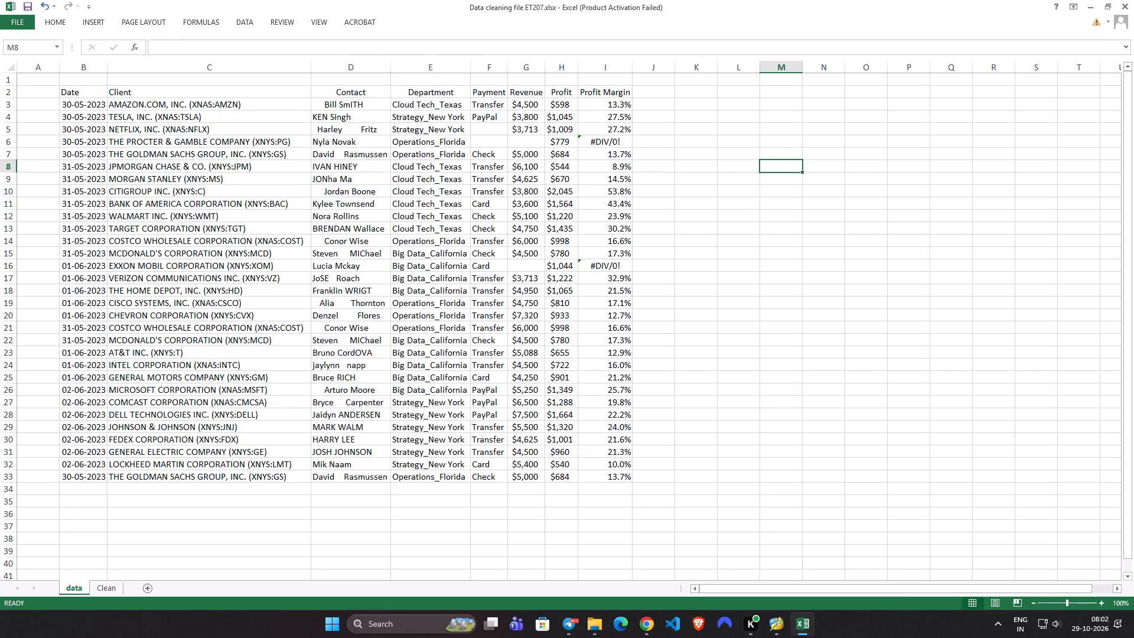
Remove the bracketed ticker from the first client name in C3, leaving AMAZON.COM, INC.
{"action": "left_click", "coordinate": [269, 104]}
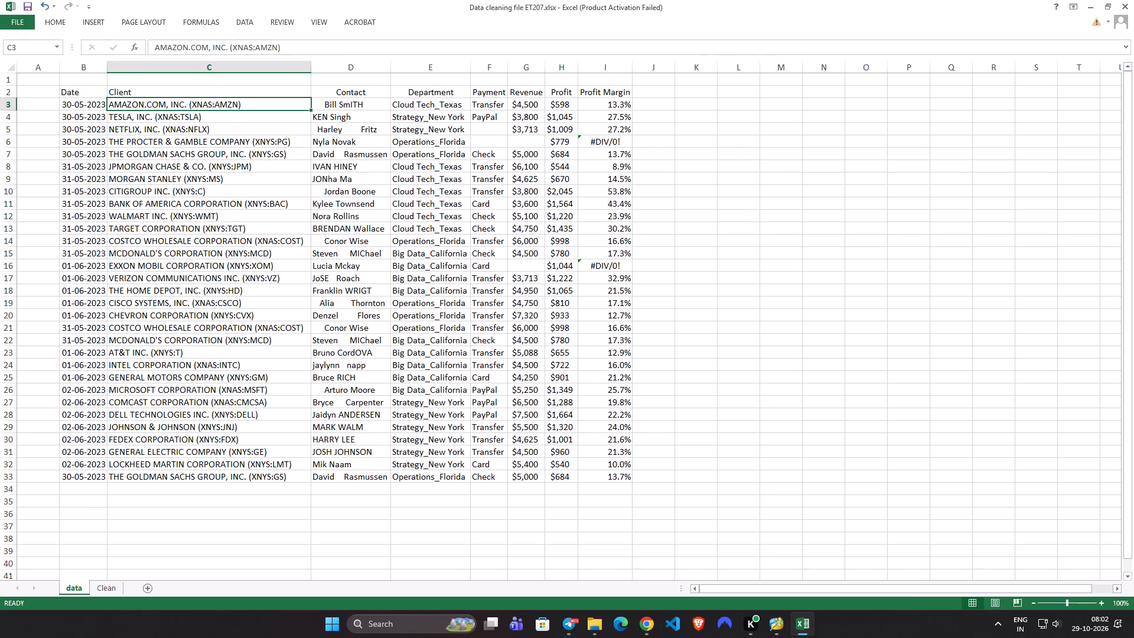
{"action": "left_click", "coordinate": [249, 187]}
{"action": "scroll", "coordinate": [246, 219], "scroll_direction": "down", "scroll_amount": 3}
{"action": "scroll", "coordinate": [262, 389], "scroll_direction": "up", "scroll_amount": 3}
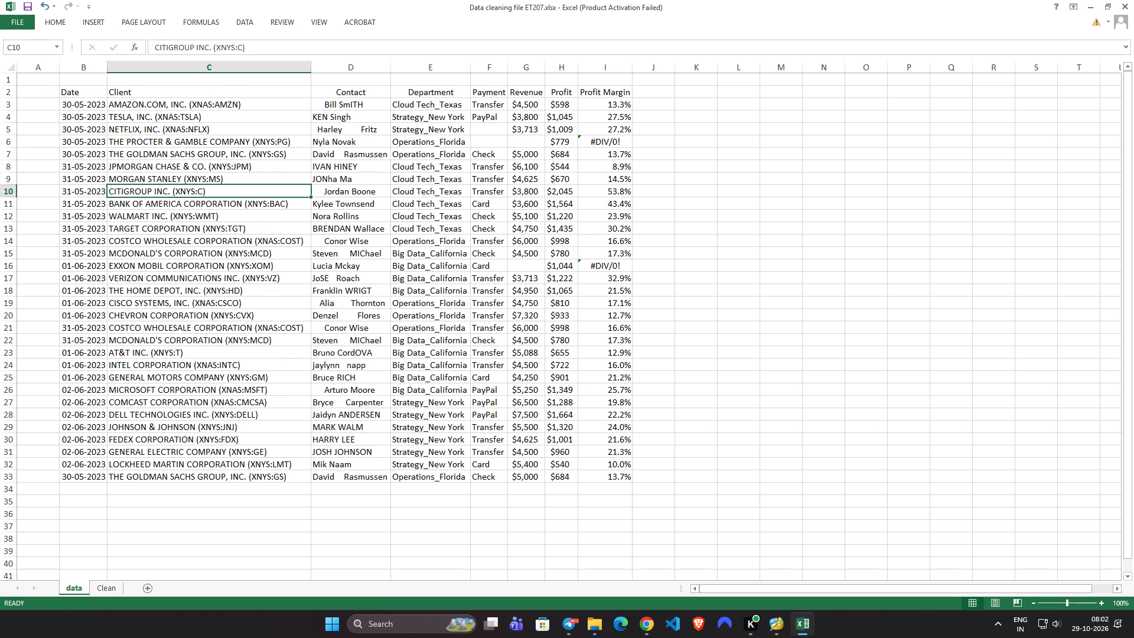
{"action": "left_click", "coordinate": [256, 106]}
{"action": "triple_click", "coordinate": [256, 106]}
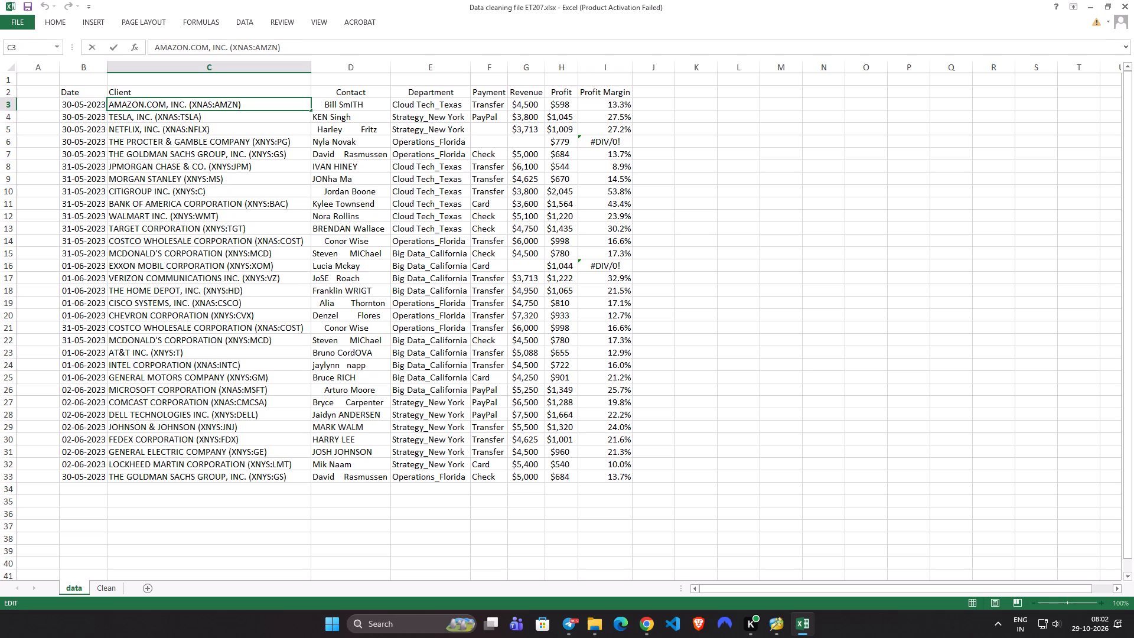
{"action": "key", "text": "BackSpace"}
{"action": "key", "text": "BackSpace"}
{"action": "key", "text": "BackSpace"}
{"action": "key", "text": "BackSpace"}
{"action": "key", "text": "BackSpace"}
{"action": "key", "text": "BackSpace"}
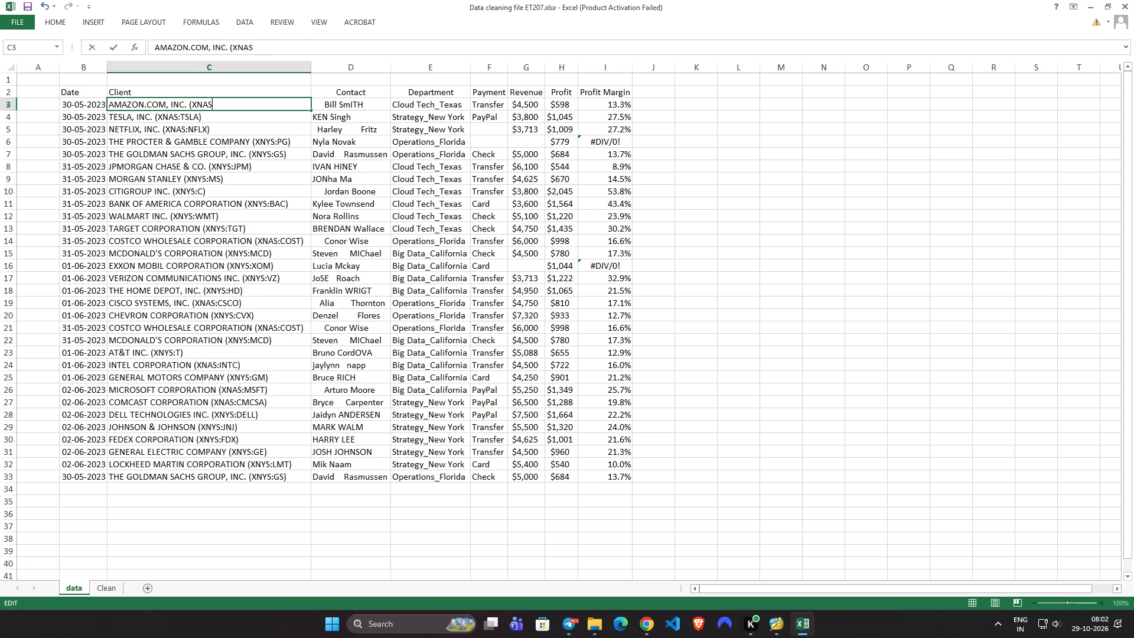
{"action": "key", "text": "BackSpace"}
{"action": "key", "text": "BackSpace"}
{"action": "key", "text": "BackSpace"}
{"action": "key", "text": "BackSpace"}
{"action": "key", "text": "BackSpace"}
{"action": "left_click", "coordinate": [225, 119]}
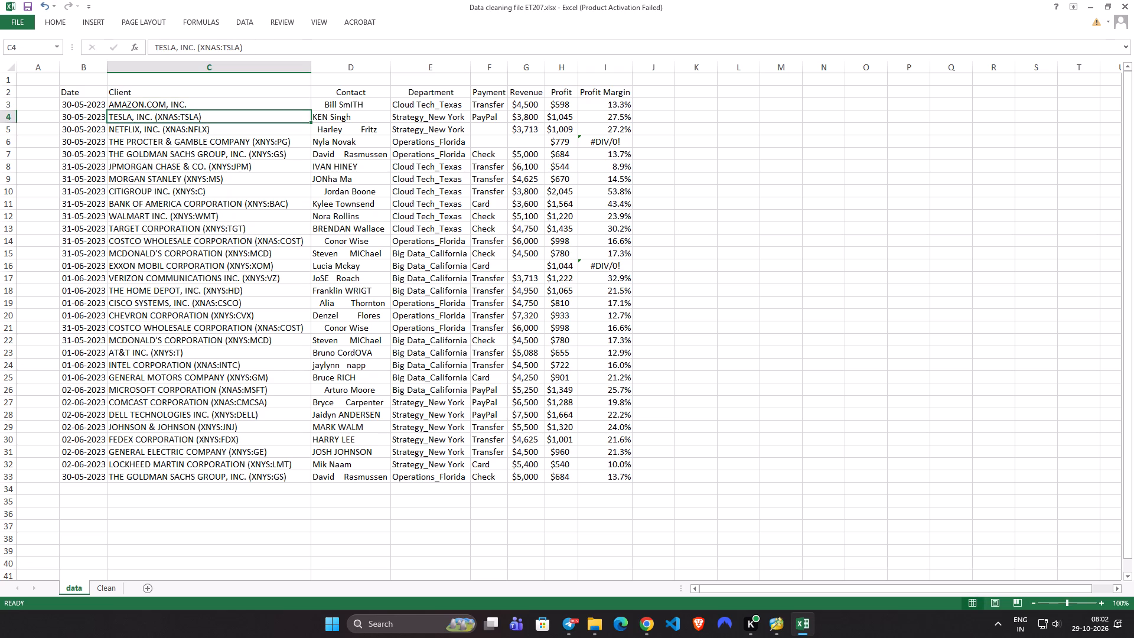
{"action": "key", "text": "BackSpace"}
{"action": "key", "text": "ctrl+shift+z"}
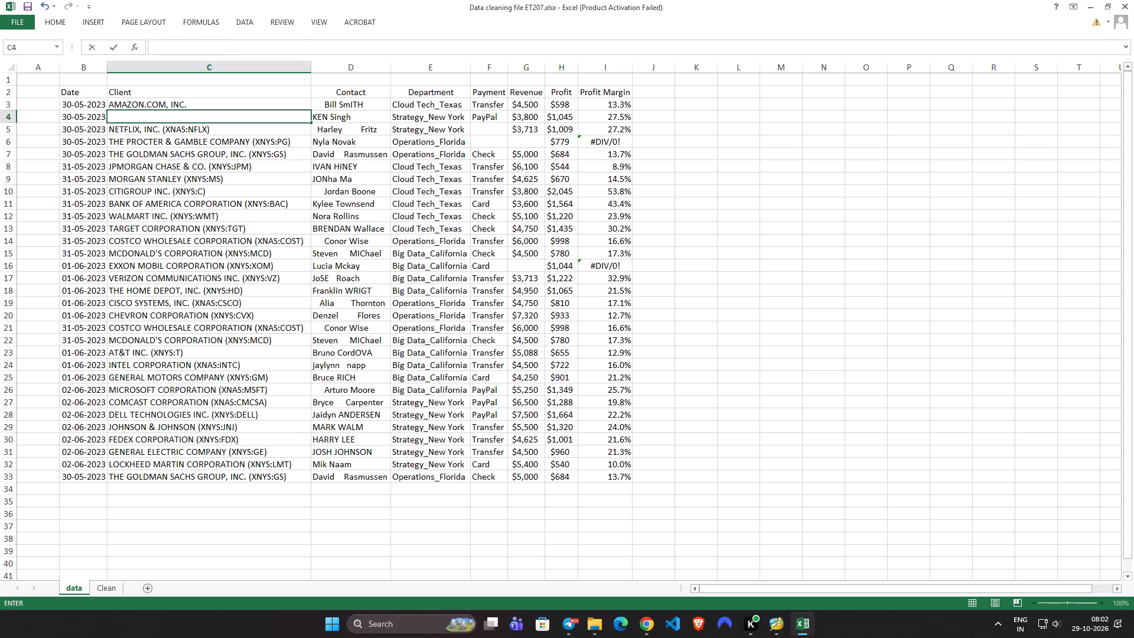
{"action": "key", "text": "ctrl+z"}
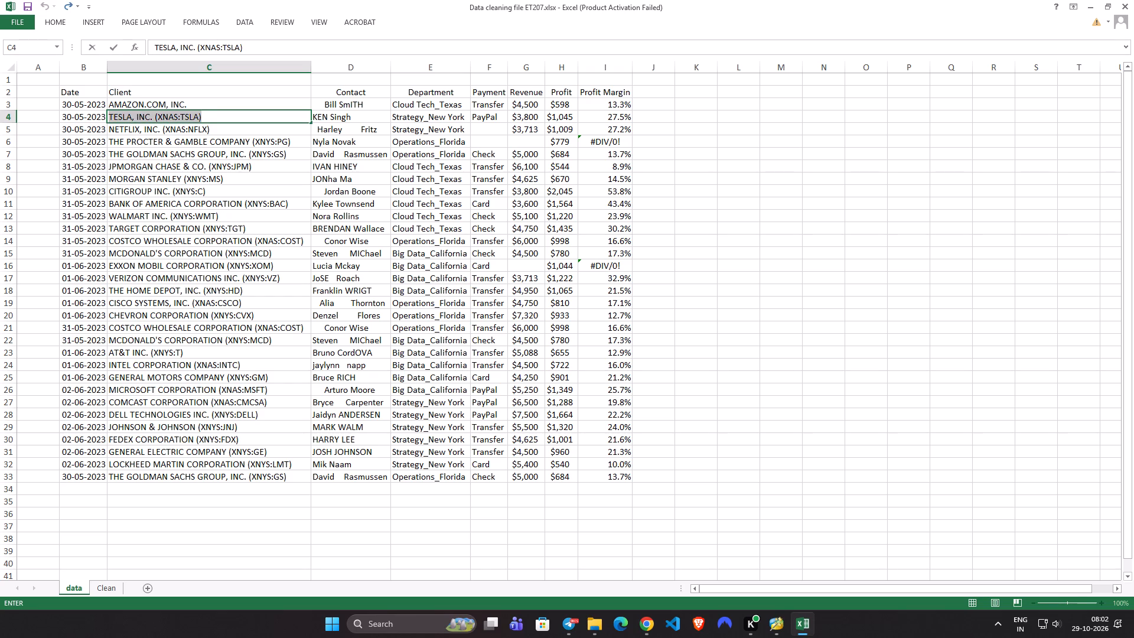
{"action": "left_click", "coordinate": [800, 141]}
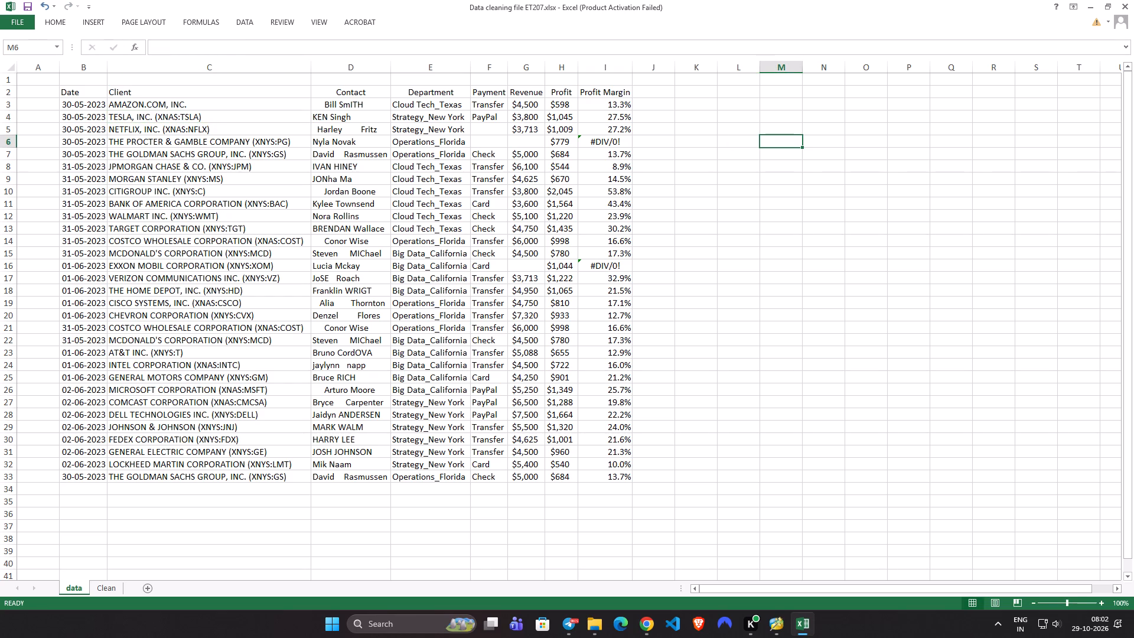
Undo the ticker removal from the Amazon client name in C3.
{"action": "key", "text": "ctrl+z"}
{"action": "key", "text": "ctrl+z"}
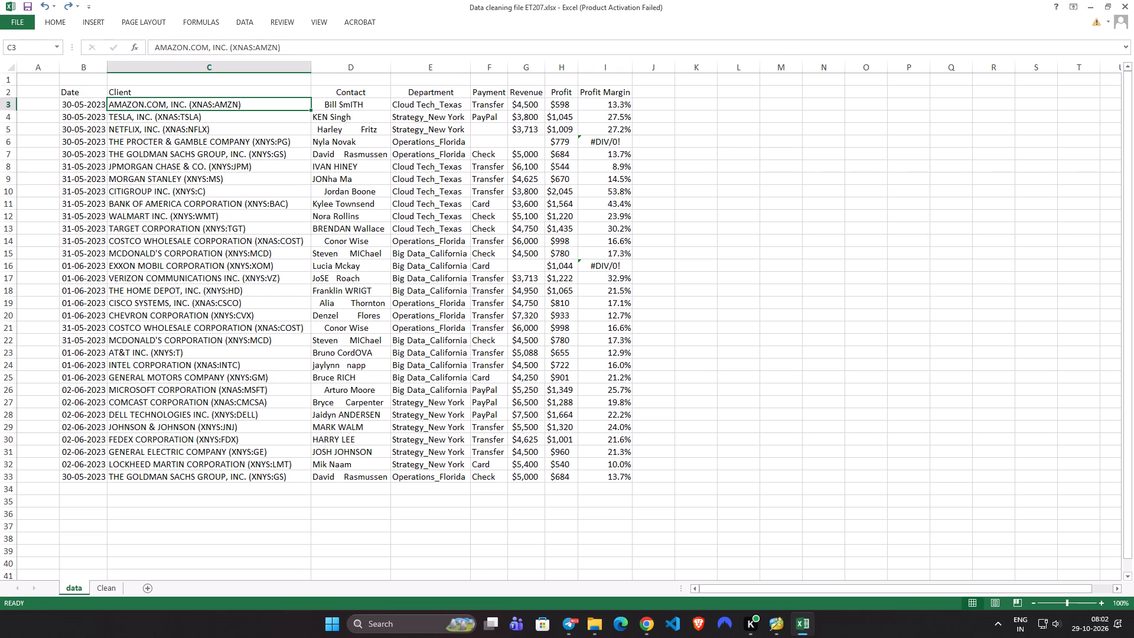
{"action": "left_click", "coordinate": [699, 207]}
Select the entire Client column C on the data sheet.
{"action": "left_click", "coordinate": [204, 70]}
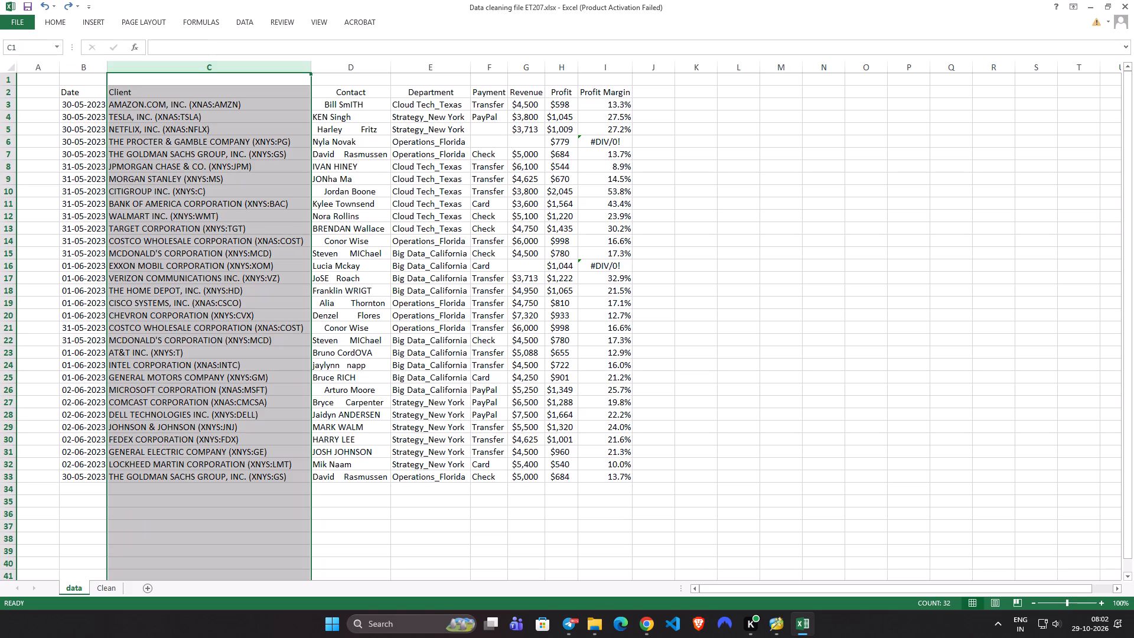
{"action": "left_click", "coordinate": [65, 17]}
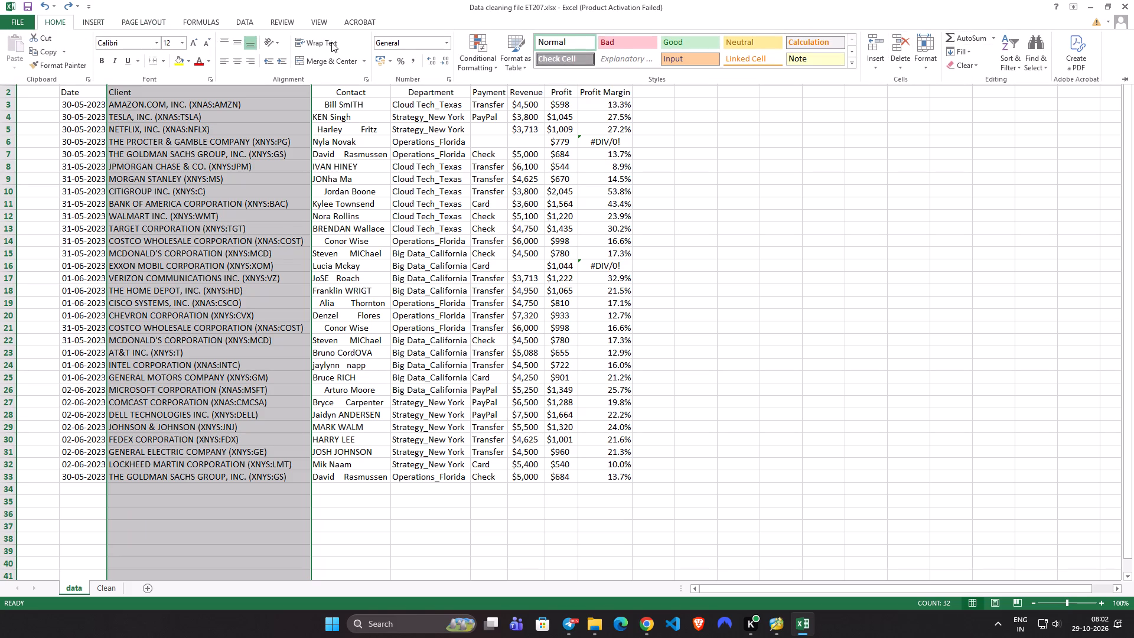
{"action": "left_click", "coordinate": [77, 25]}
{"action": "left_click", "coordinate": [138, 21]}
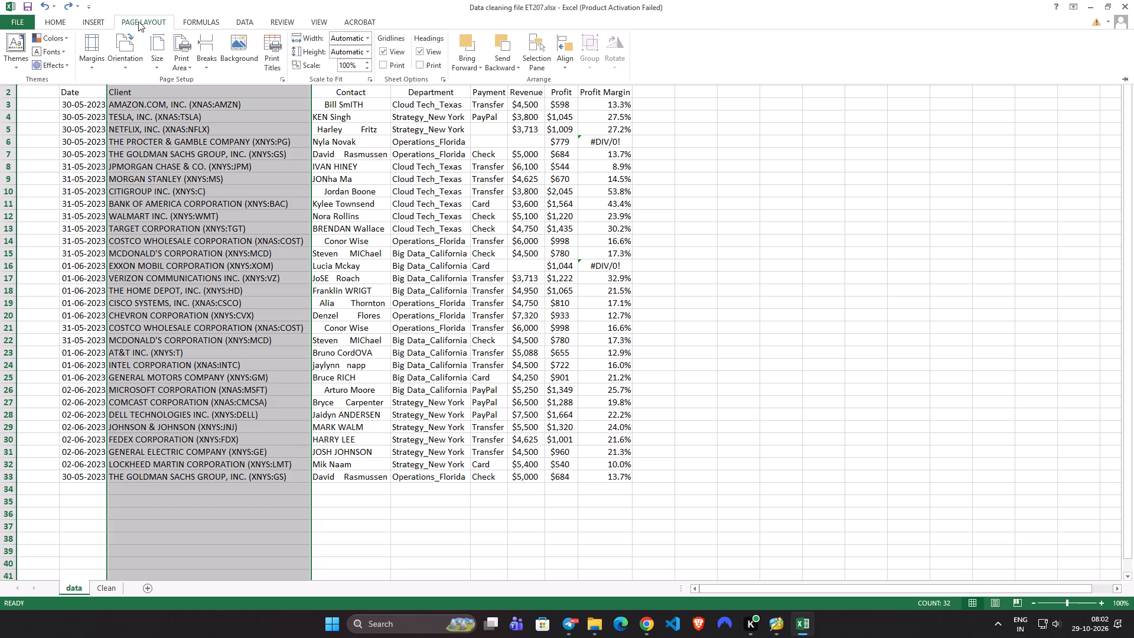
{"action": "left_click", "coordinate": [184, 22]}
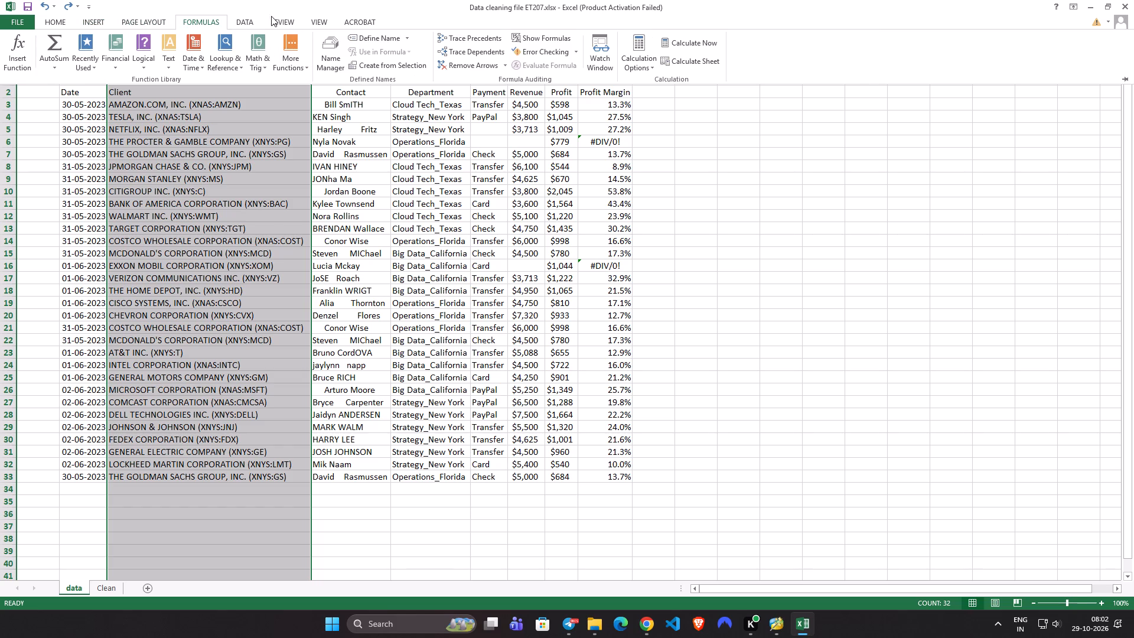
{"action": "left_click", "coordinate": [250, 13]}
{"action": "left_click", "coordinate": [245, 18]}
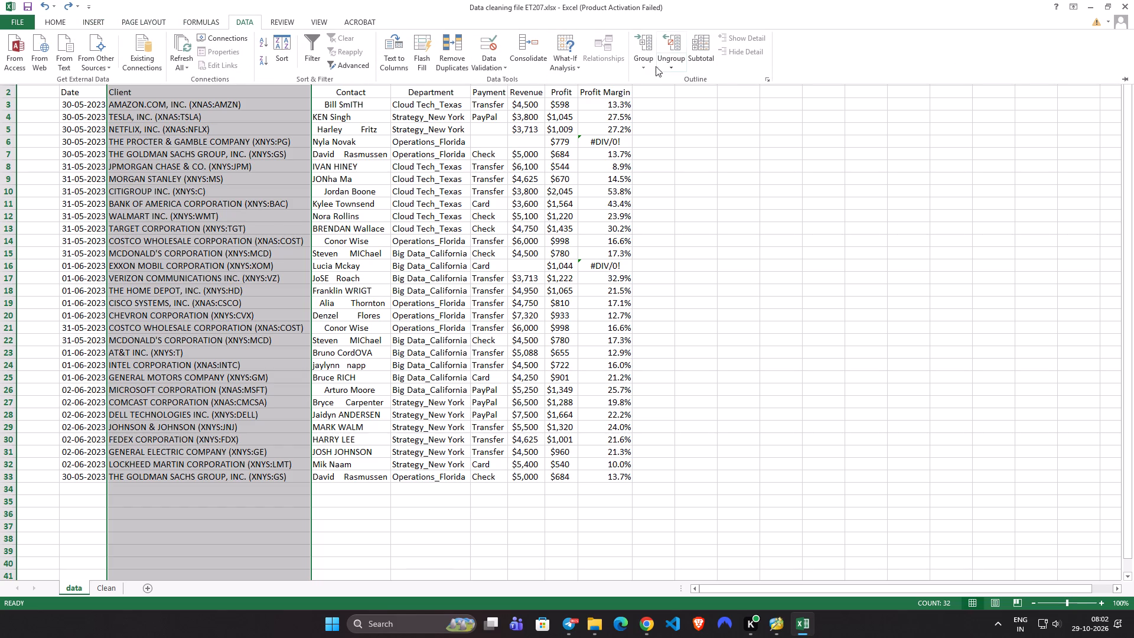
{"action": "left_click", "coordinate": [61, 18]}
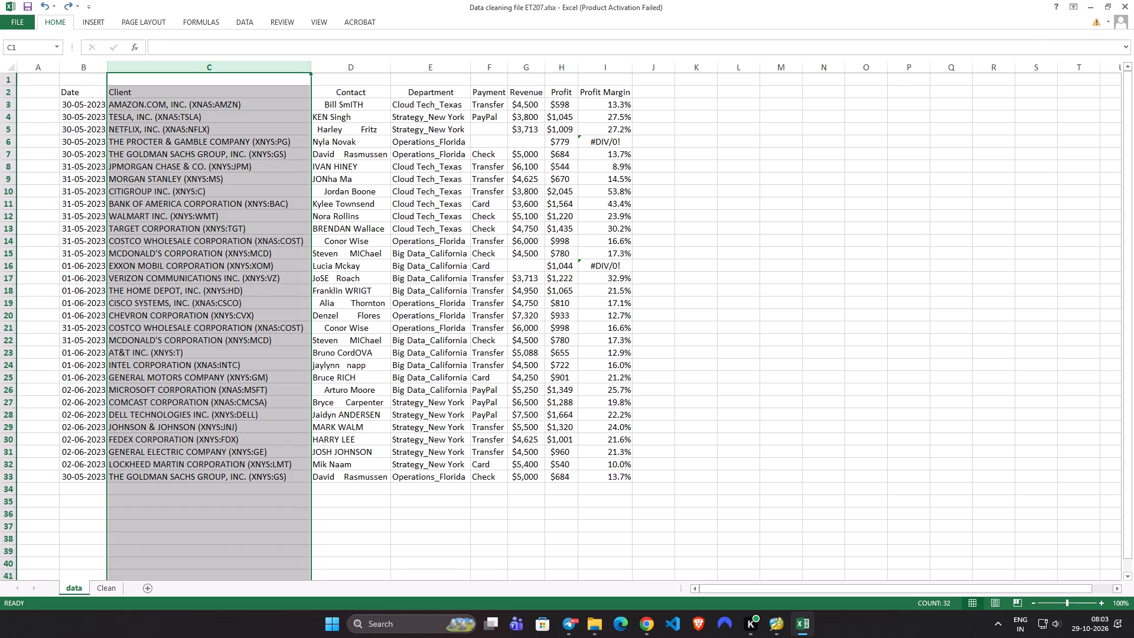
Remove all bracketed tickers from the Client column with Find and Replace, replacing every match of (*) with nothing.
{"action": "key", "text": "ctrl+h"}
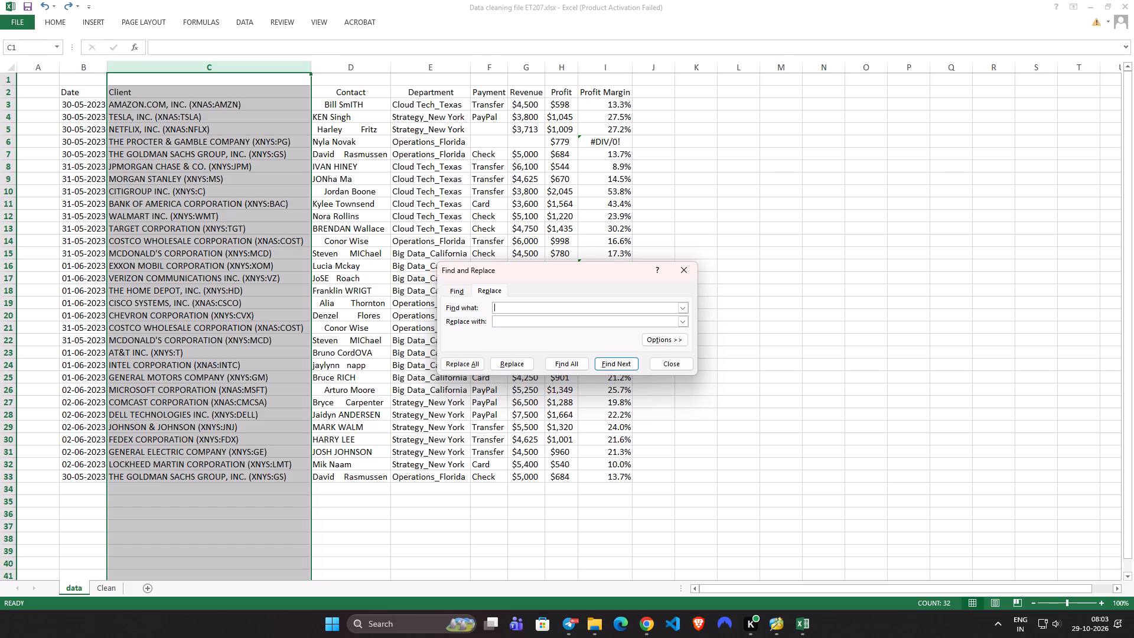
{"action": "key", "text": "shift+parenleft"}
{"action": "key", "text": "shift+asterisk"}
{"action": "key", "text": "0"}
{"action": "key", "text": "BackSpace"}
{"action": "key", "text": "shift+parenright"}
{"action": "left_click", "coordinate": [523, 362]}
{"action": "left_click", "coordinate": [576, 353]}
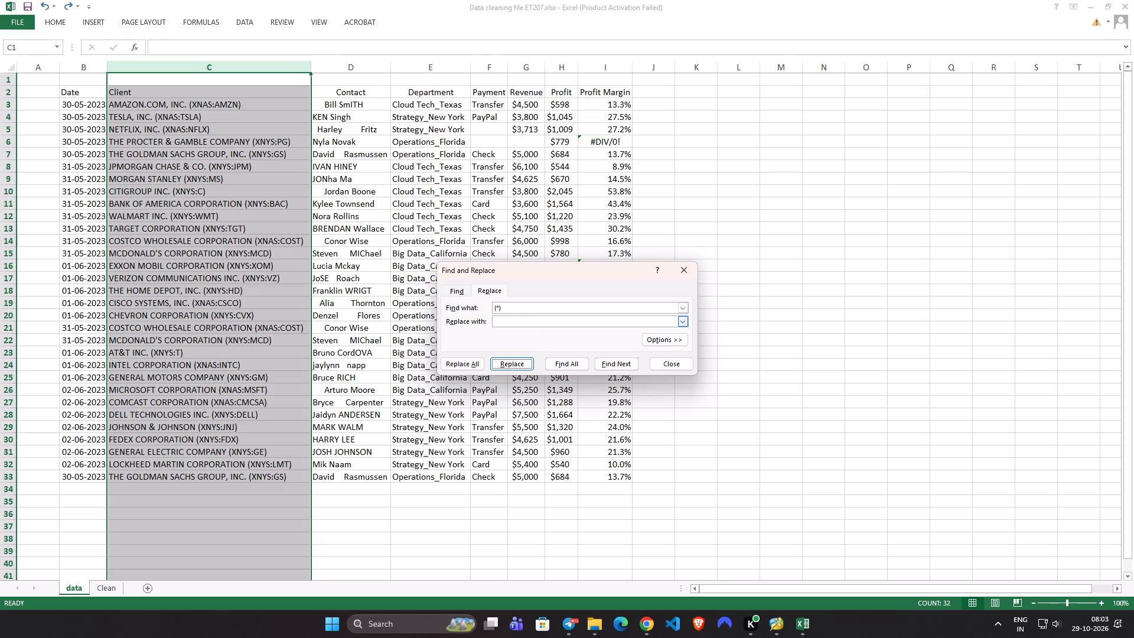
{"action": "left_click", "coordinate": [472, 295]}
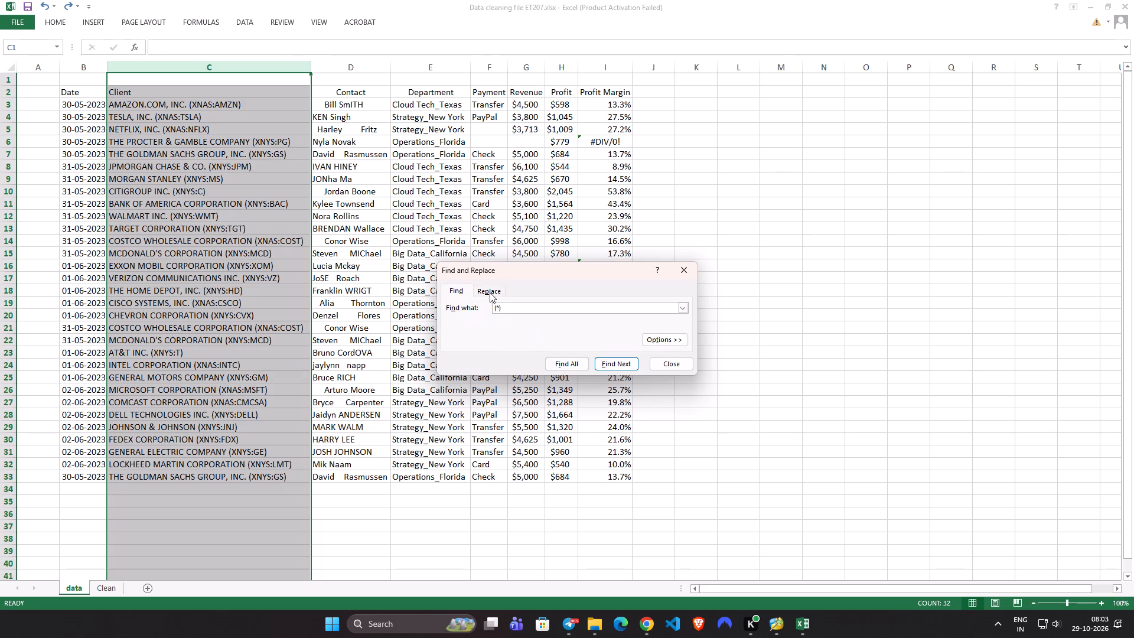
{"action": "left_click", "coordinate": [490, 292]}
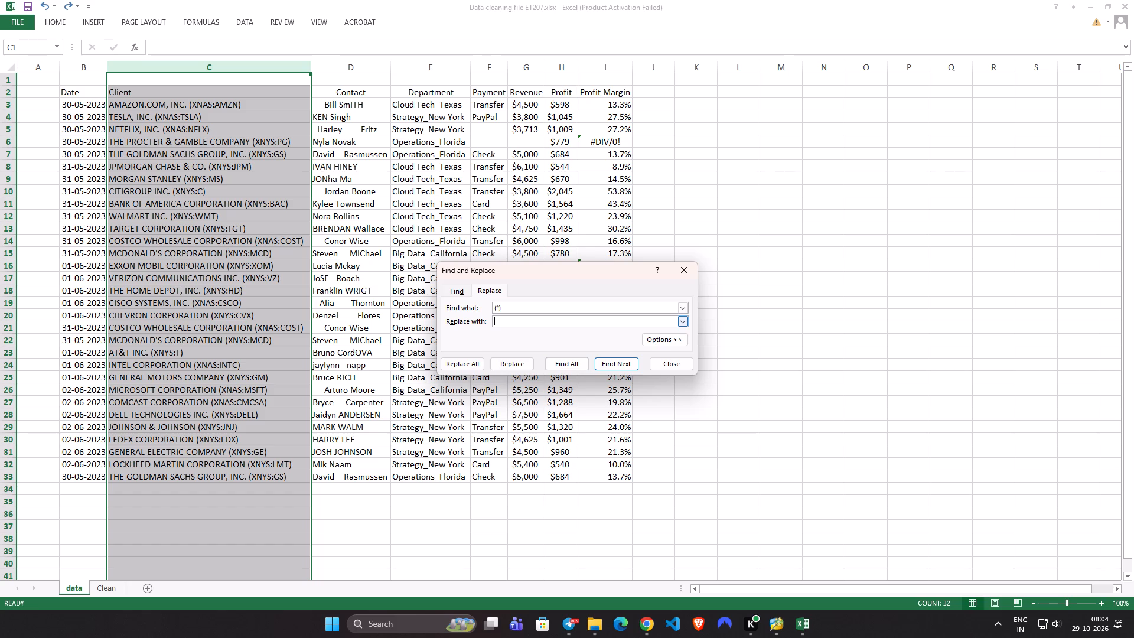
{"action": "left_click", "coordinate": [520, 318]}
{"action": "left_click", "coordinate": [464, 374]}
{"action": "left_click", "coordinate": [464, 366]}
{"action": "left_click", "coordinate": [571, 343]}
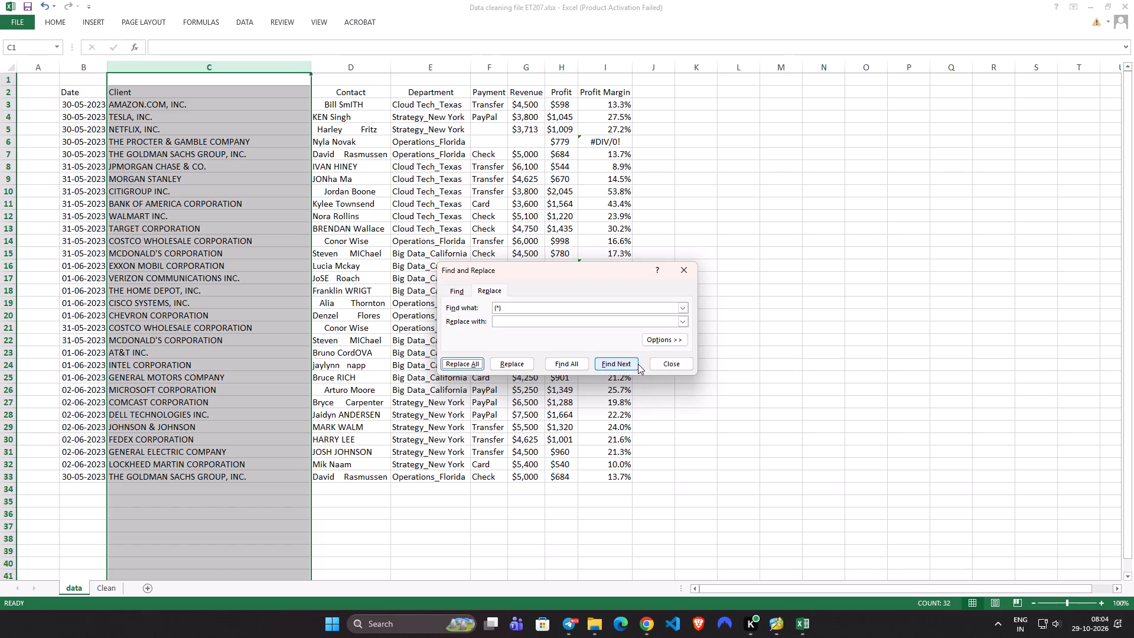
{"action": "left_click", "coordinate": [679, 362]}
{"action": "left_click", "coordinate": [910, 265]}
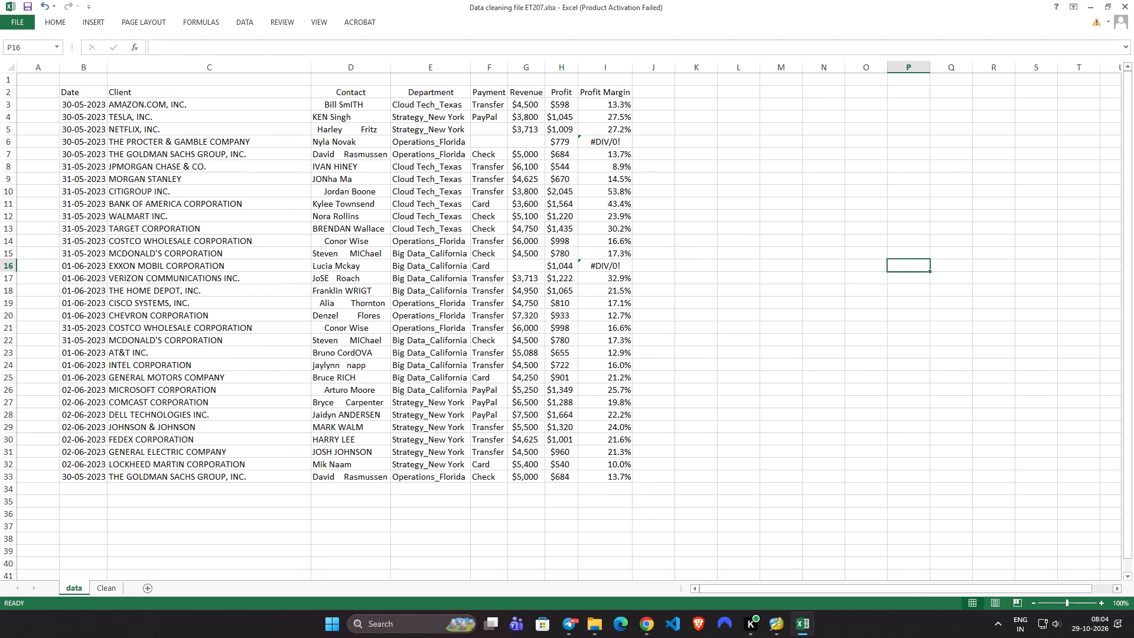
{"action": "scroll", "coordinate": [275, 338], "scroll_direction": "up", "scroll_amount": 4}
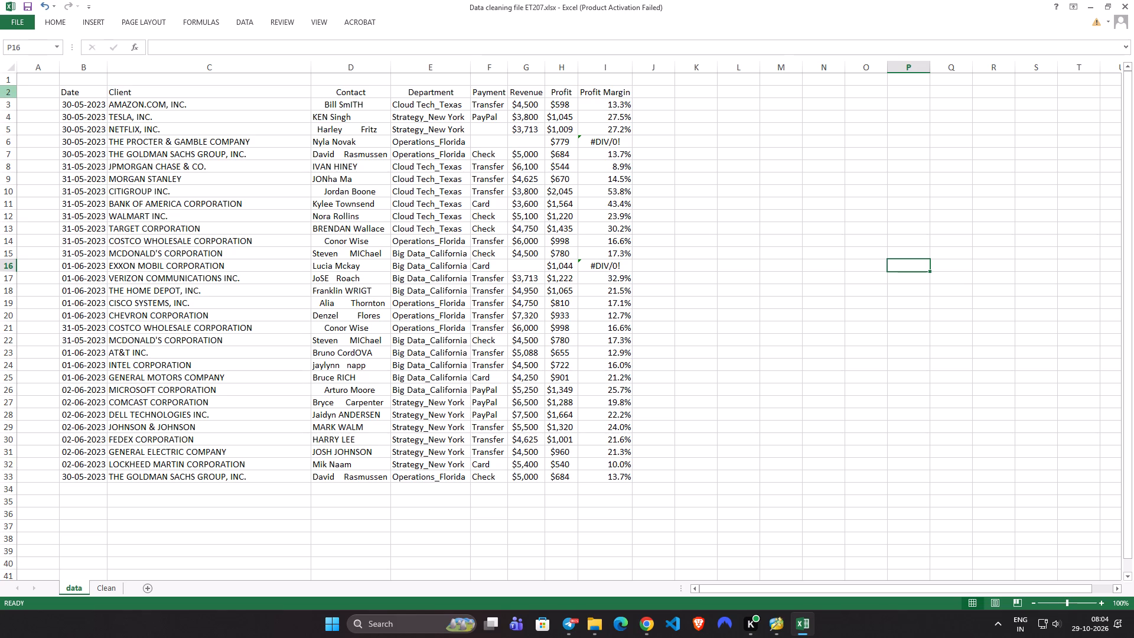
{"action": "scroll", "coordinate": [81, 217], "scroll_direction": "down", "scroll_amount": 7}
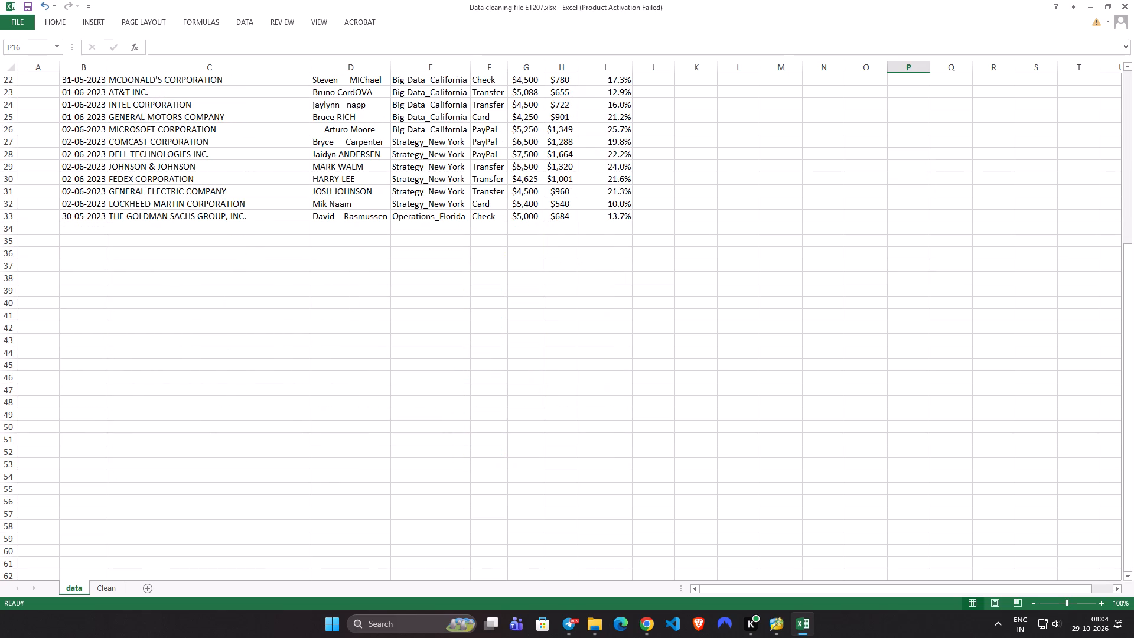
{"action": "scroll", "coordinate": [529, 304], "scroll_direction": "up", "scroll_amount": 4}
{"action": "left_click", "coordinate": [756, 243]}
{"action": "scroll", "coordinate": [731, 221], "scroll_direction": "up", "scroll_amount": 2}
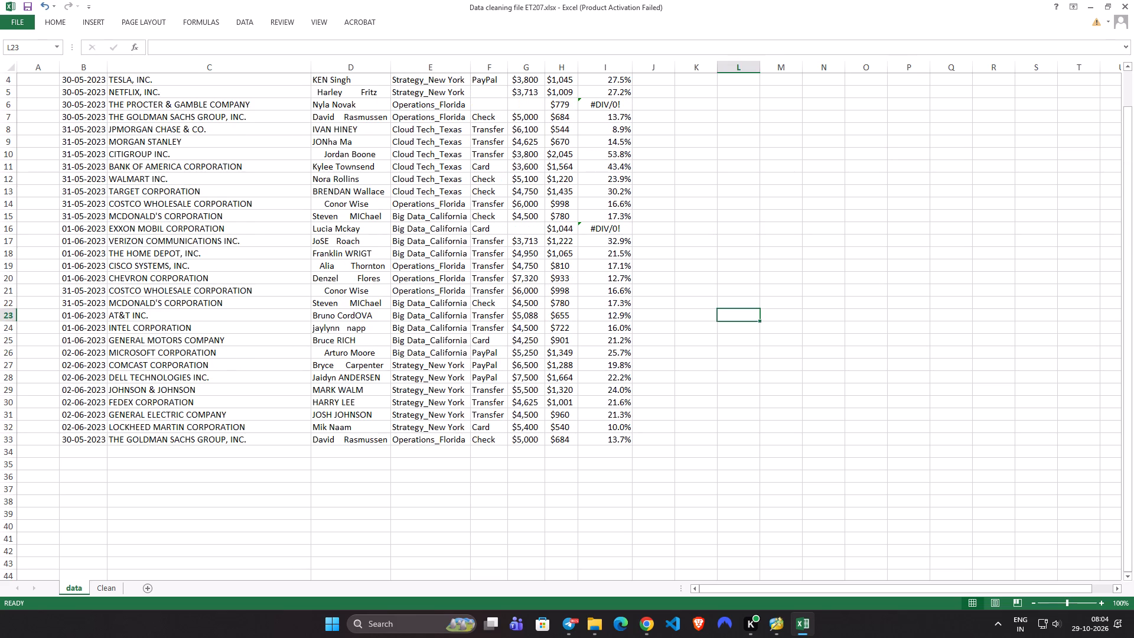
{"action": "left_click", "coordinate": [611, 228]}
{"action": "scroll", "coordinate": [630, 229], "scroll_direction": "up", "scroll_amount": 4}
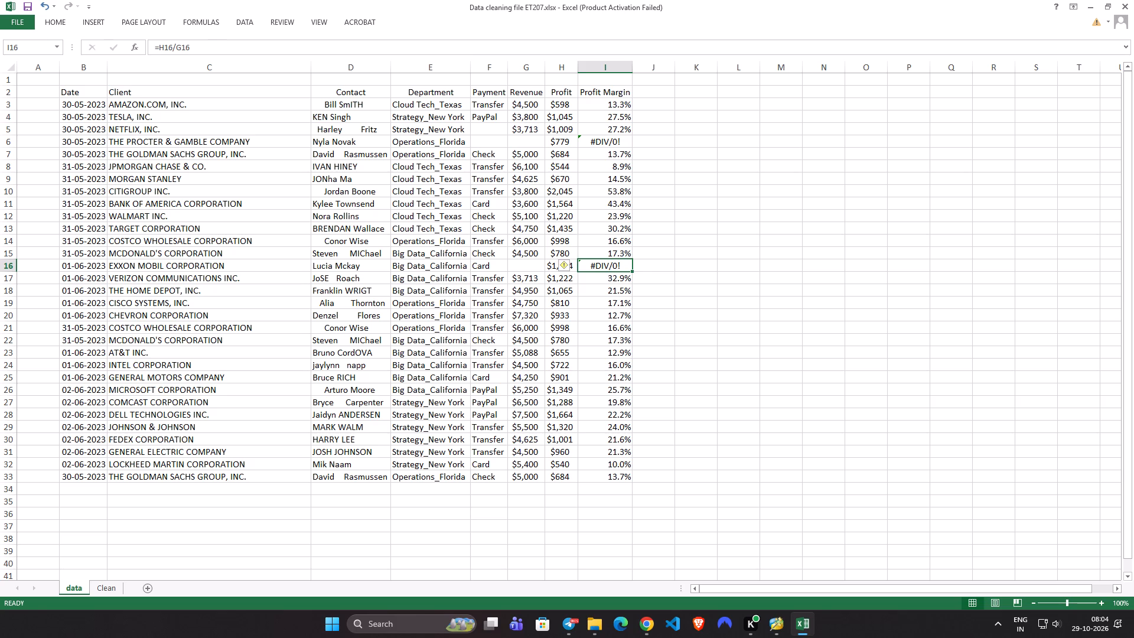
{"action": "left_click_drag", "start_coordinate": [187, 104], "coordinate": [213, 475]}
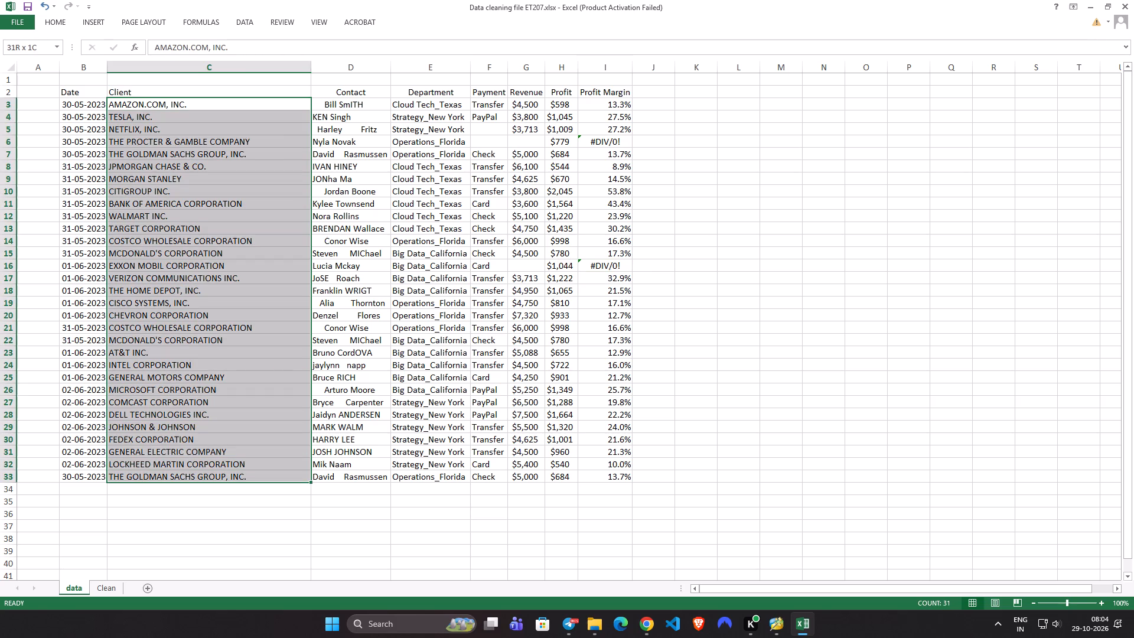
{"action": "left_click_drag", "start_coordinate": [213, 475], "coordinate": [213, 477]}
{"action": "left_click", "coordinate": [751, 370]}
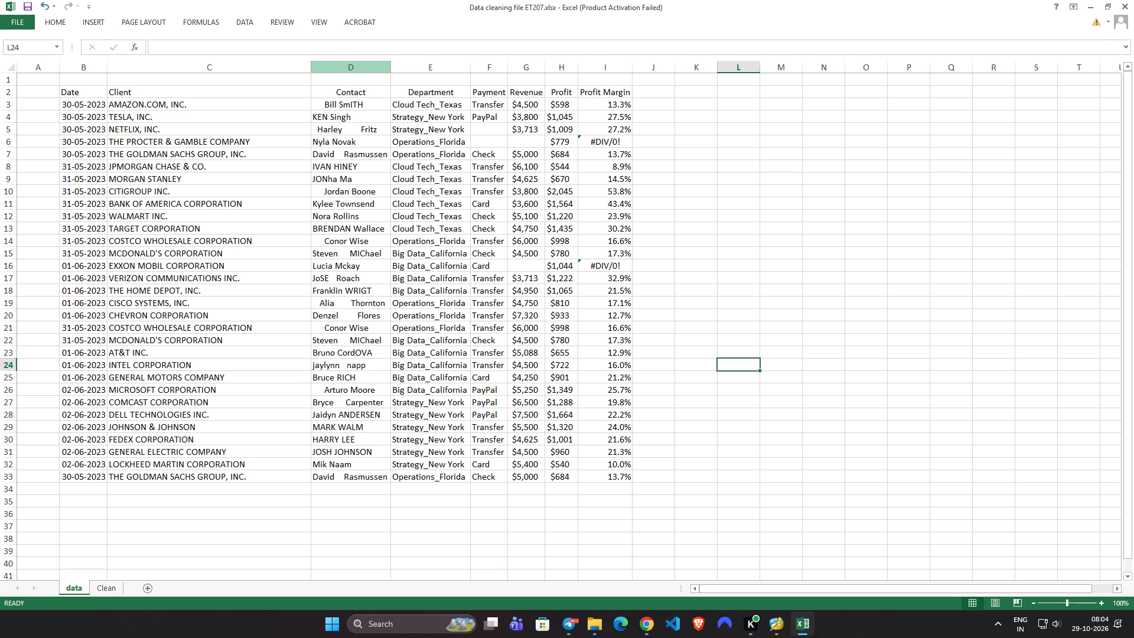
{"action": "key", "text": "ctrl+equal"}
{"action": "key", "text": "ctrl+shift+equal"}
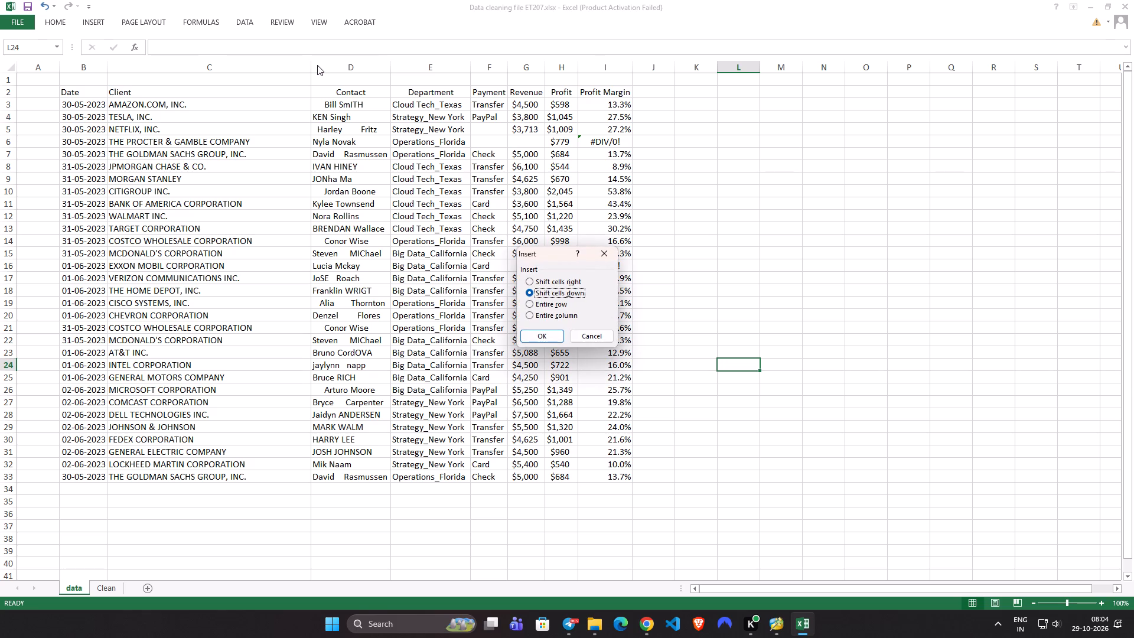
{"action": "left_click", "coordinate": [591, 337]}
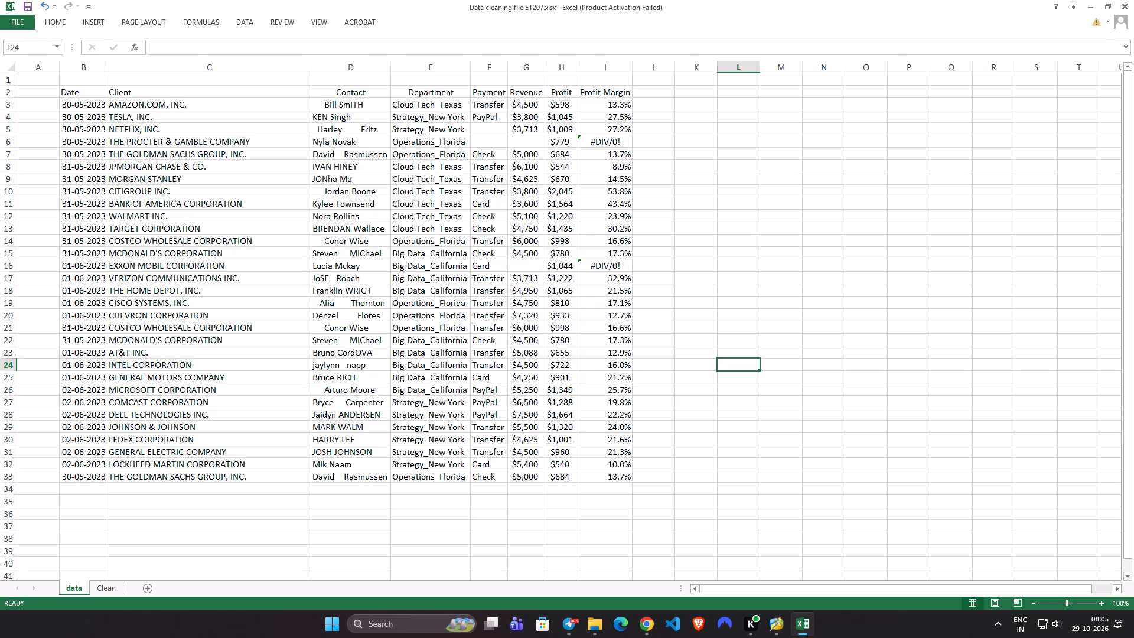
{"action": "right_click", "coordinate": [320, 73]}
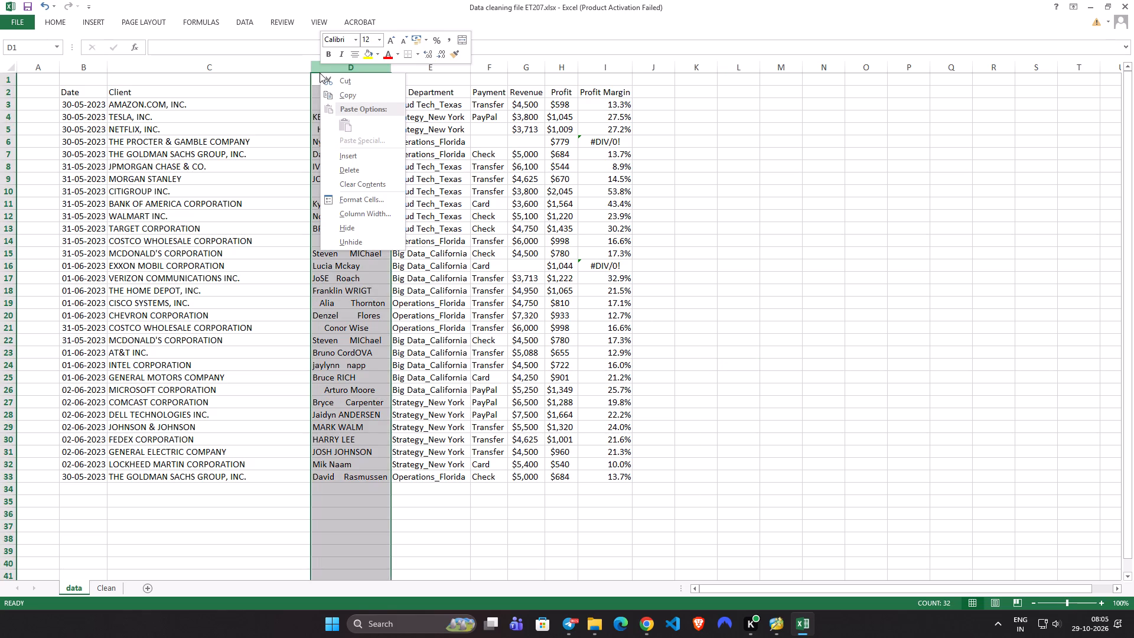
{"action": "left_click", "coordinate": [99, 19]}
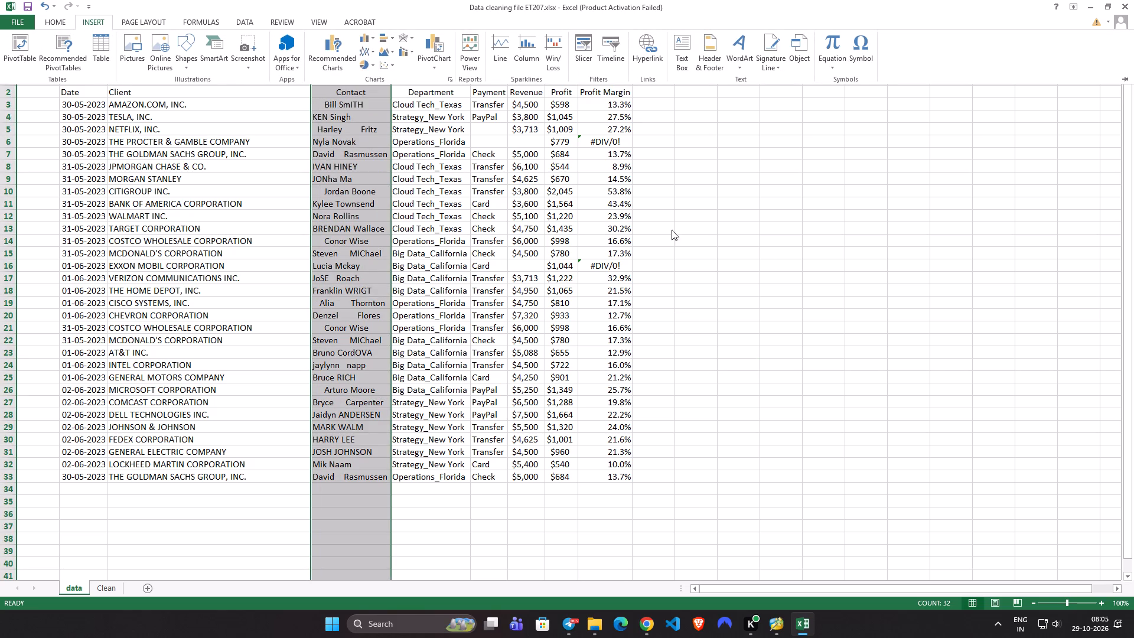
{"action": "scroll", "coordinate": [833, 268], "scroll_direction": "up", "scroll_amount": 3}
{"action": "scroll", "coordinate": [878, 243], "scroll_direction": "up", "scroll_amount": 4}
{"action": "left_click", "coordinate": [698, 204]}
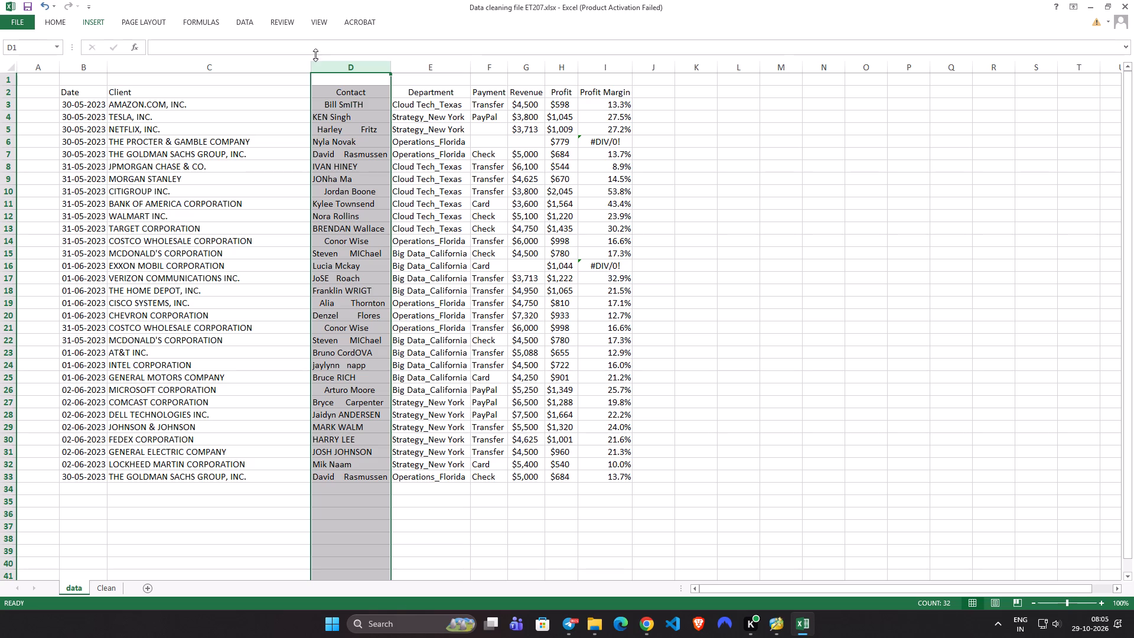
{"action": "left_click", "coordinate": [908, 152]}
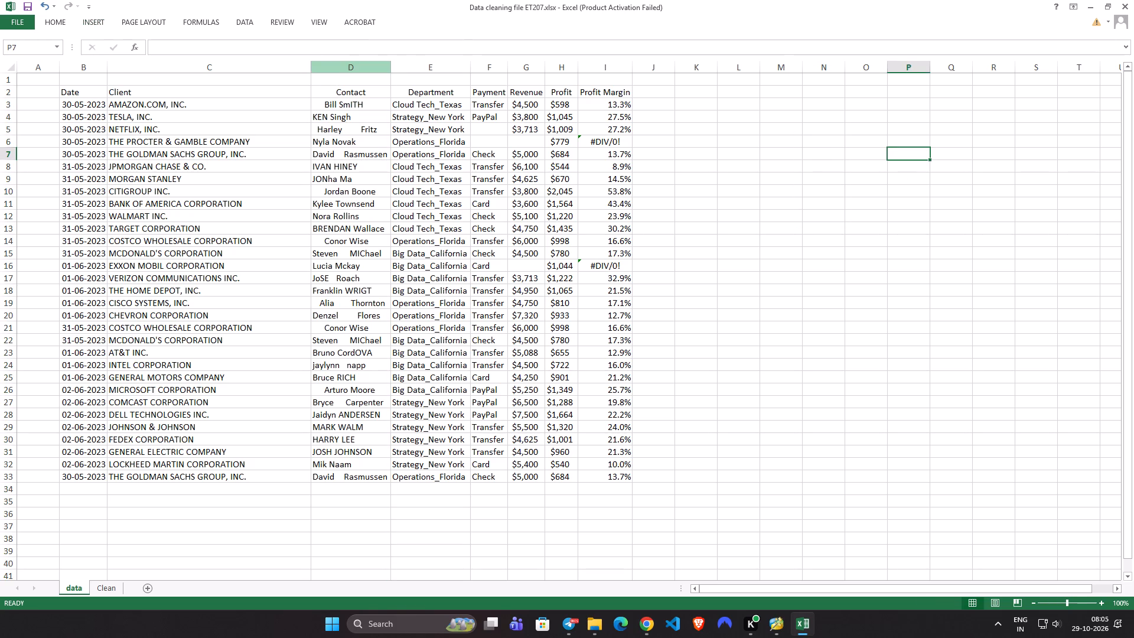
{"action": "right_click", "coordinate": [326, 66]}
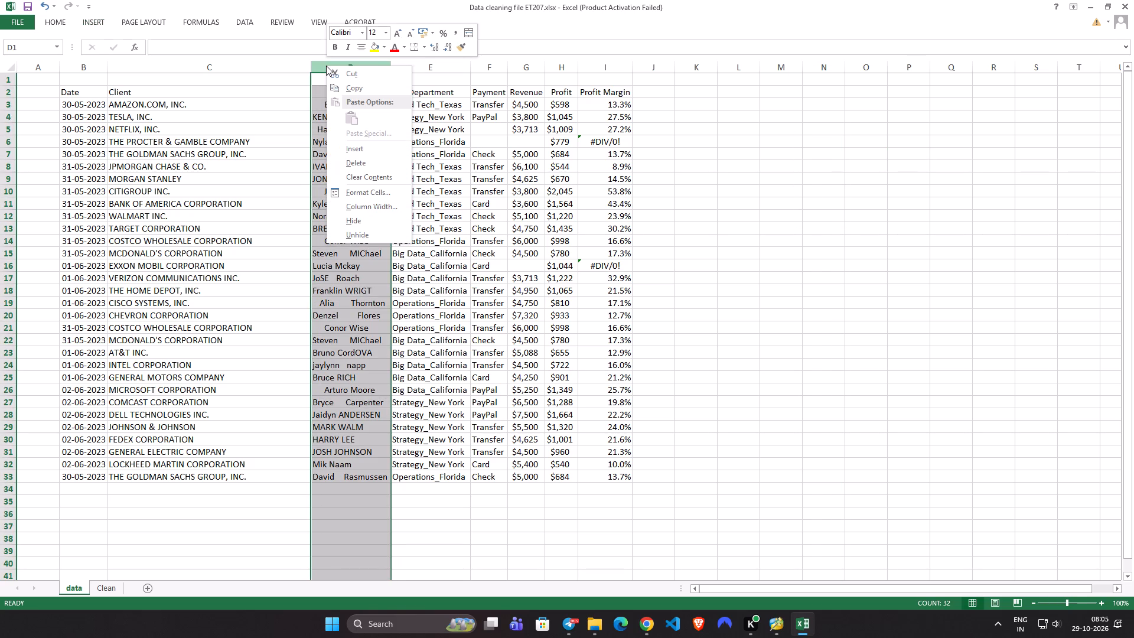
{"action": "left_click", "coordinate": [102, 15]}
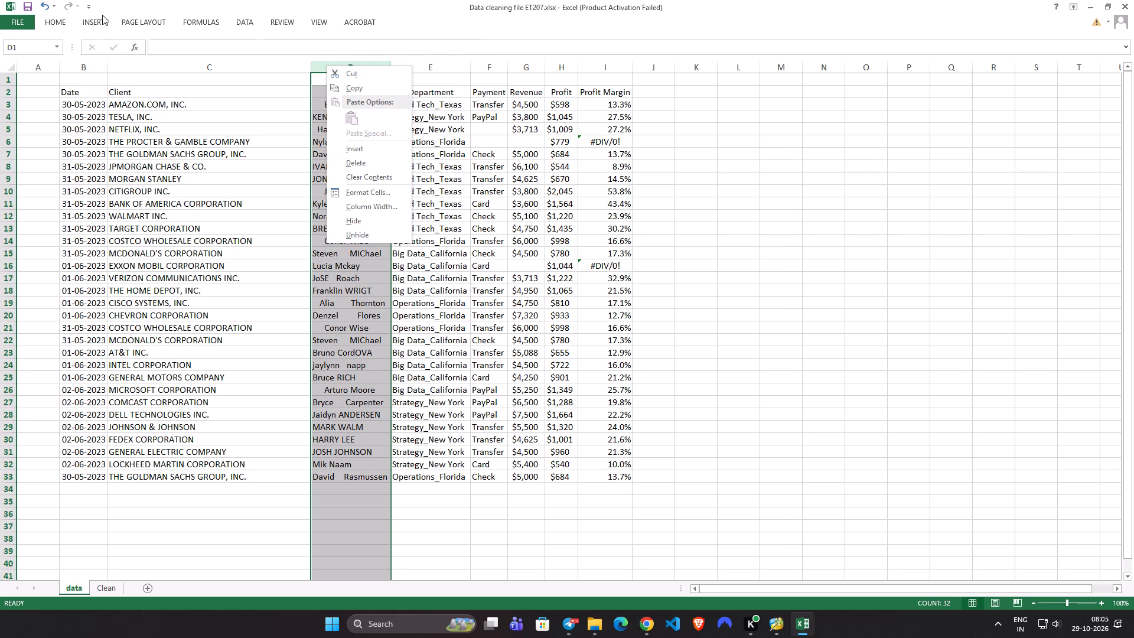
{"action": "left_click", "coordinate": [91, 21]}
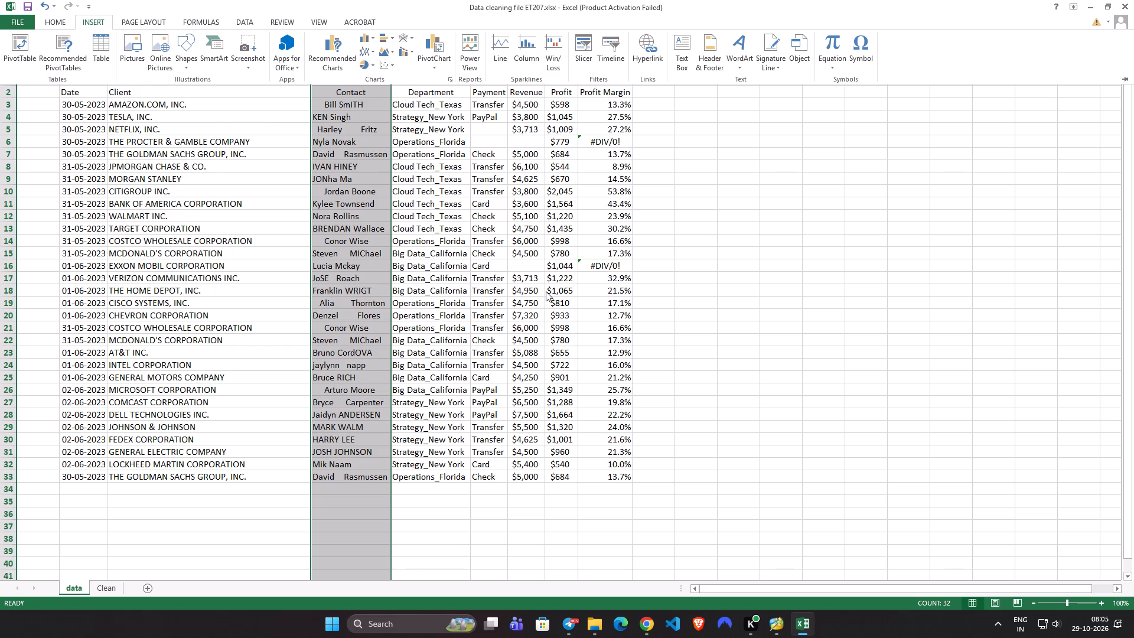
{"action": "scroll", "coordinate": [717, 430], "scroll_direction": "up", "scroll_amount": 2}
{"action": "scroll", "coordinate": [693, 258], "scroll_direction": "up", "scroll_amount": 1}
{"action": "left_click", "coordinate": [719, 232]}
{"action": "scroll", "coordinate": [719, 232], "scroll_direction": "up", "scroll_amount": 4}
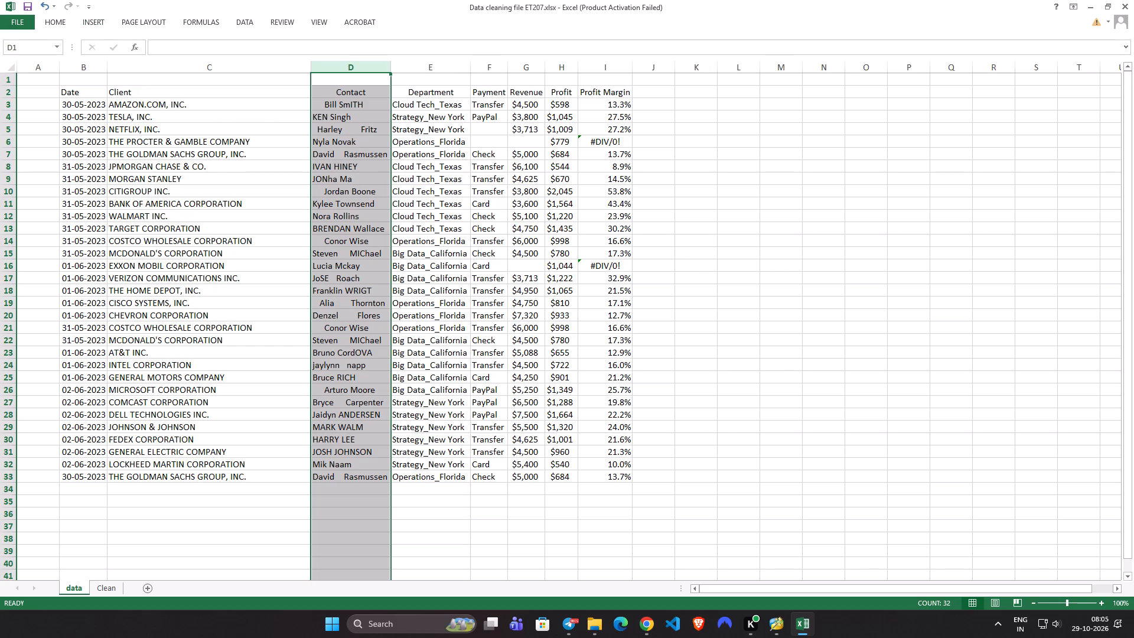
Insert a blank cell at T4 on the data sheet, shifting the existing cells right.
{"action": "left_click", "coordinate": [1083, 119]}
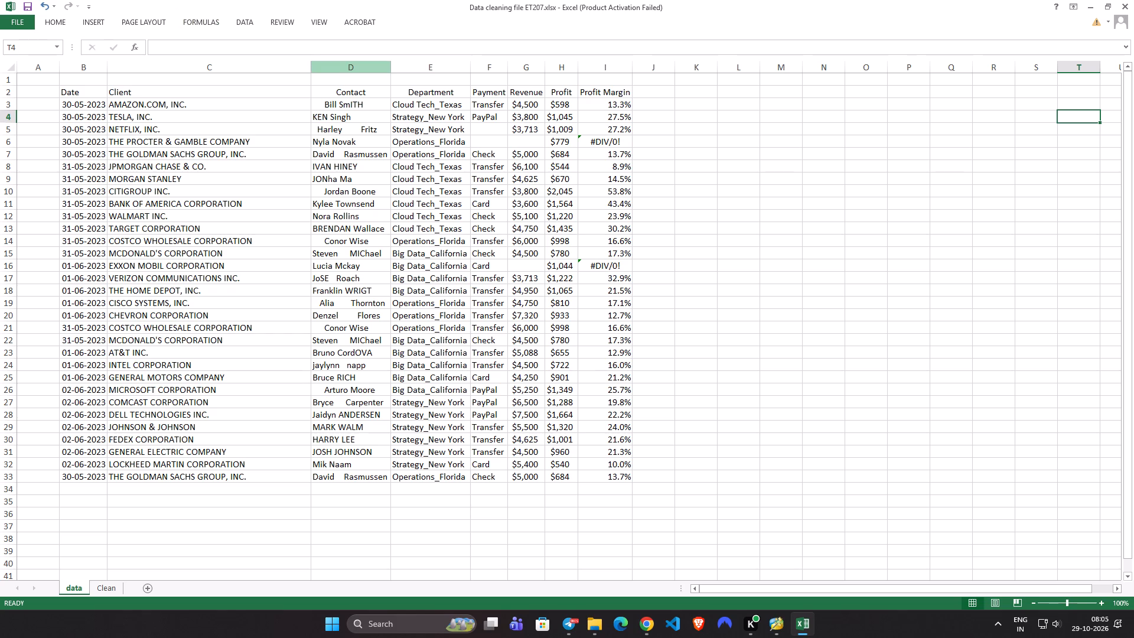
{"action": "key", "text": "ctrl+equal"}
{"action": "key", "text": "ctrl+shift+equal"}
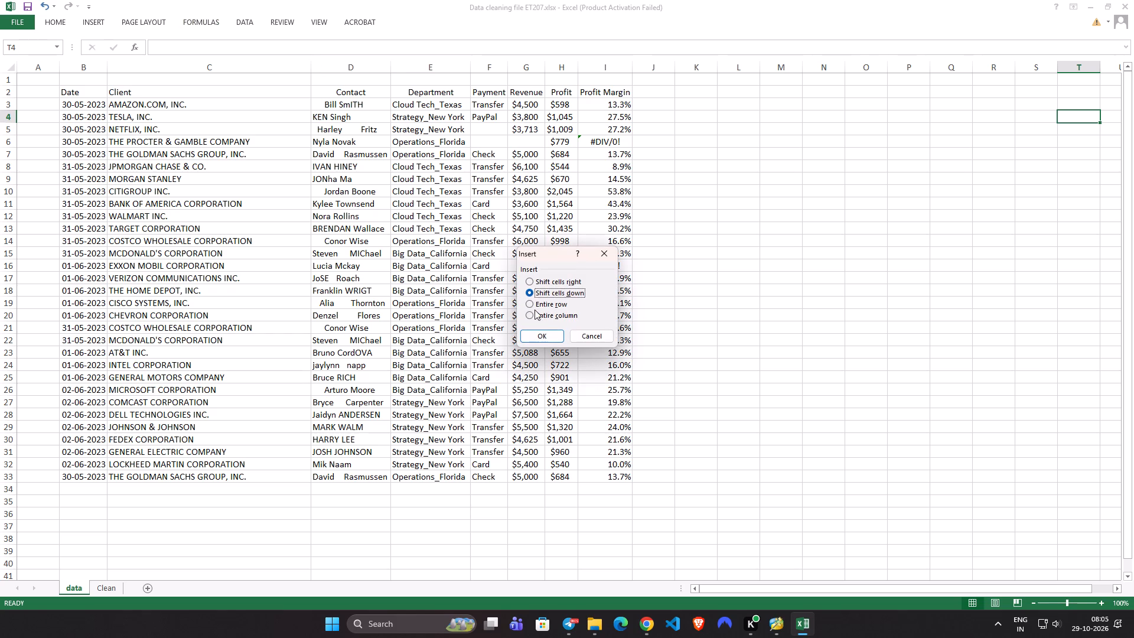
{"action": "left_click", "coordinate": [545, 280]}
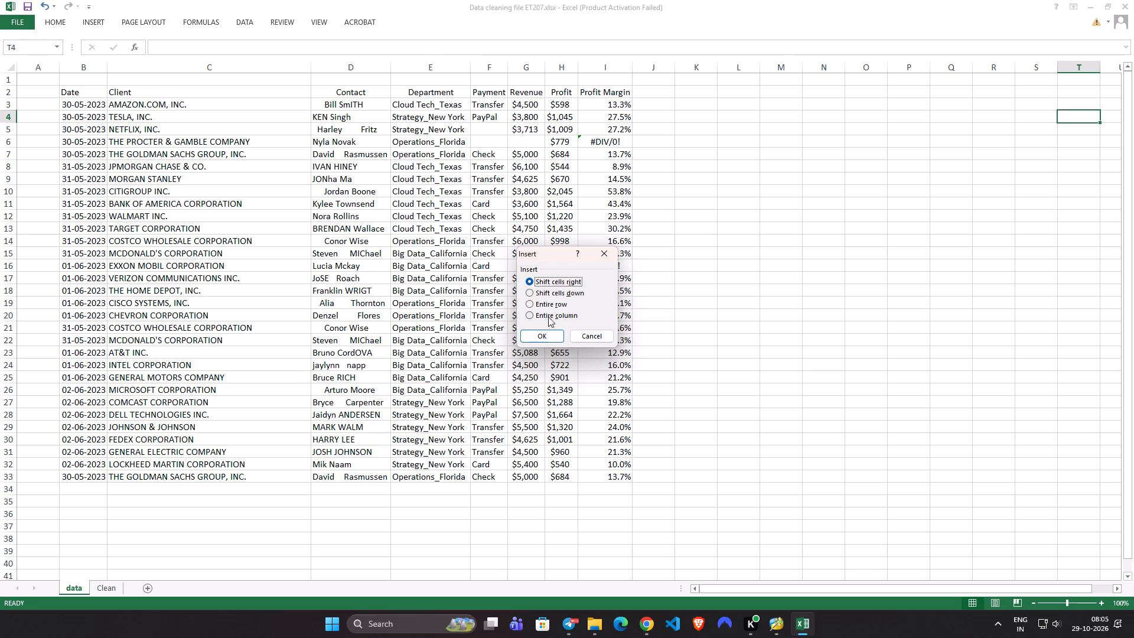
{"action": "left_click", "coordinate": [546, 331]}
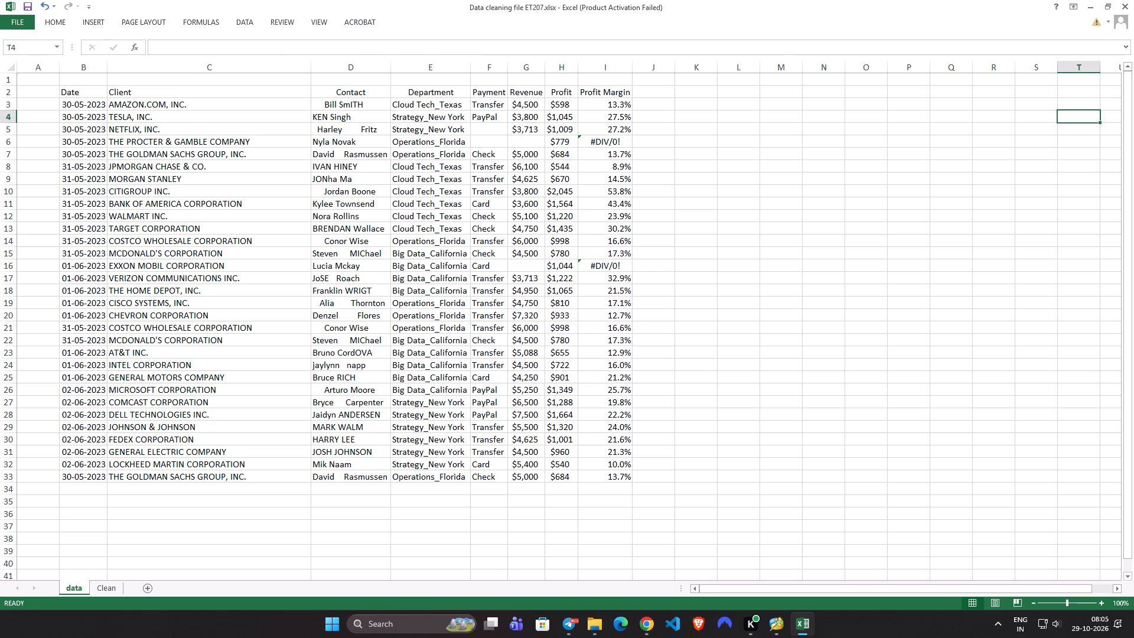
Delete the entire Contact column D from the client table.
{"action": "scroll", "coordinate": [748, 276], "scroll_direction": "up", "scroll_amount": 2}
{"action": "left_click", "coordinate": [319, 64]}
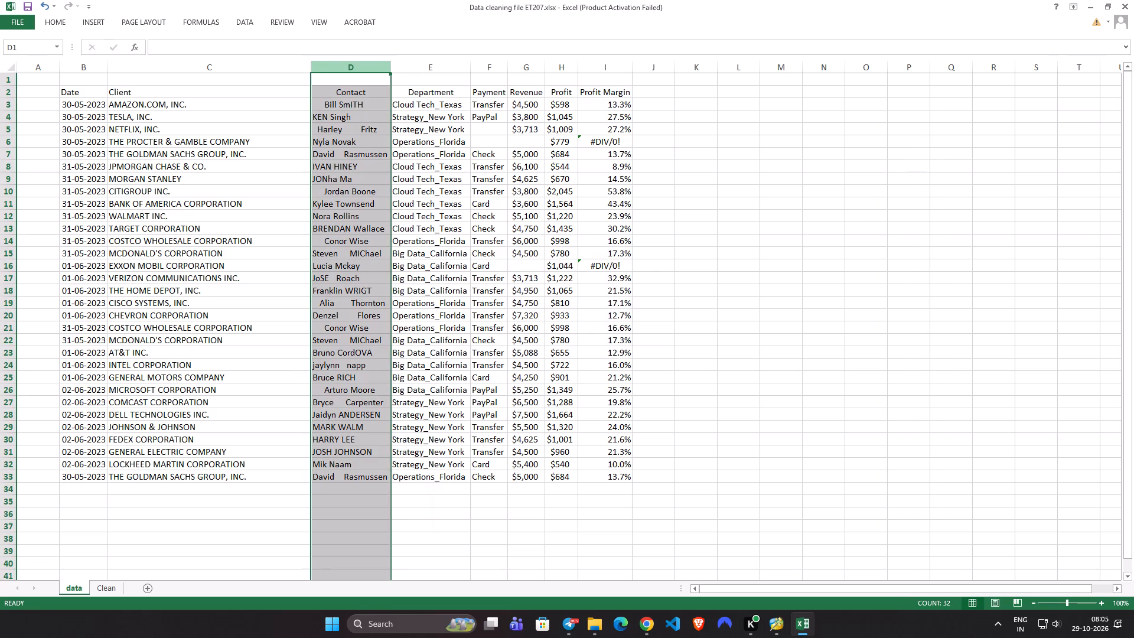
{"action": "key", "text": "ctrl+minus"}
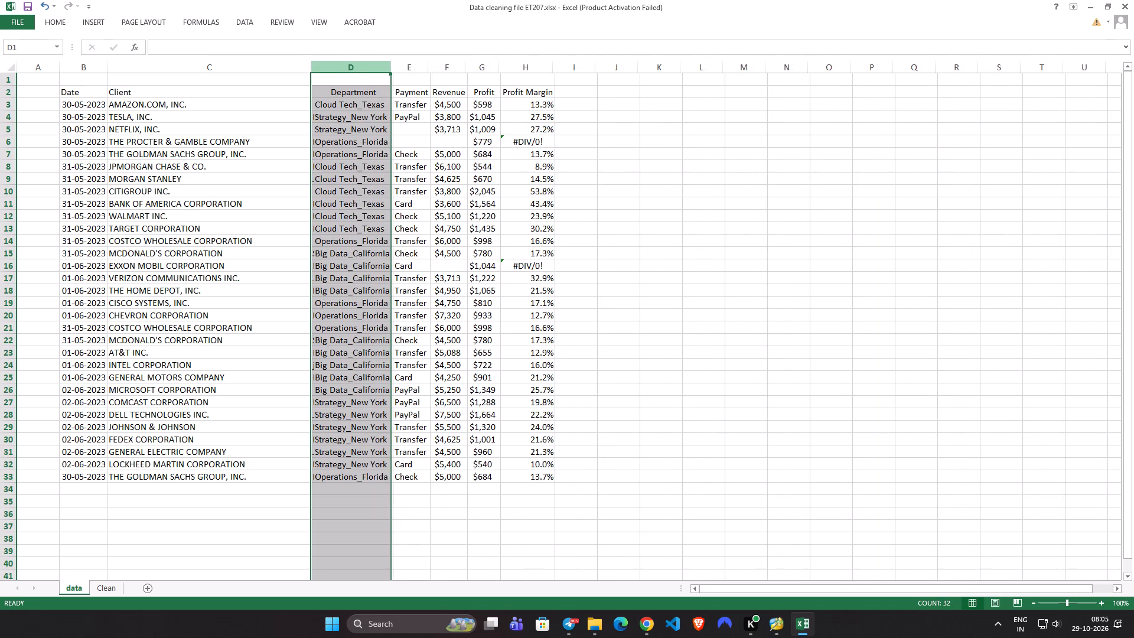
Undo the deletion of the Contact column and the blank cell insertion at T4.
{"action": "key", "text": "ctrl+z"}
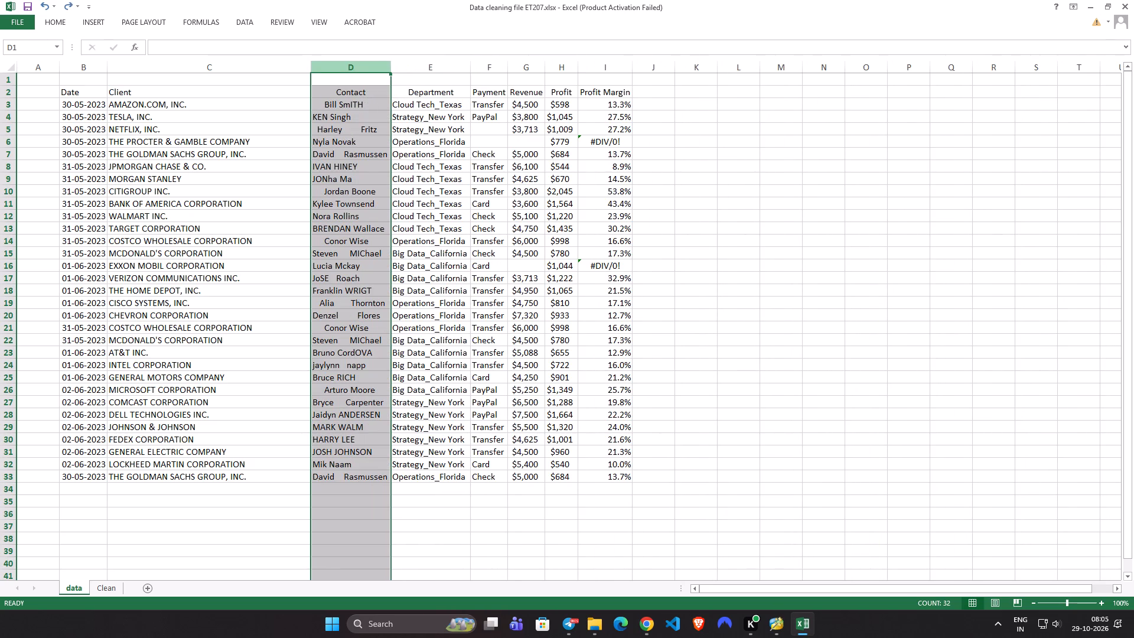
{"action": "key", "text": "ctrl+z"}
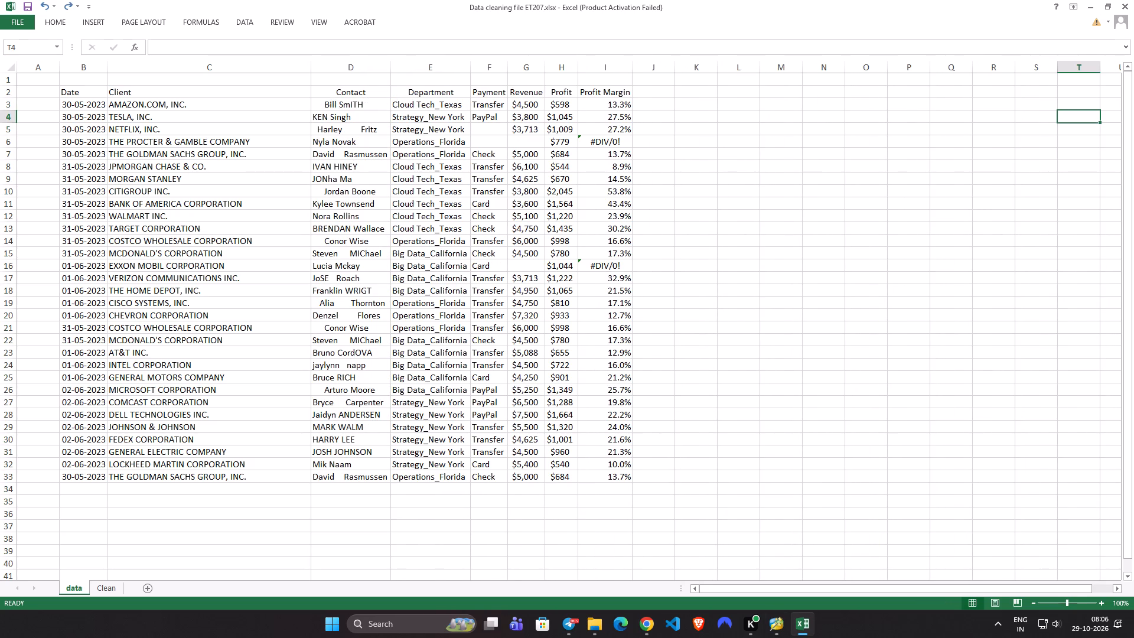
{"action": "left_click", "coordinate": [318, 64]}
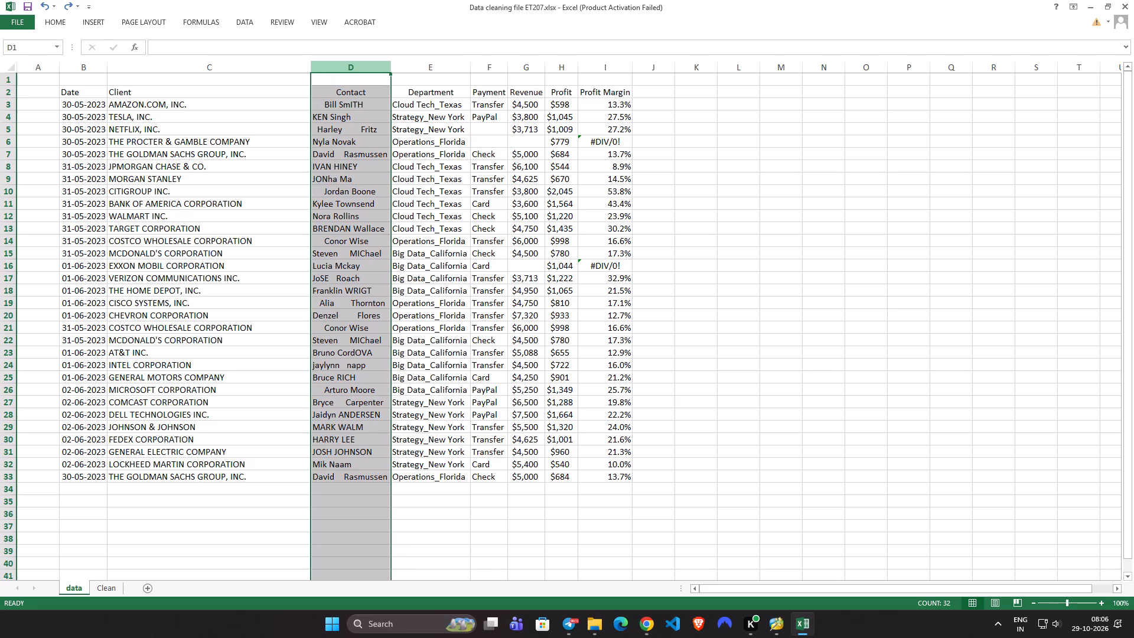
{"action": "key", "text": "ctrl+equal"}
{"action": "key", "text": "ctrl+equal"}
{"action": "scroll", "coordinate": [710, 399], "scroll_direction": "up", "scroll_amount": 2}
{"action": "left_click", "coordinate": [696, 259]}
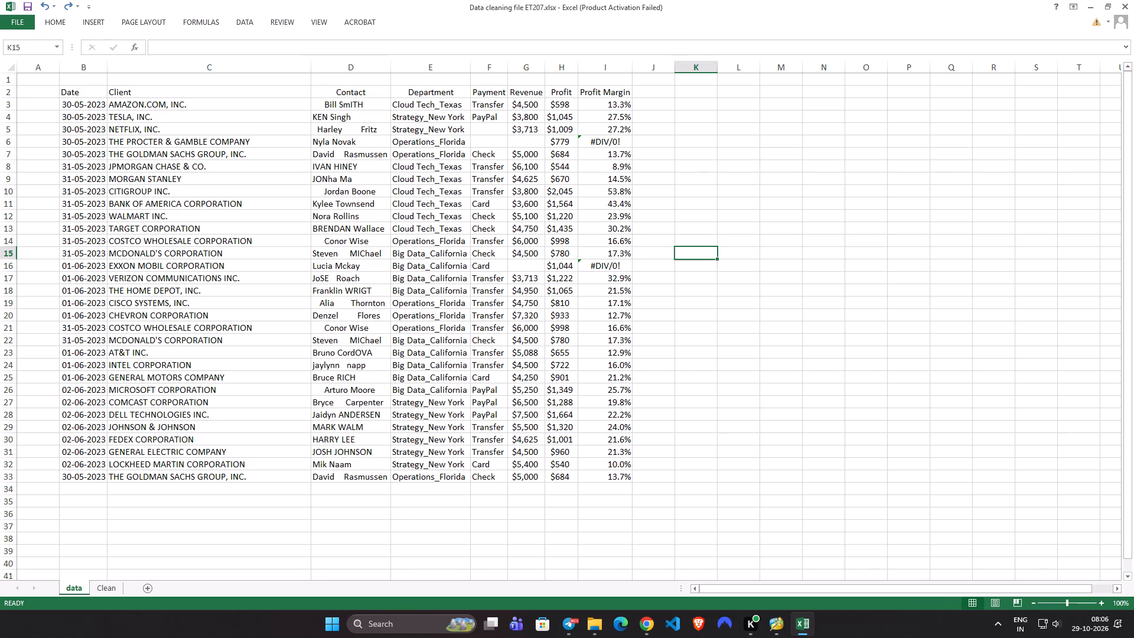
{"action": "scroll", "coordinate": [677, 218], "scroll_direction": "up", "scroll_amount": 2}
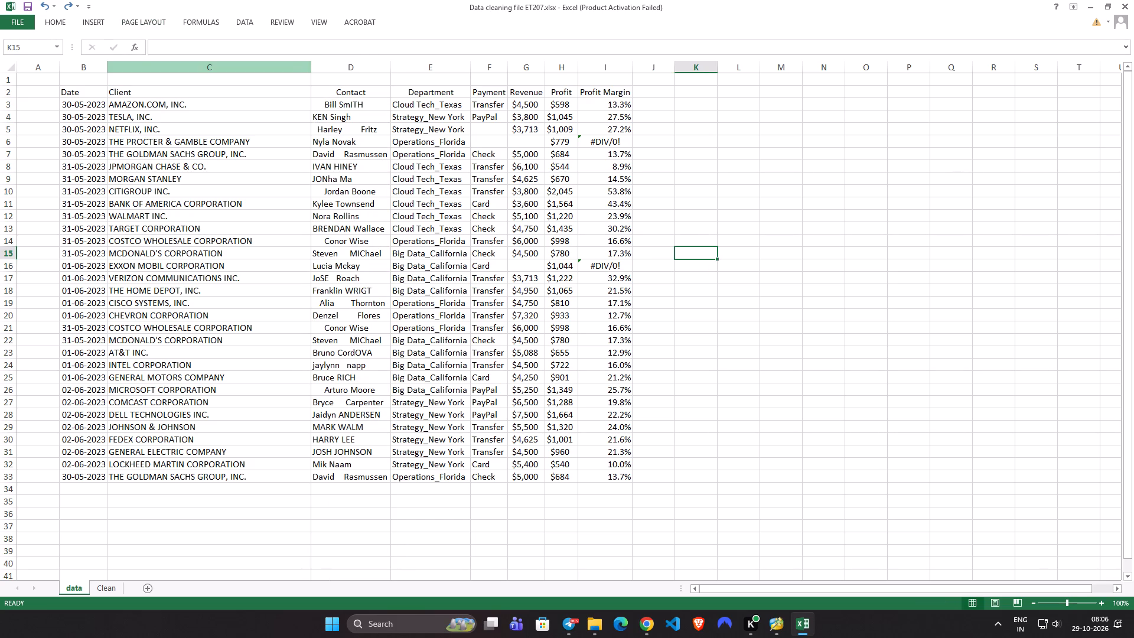
Delete the Contact, Department and Payment columns from the client table, one after another at column D.
{"action": "left_click", "coordinate": [323, 64]}
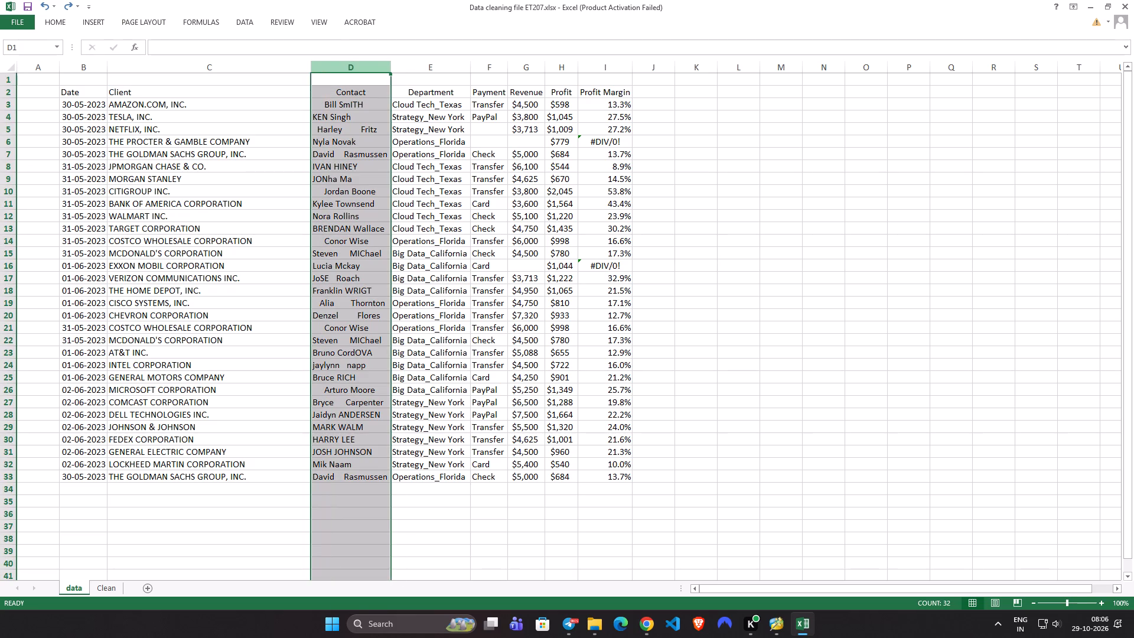
{"action": "key", "text": "ctrl+equal"}
{"action": "key", "text": "ctrl+minus"}
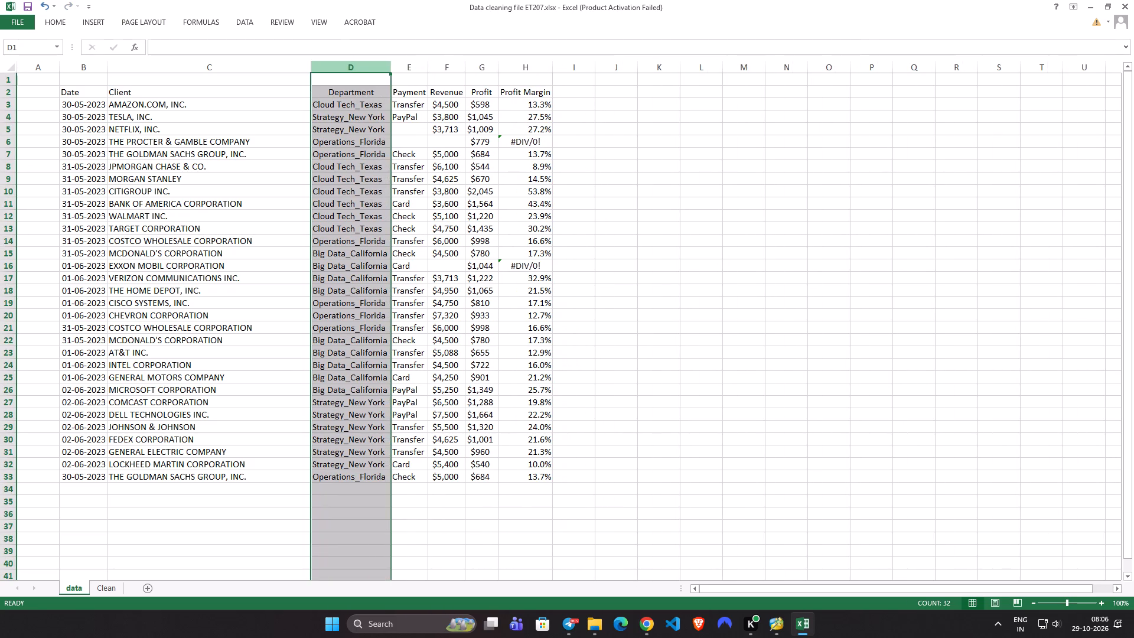
{"action": "key", "text": "ctrl+minus"}
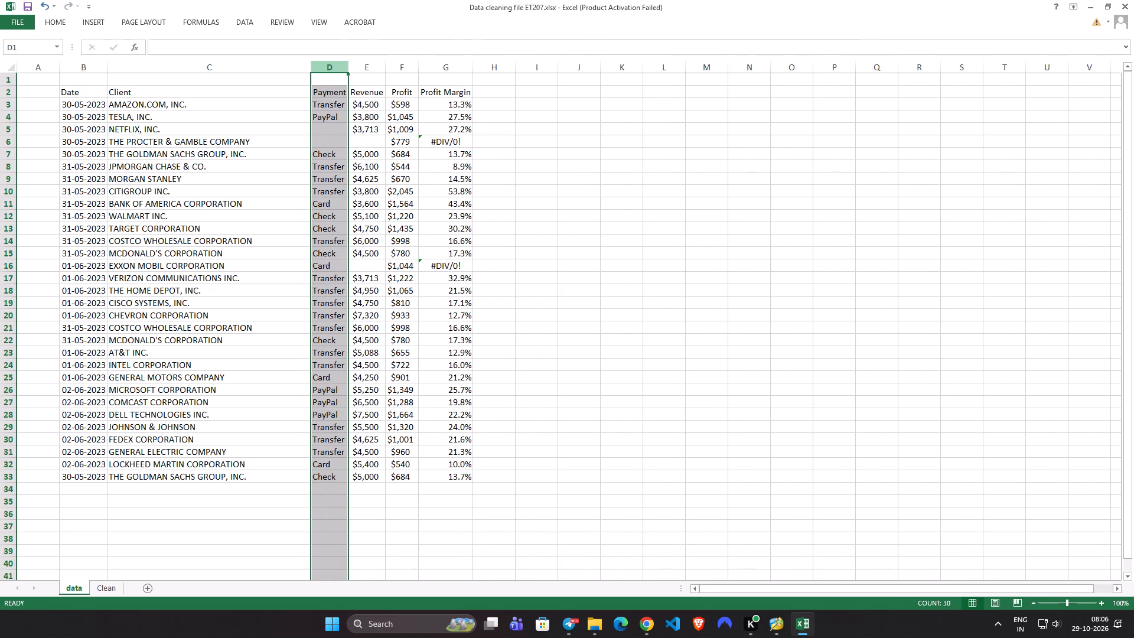
{"action": "key", "text": "ctrl+minus"}
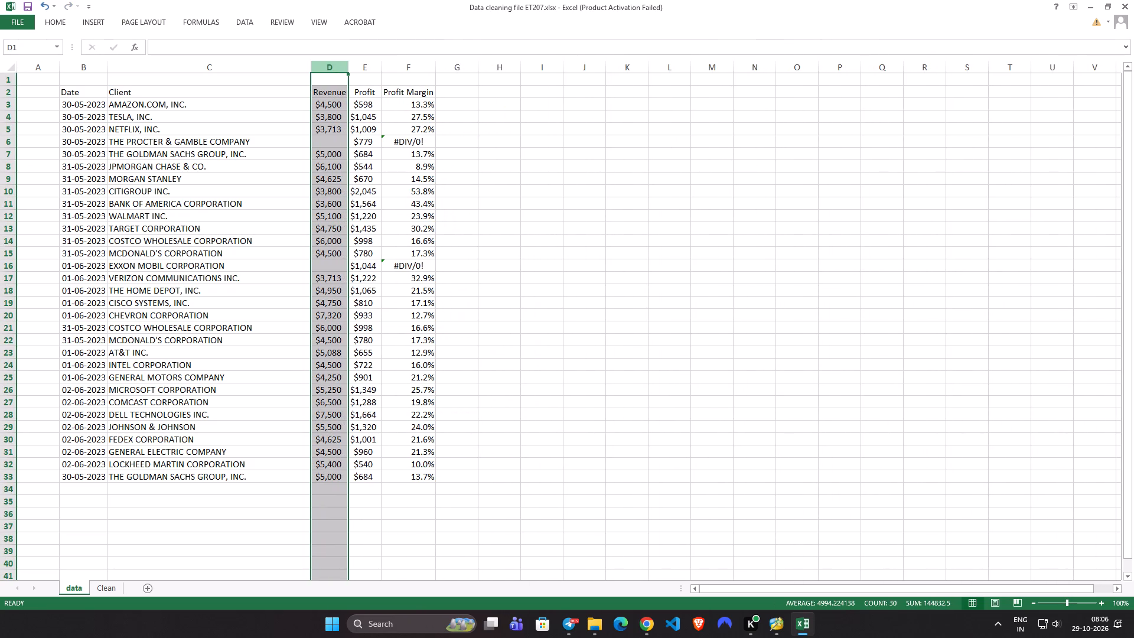
Undo the Contact, Department and Payment column deletions and the ticker removal, keeping the column widths fitted to their contents.
{"action": "key", "text": "ctrl+z"}
{"action": "key", "text": "ctrl+z"}
{"action": "key", "text": "ctrl+z"}
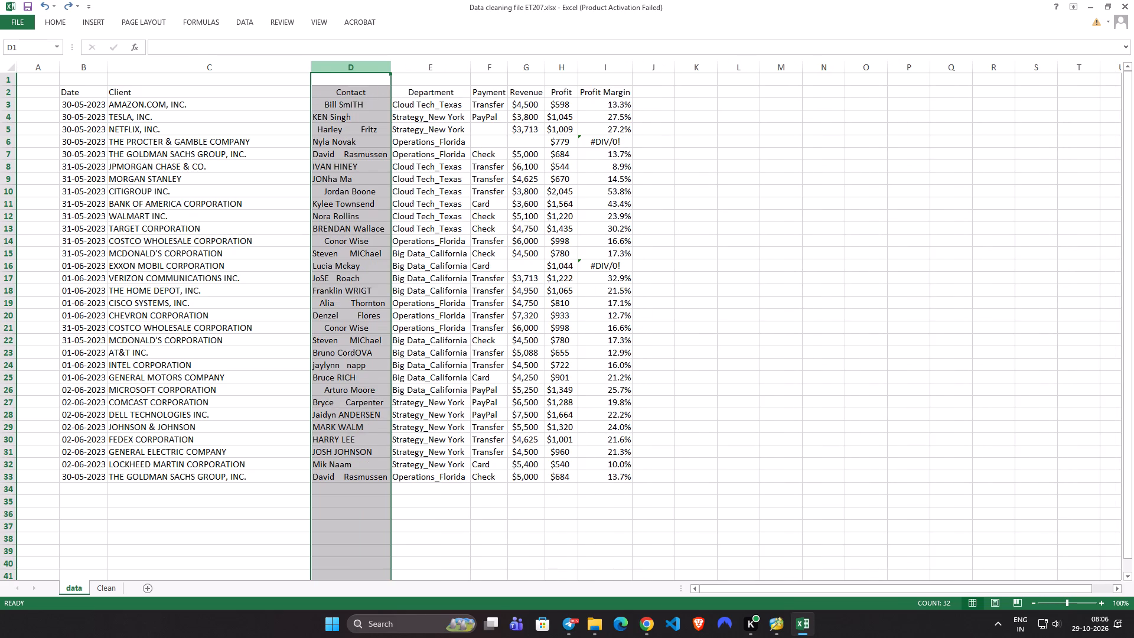
{"action": "key", "text": "ctrl+z"}
{"action": "key", "text": "ctrl+z"}
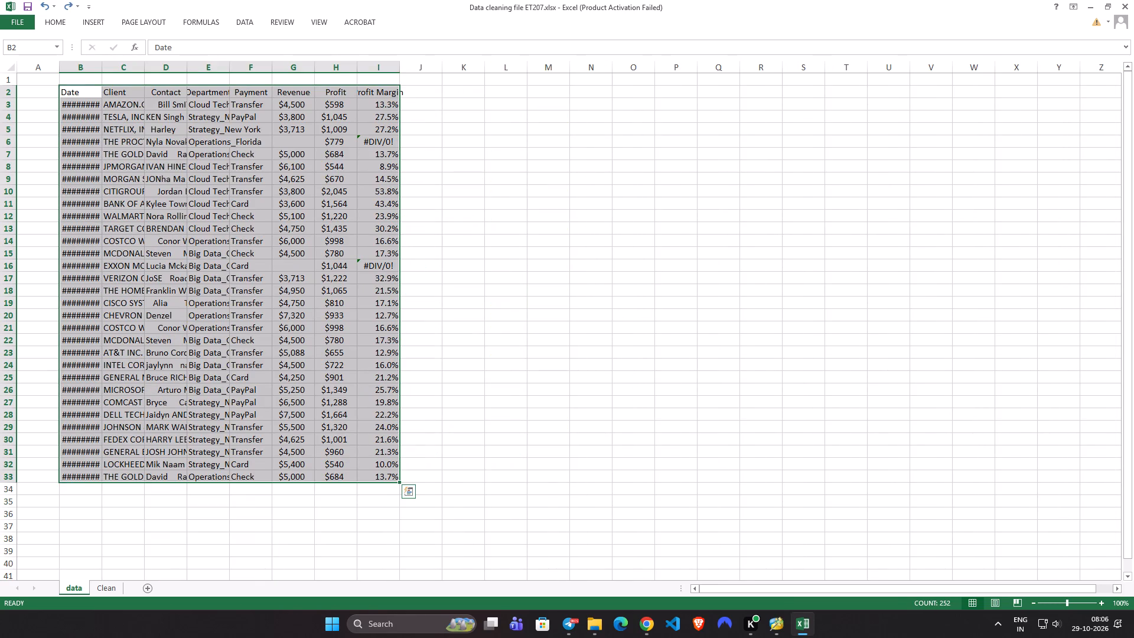
{"action": "key", "text": "ctrl+y"}
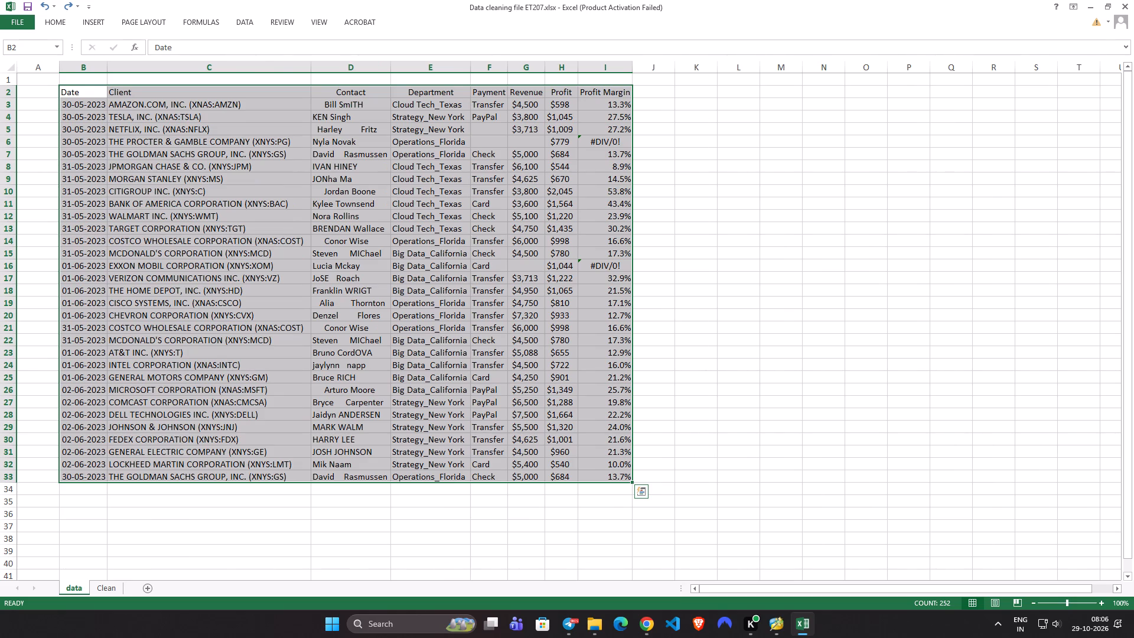
{"action": "left_click", "coordinate": [1000, 284]}
{"action": "scroll", "coordinate": [389, 332], "scroll_direction": "up", "scroll_amount": 2}
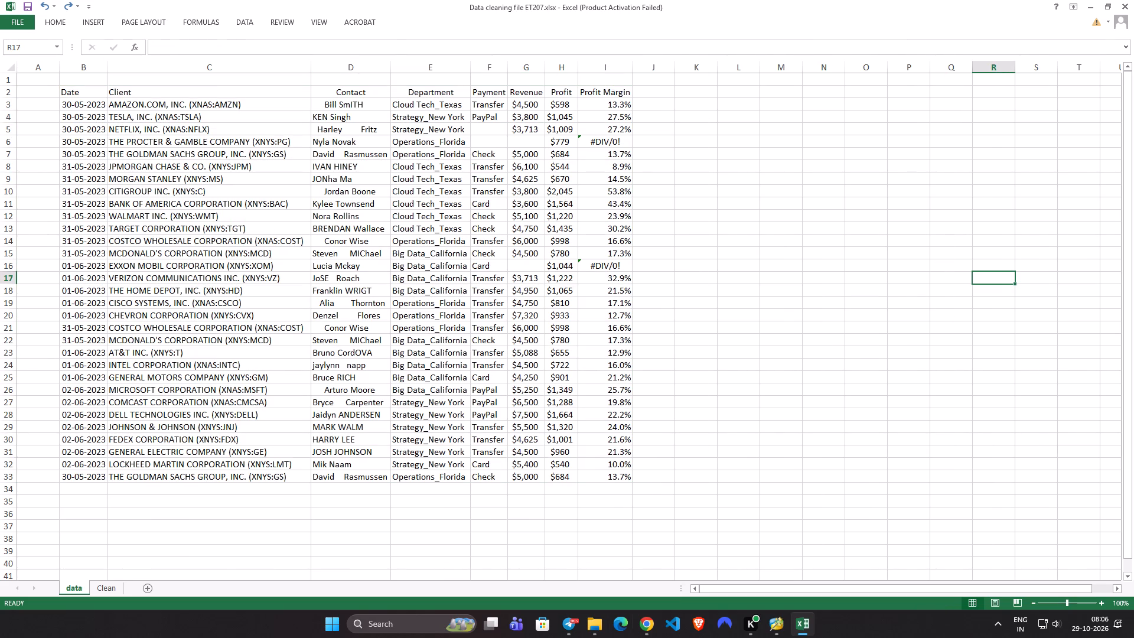
Strip the tickers from the Client column by replacing every match of (*) with nothing.
{"action": "left_click", "coordinate": [312, 64]}
{"action": "left_click", "coordinate": [309, 64]}
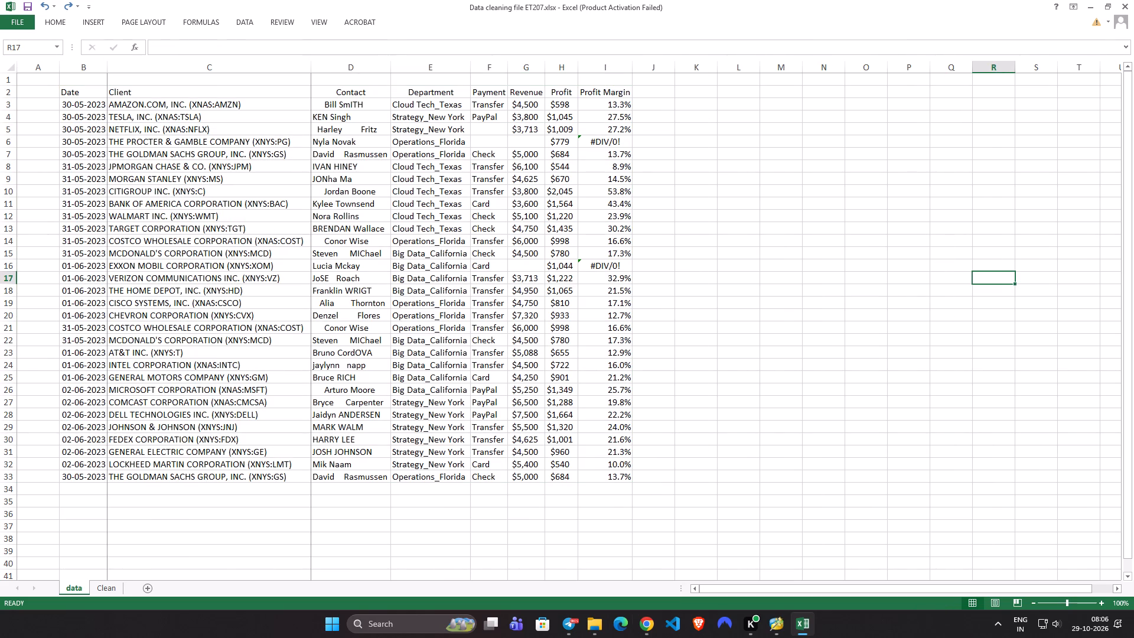
{"action": "left_click", "coordinate": [309, 64]}
{"action": "right_click", "coordinate": [309, 64]}
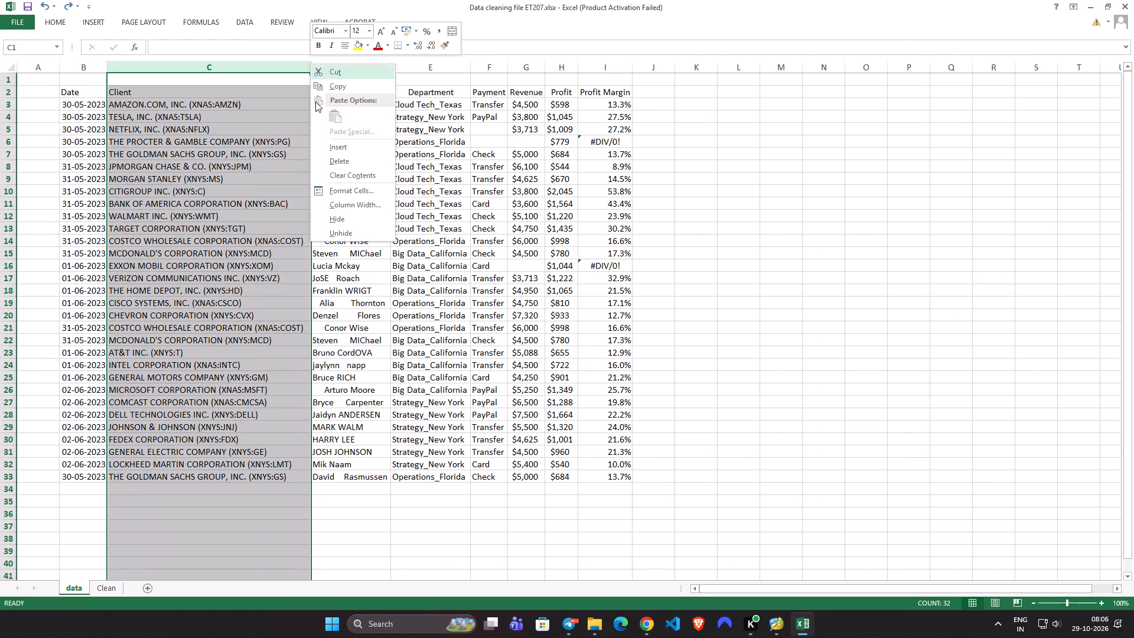
{"action": "left_click", "coordinate": [1061, 395]}
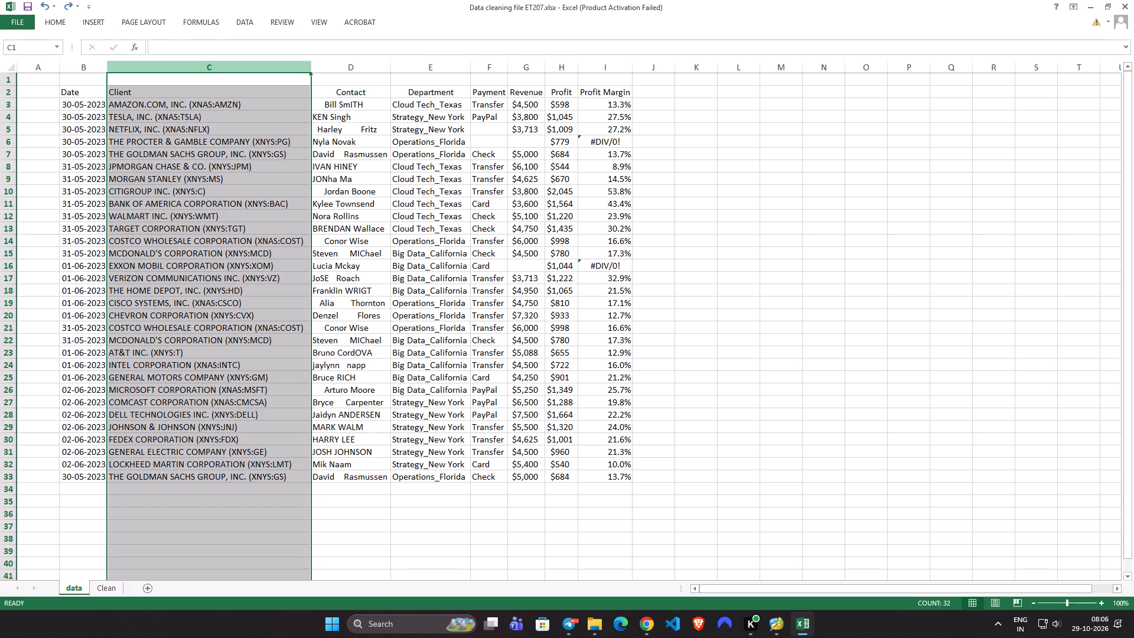
{"action": "key", "text": "ctrl+h"}
{"action": "scroll", "coordinate": [273, 187], "scroll_direction": "up", "scroll_amount": 1}
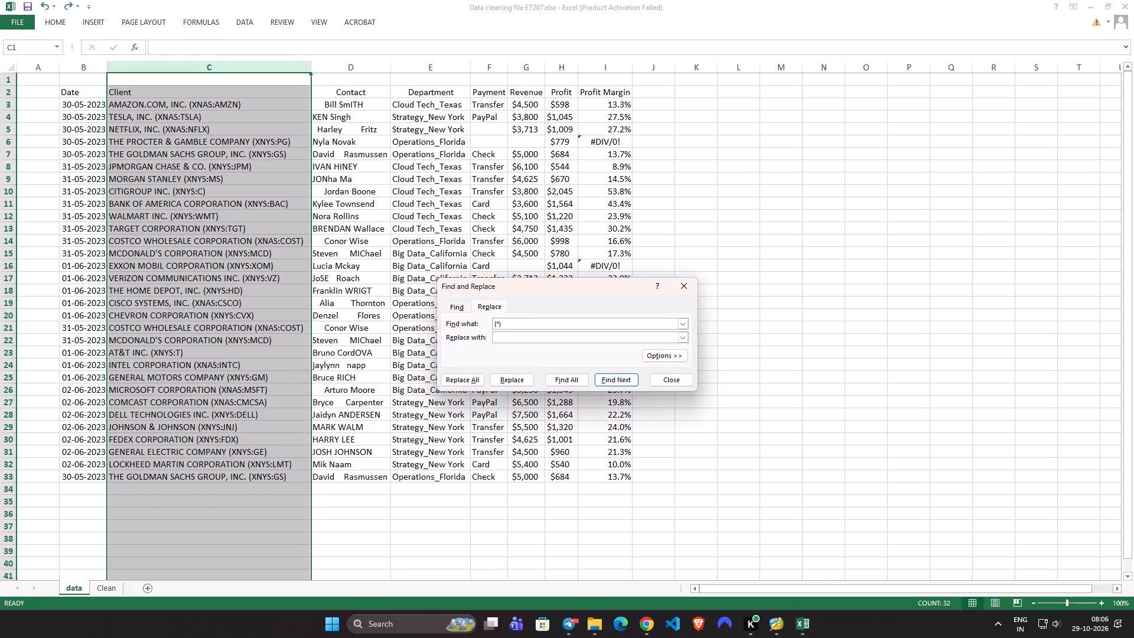
{"action": "left_click", "coordinate": [464, 378]}
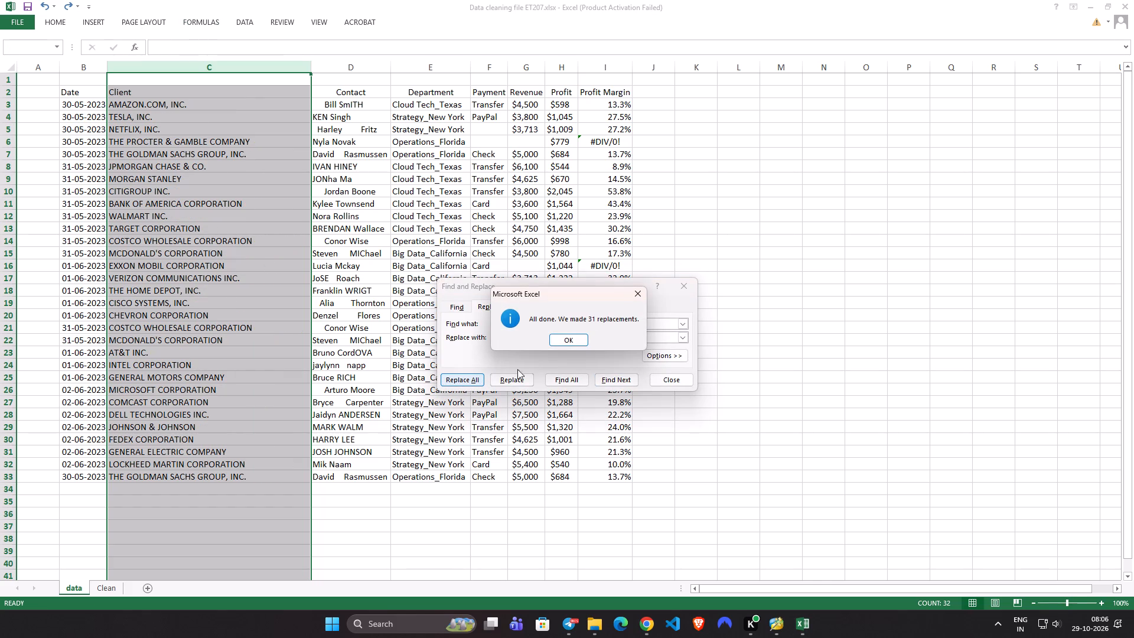
{"action": "left_click", "coordinate": [561, 341]}
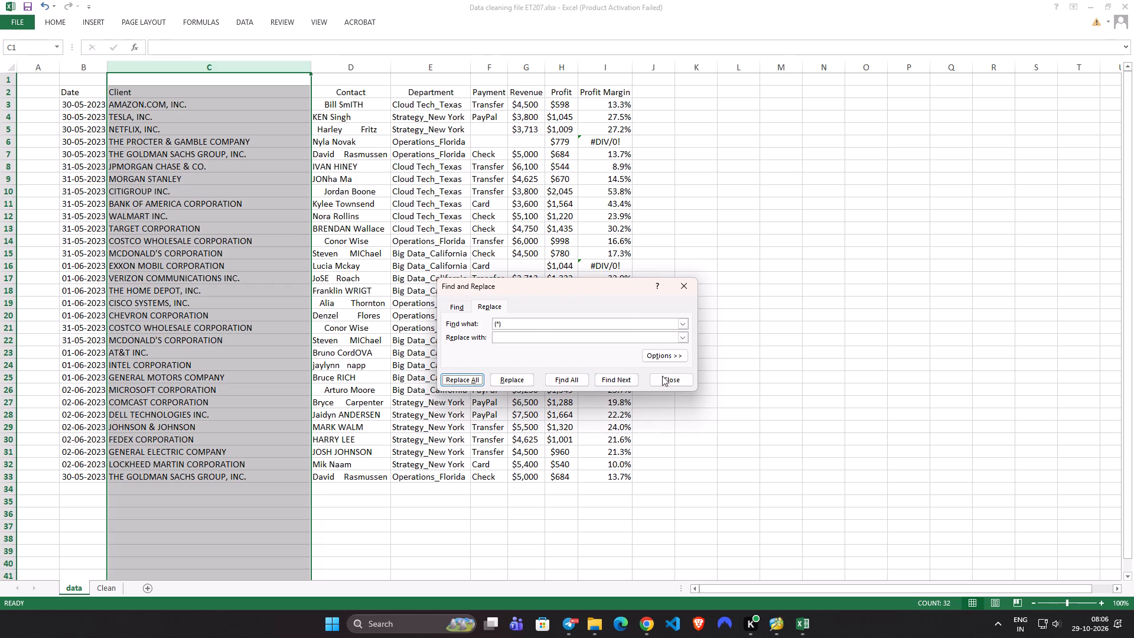
{"action": "left_click", "coordinate": [662, 376]}
{"action": "left_click", "coordinate": [773, 259]}
{"action": "scroll", "coordinate": [514, 261], "scroll_direction": "up", "scroll_amount": 2}
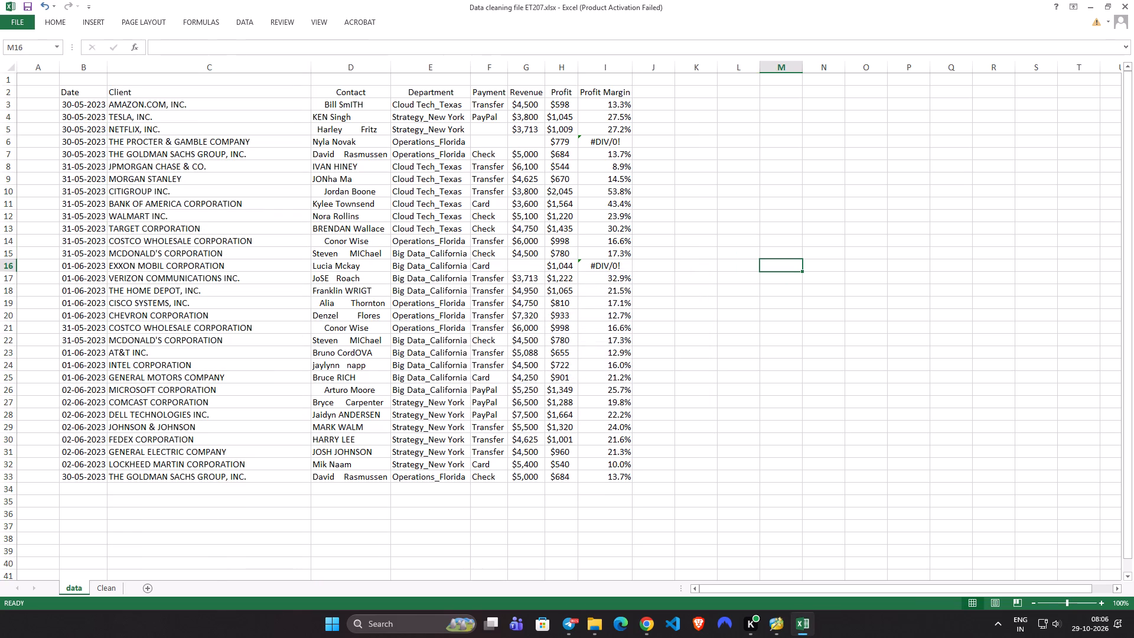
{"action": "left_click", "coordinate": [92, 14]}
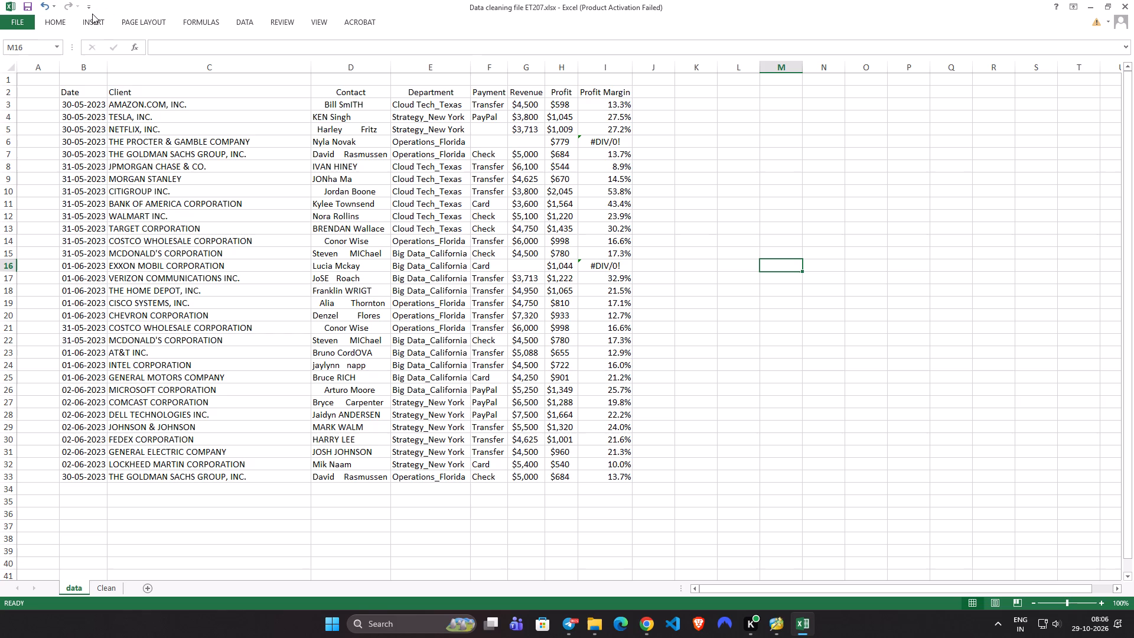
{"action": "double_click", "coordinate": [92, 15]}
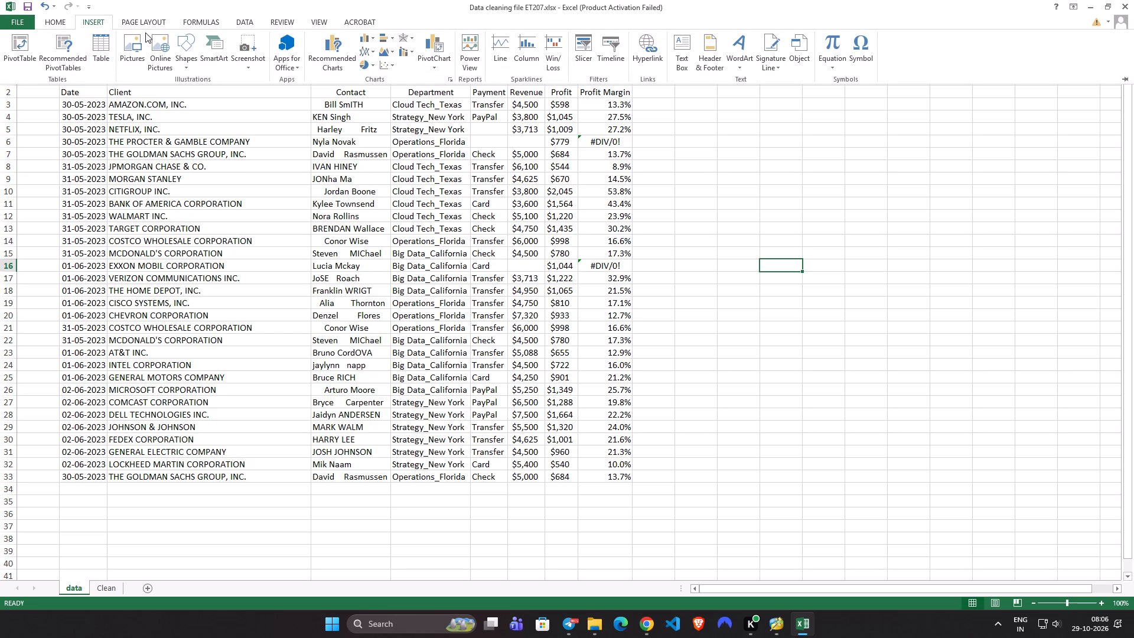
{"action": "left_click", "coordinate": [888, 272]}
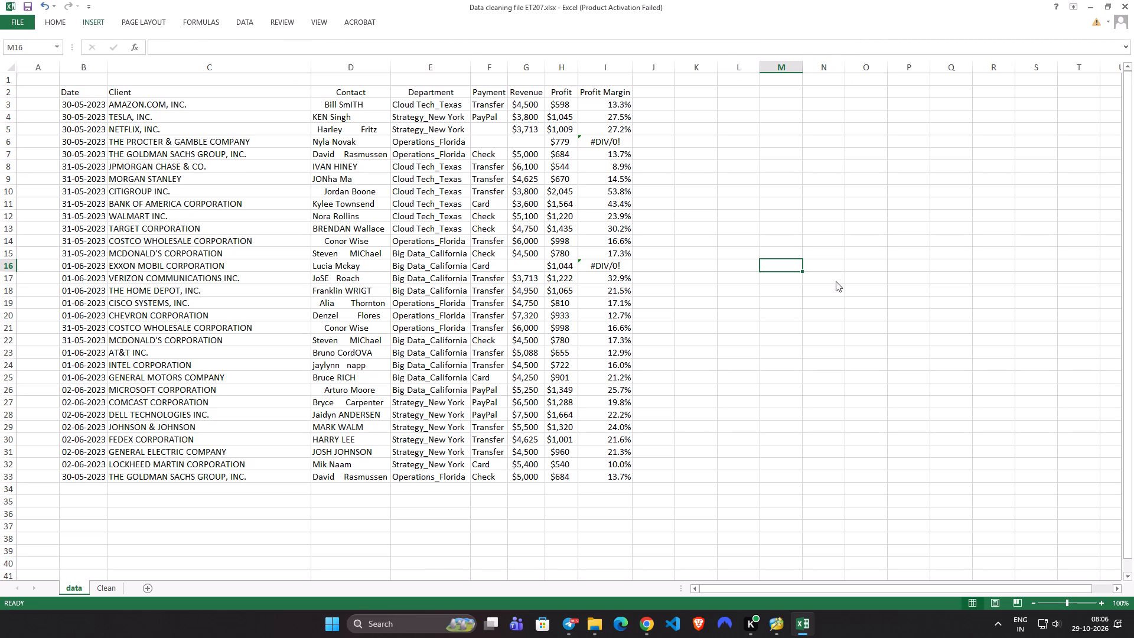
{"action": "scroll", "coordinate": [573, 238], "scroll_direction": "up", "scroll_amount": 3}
Insert a blank column D between the Client and Contact columns of the data sheet.
{"action": "right_click", "coordinate": [311, 65]}
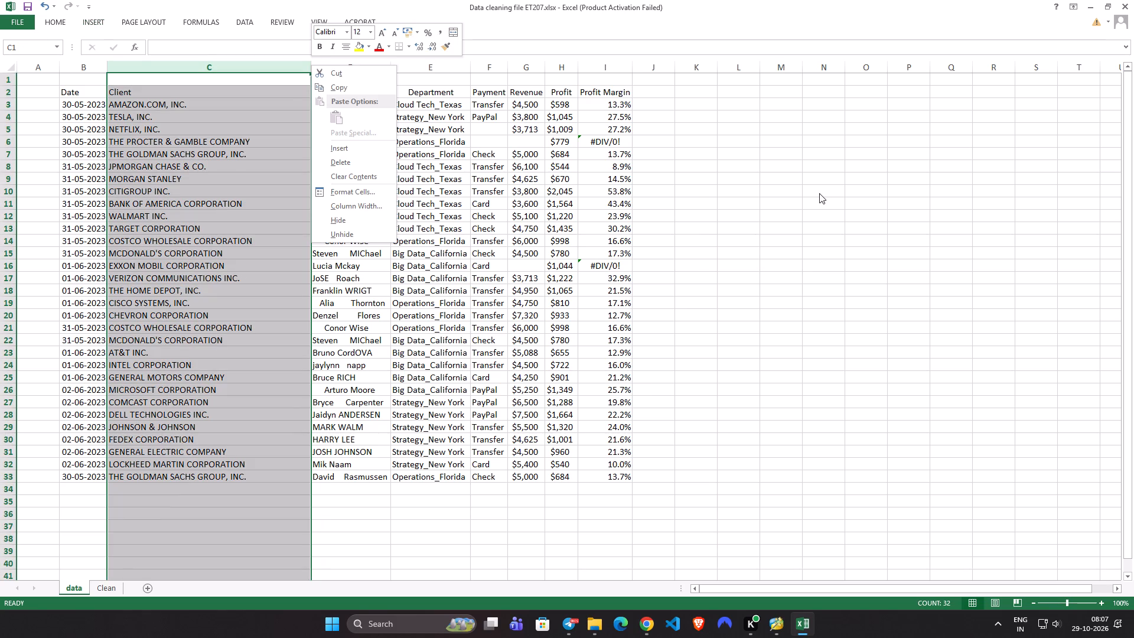
{"action": "left_click", "coordinate": [819, 193]}
{"action": "left_click", "coordinate": [324, 66]}
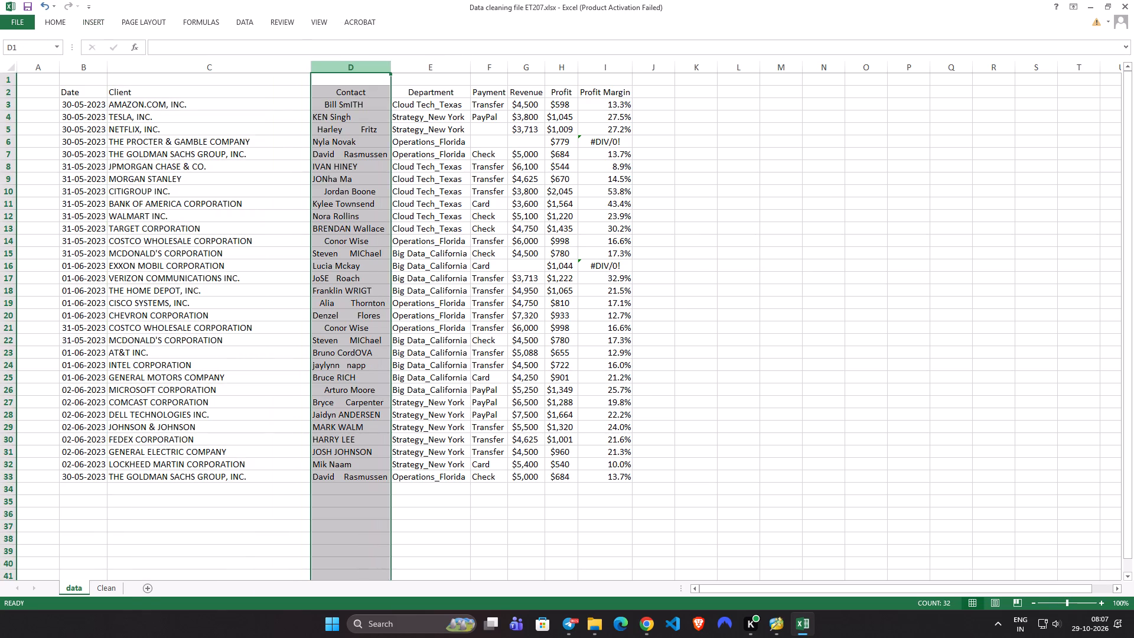
{"action": "right_click", "coordinate": [324, 66]}
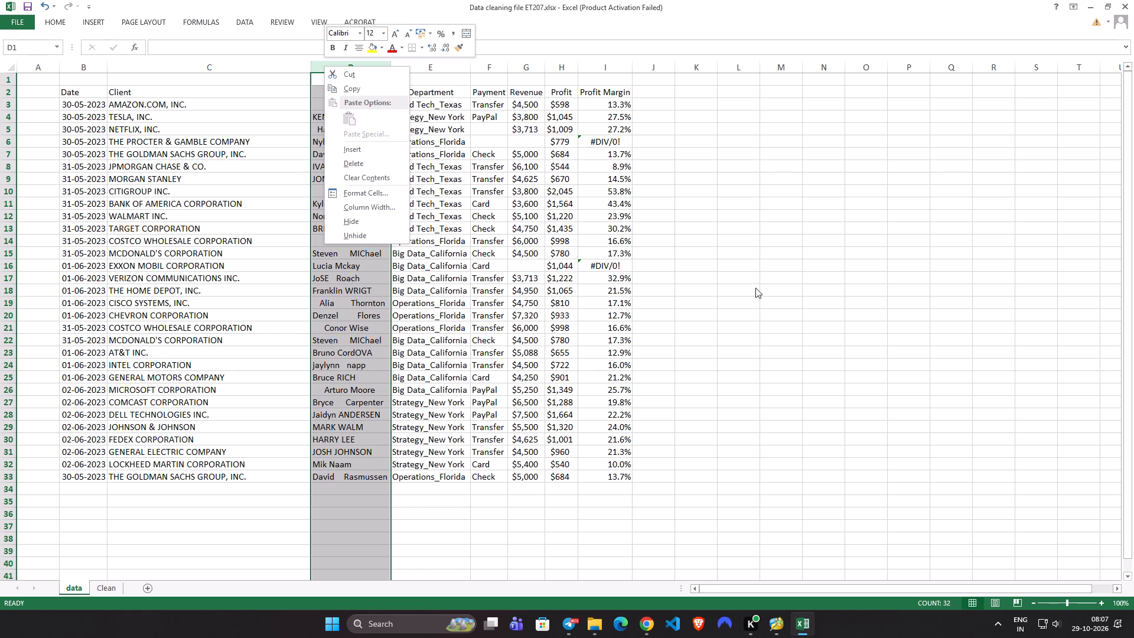
{"action": "key", "text": "ctrl+shift+equal"}
{"action": "left_click", "coordinate": [756, 261]}
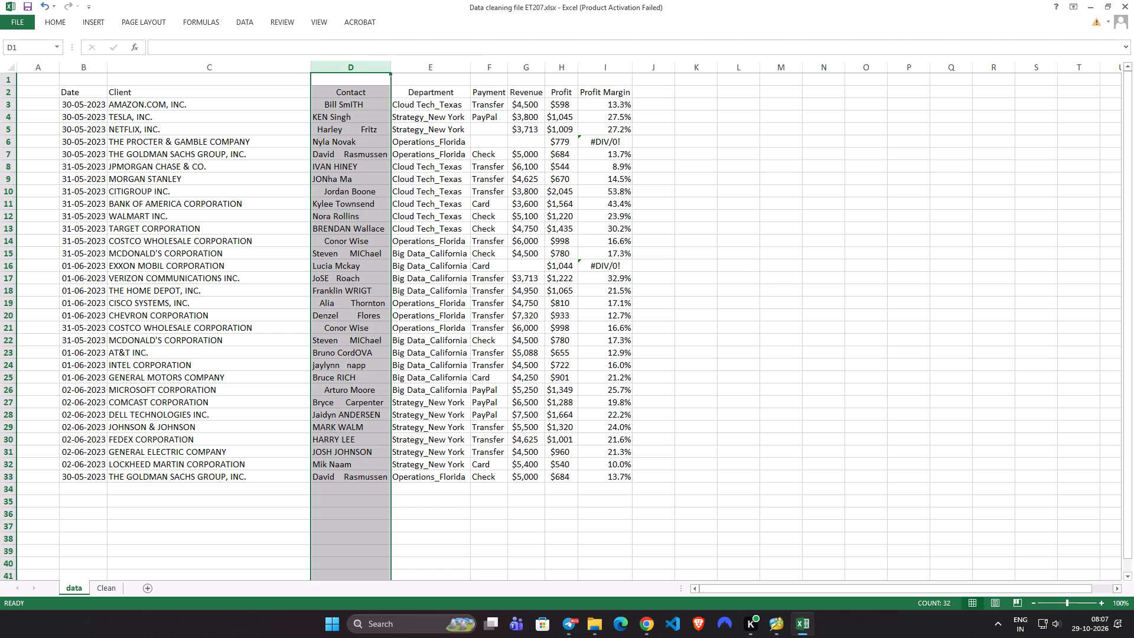
{"action": "key", "text": "ctrl+shift+equal"}
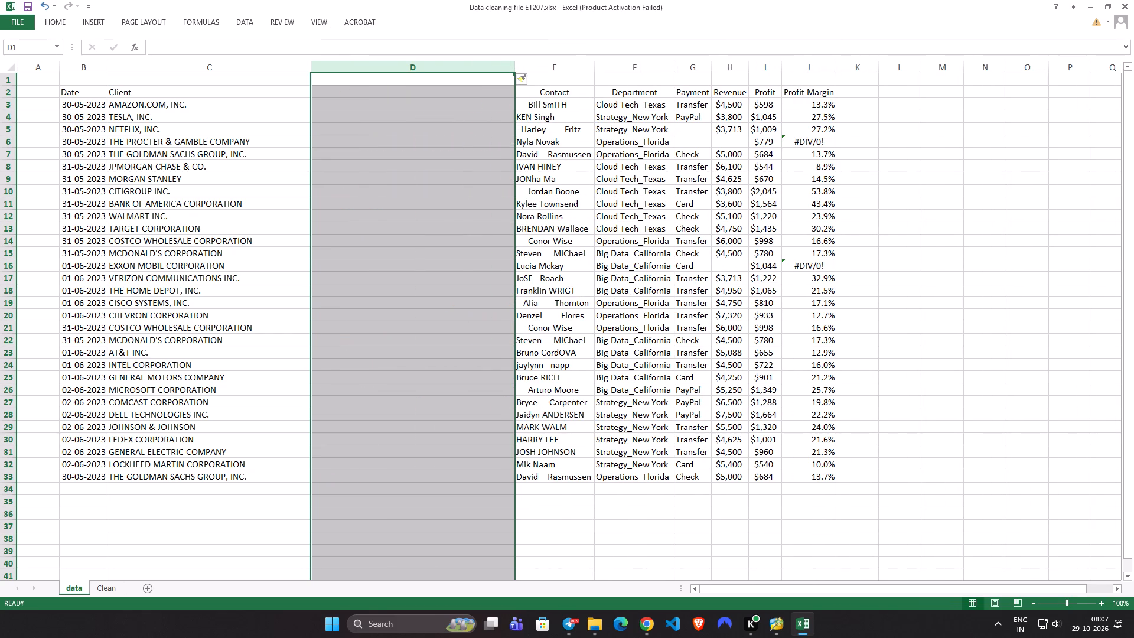
{"action": "left_click", "coordinate": [1047, 374]}
{"action": "left_click", "coordinate": [397, 80]}
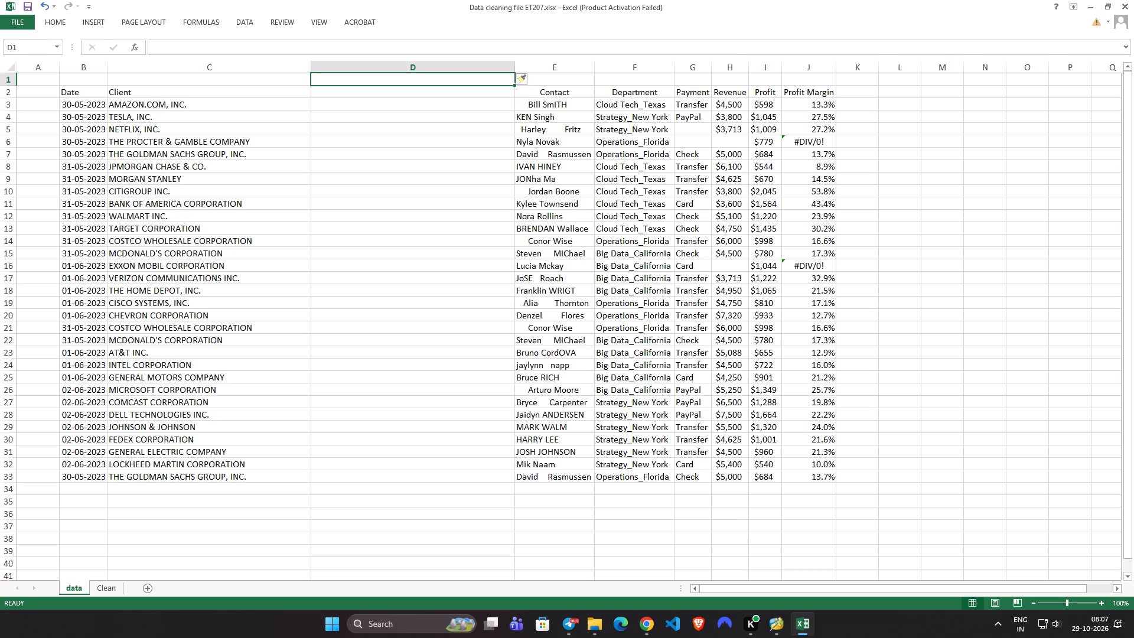
{"action": "scroll", "coordinate": [397, 80], "scroll_direction": "up", "scroll_amount": 3}
Enter the header "contact" in cell D2 of the blank column beside the original Contact column.
{"action": "left_click", "coordinate": [540, 93]}
{"action": "right_click", "coordinate": [540, 93]}
{"action": "left_click", "coordinate": [432, 93]}
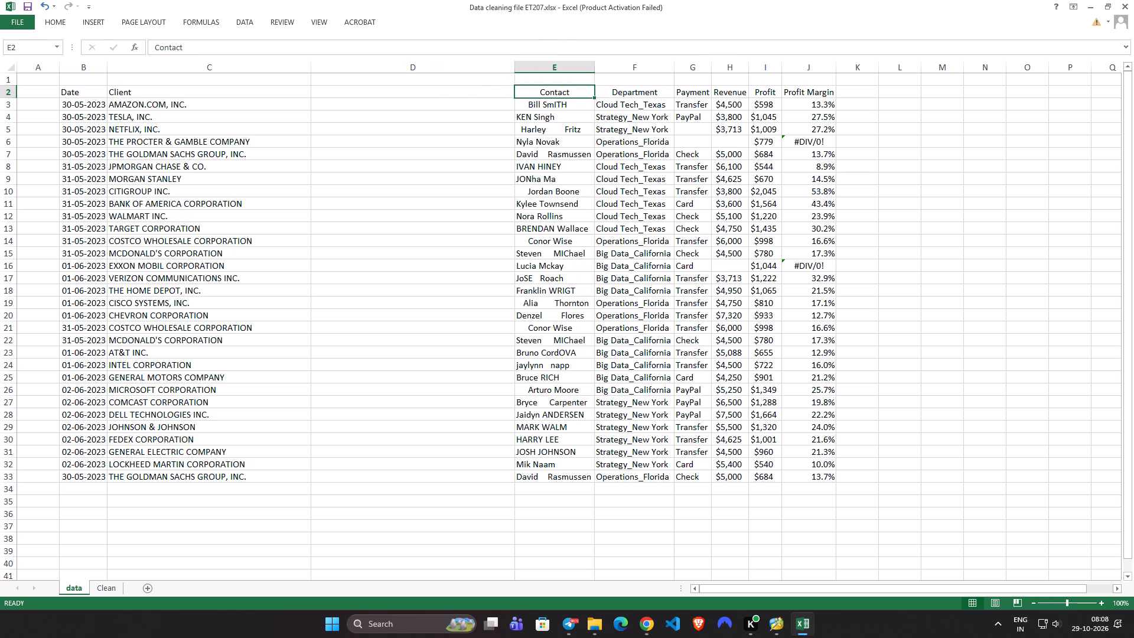
{"action": "left_click", "coordinate": [431, 93]}
{"action": "type", "text": "contact"}
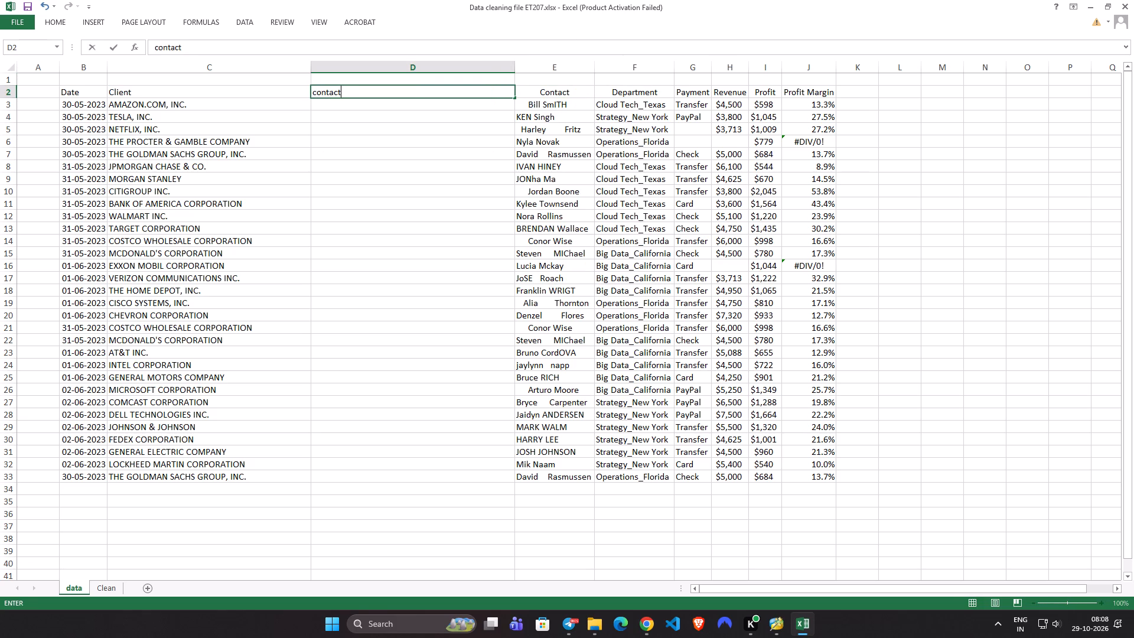
{"action": "left_click", "coordinate": [429, 107]}
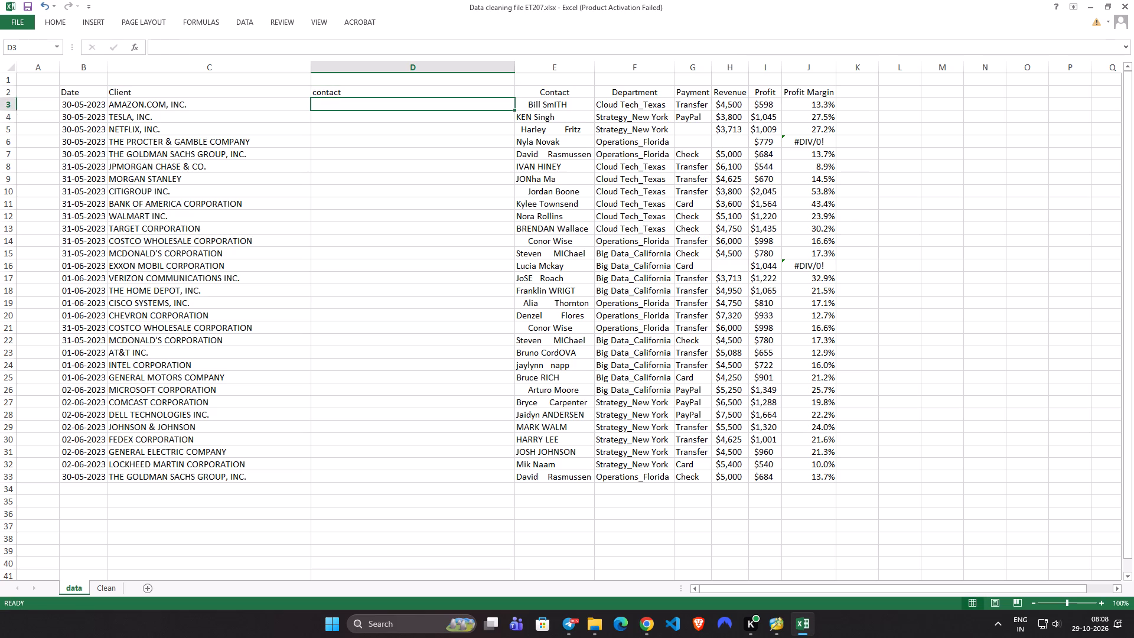
{"action": "left_click", "coordinate": [399, 87]}
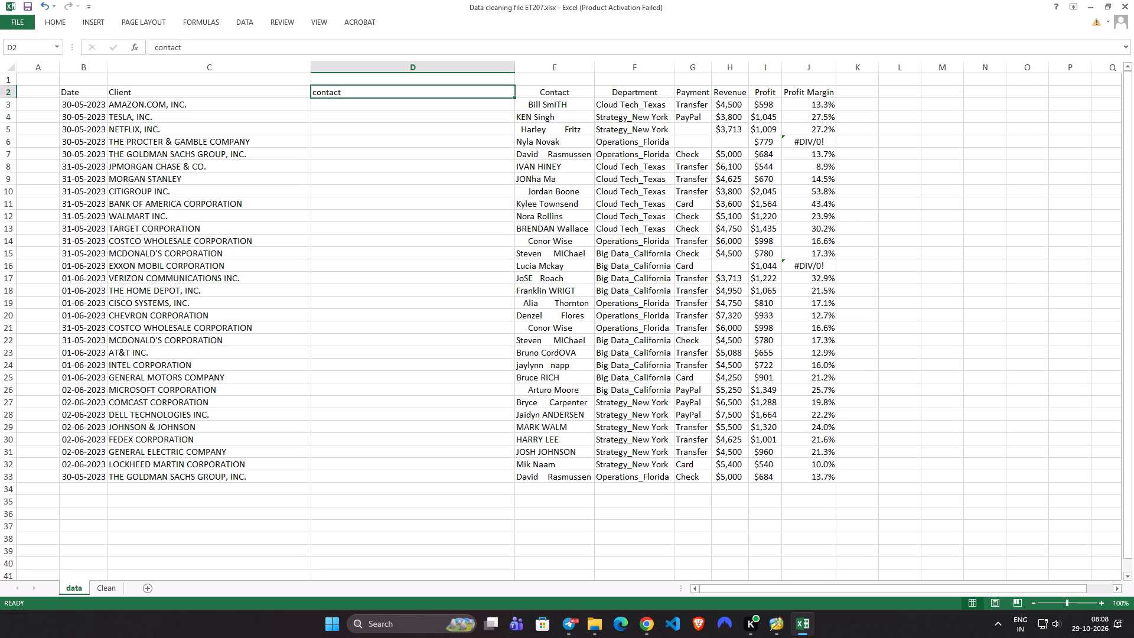
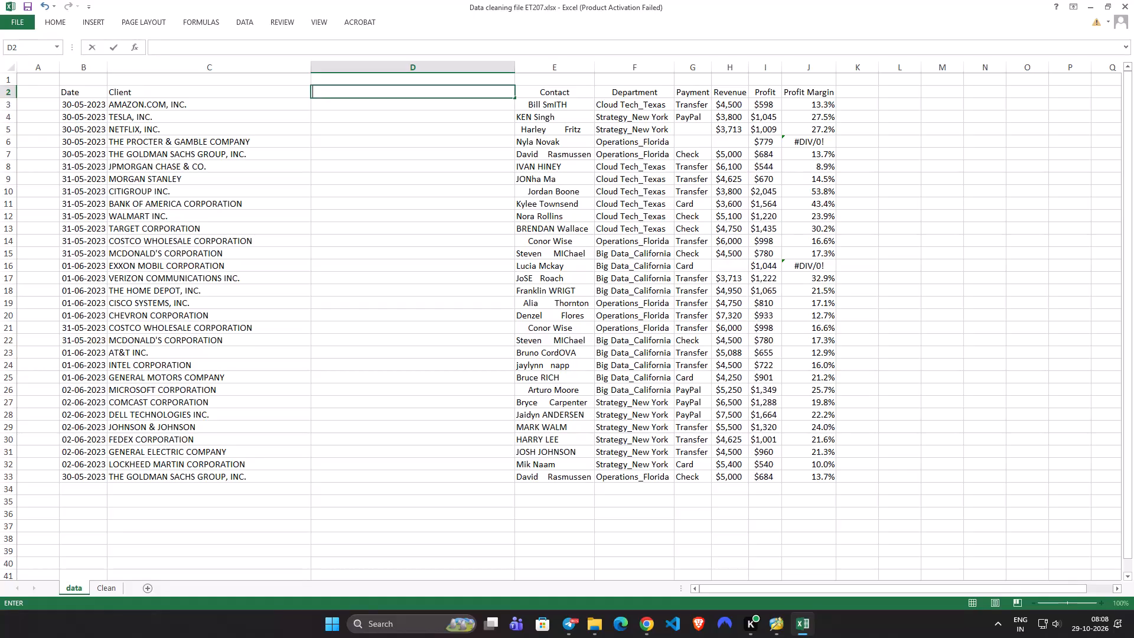
Enter the header "client" in cell D2 of the blank column beside the original Client column.
{"action": "type", "text": "clienr"}
{"action": "key", "text": "BackSpace"}
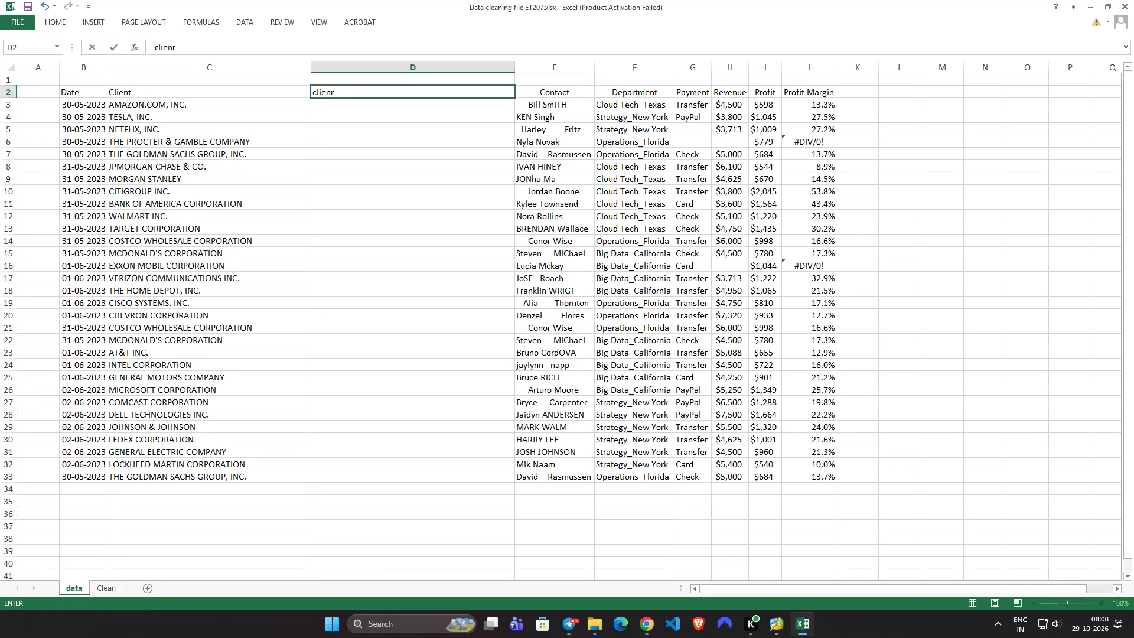
{"action": "key", "text": "t"}
{"action": "key", "text": "Return"}
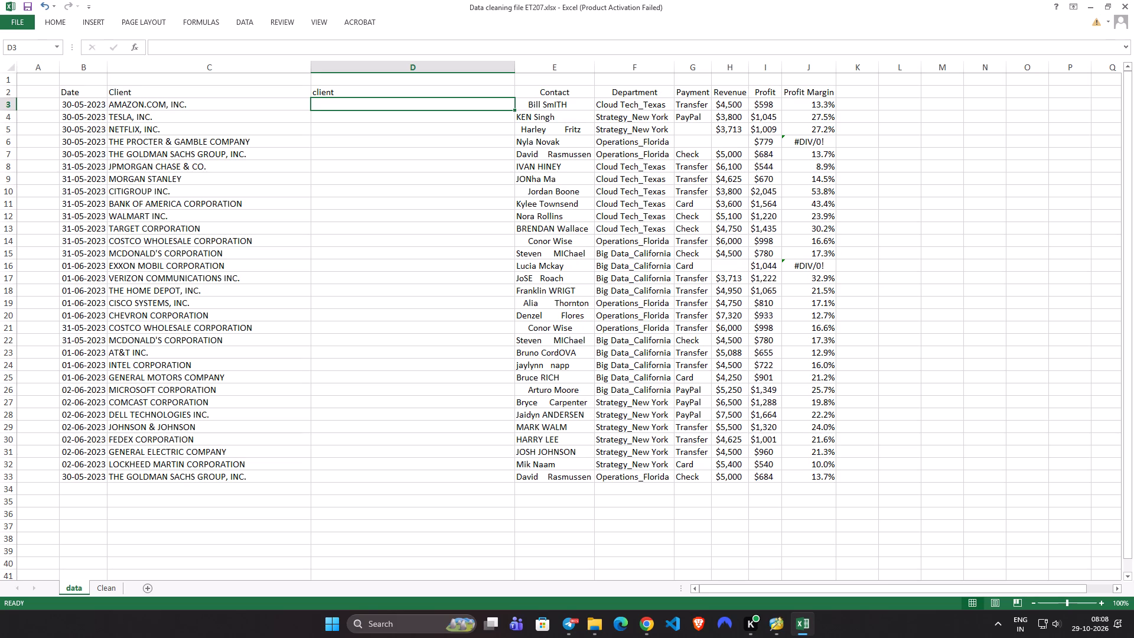
Enter the formula =LOWER(C3) in cell D3 to convert the first client name to lowercase.
{"action": "key", "text": "equal"}
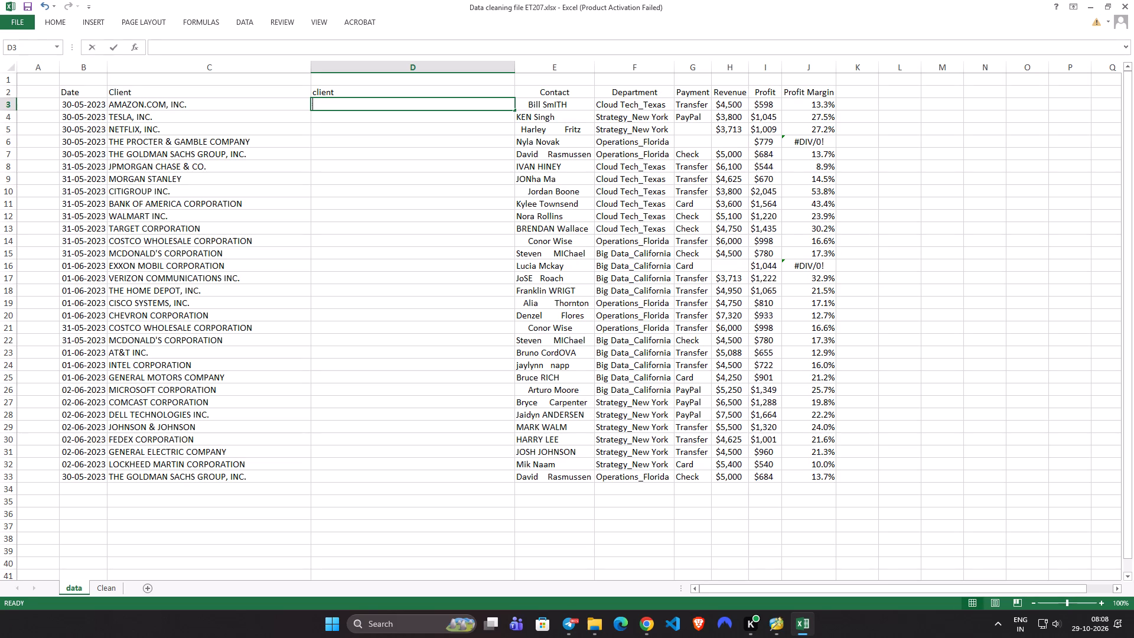
{"action": "type", "text": "lowe"}
{"action": "left_click", "coordinate": [338, 114]}
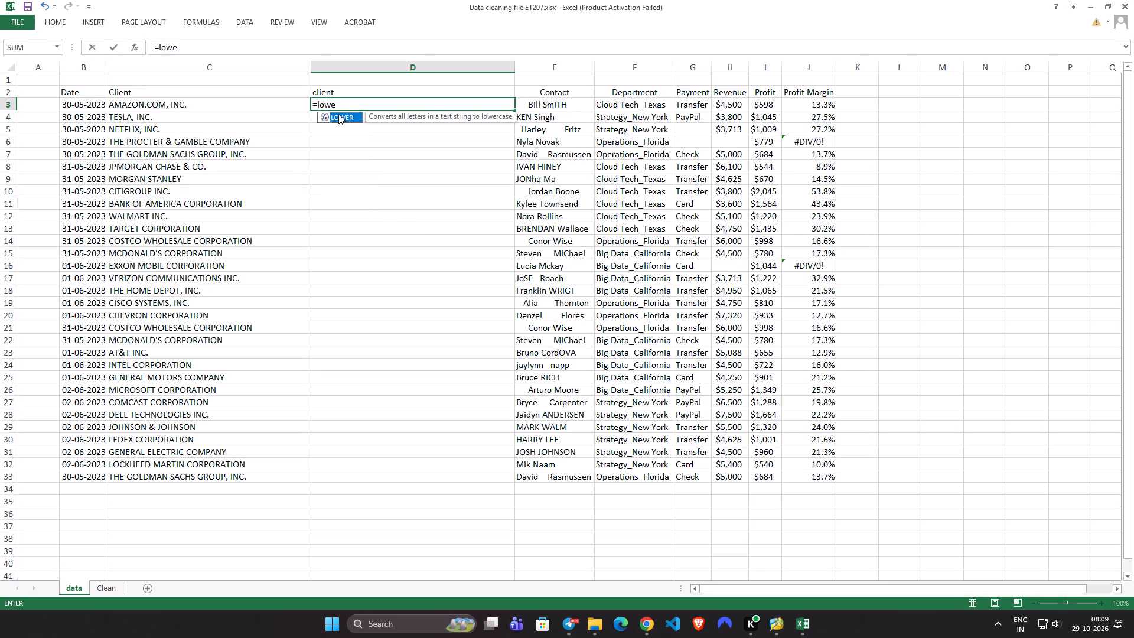
{"action": "key", "text": "r"}
{"action": "key", "text": "9"}
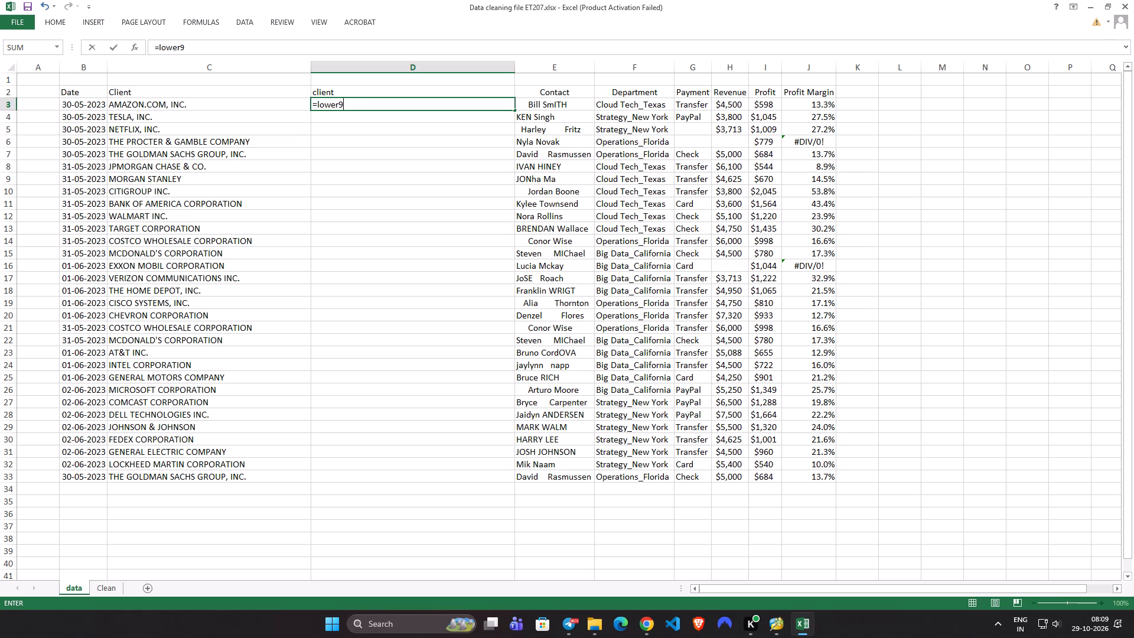
{"action": "key", "text": "BackSpace"}
{"action": "key", "text": "shift+parenleft"}
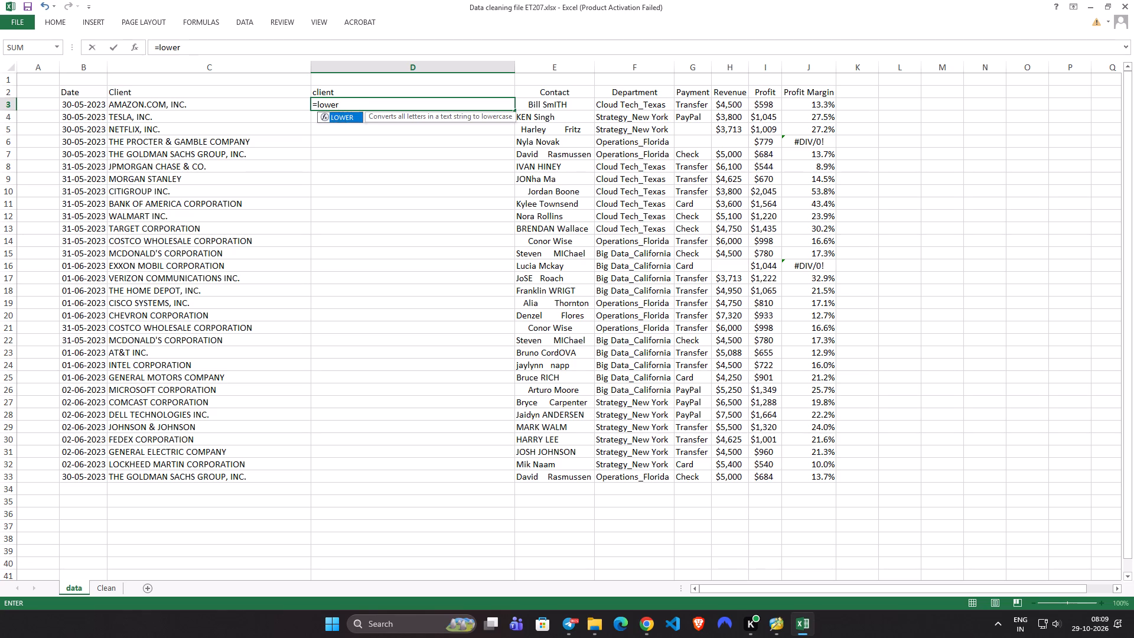
{"action": "left_click", "coordinate": [350, 113]}
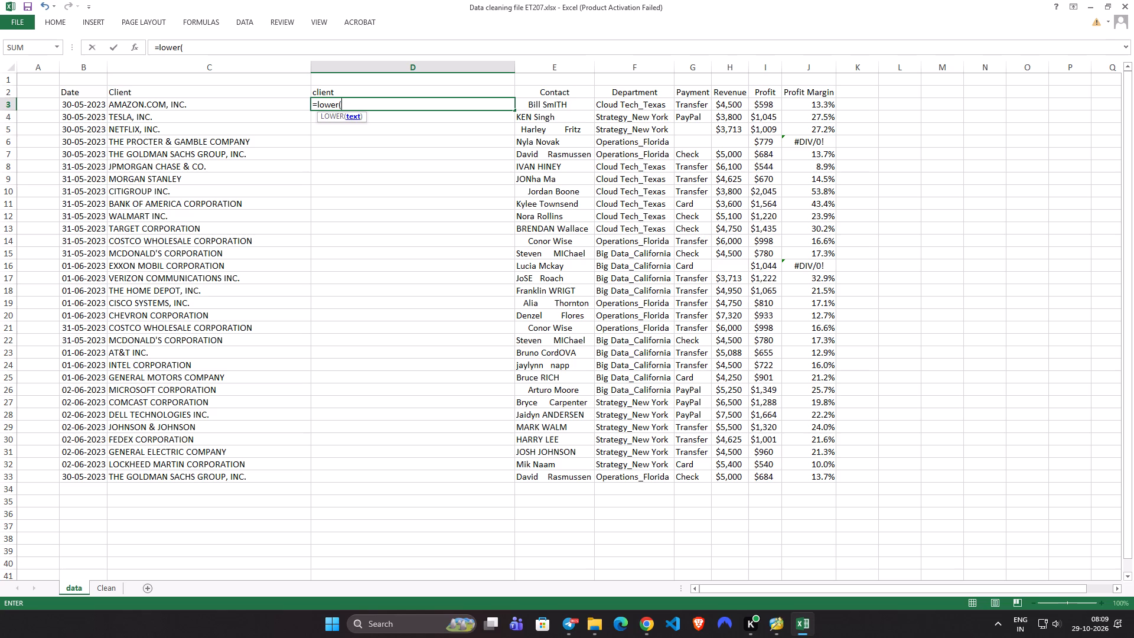
{"action": "left_click", "coordinate": [337, 117]}
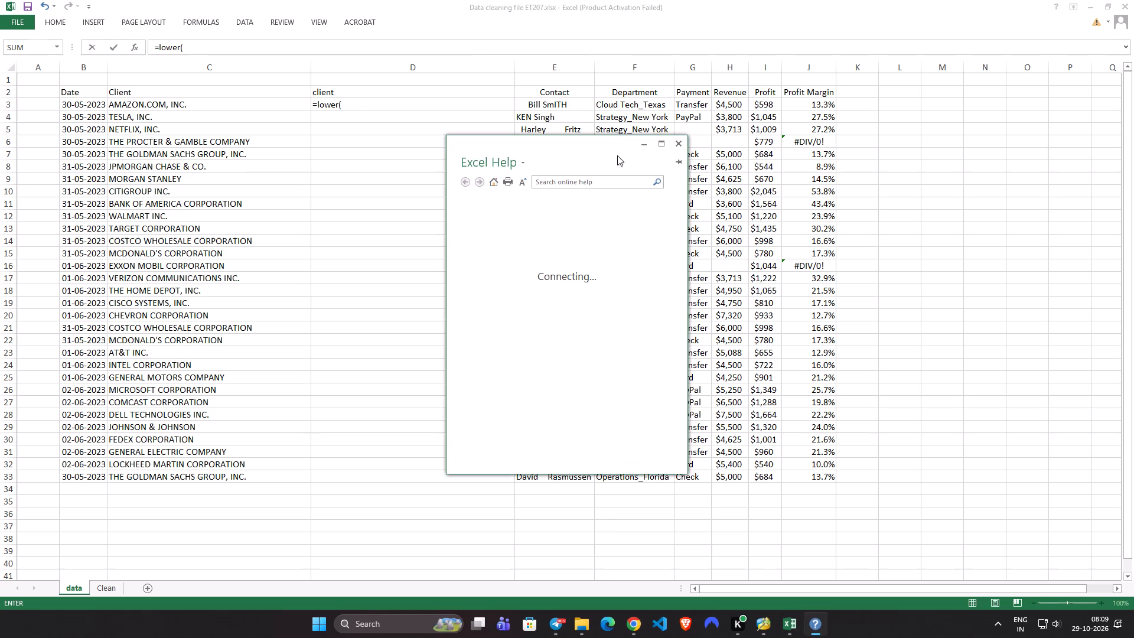
{"action": "left_click", "coordinate": [675, 145]}
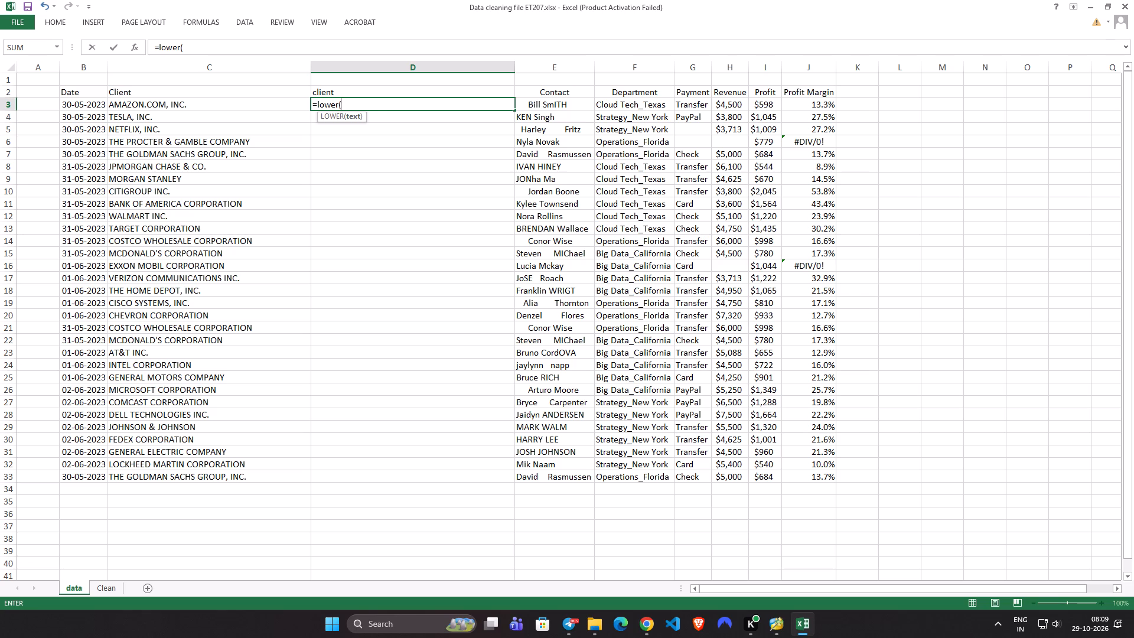
{"action": "left_click", "coordinate": [208, 108]}
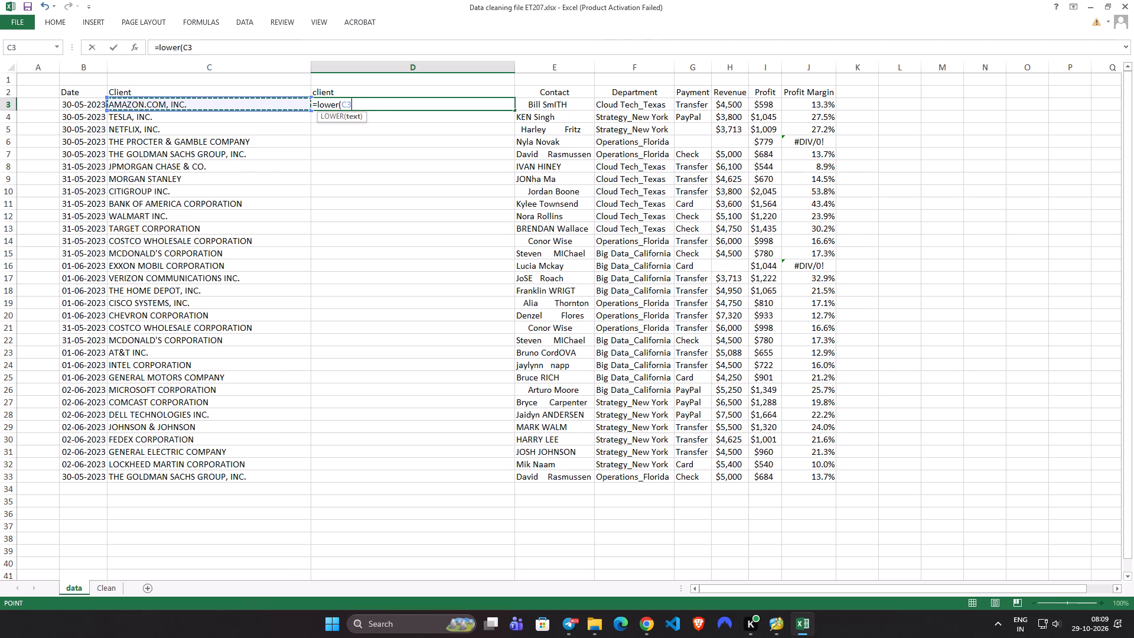
{"action": "key", "text": "0"}
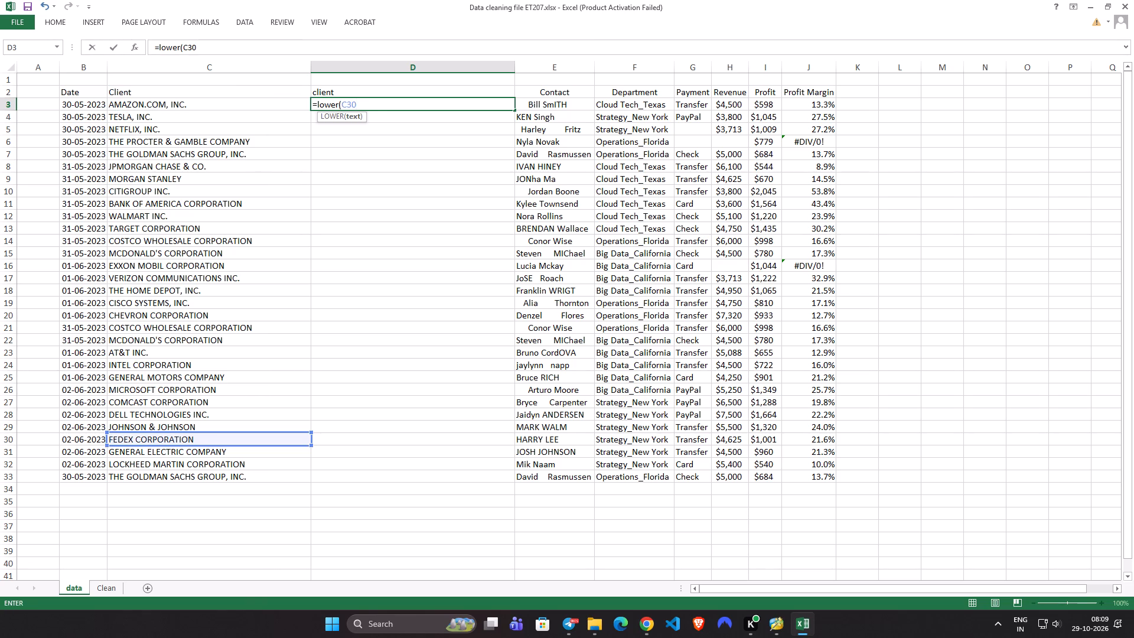
{"action": "key", "text": "BackSpace"}
{"action": "key", "text": "shift+parenright"}
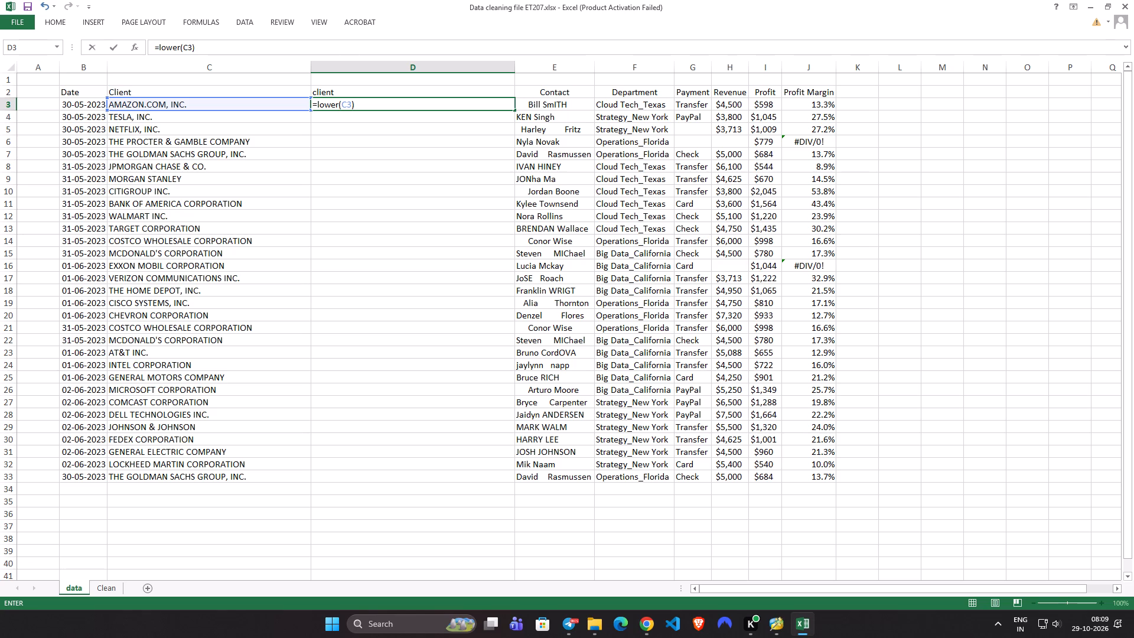
{"action": "key", "text": "Return"}
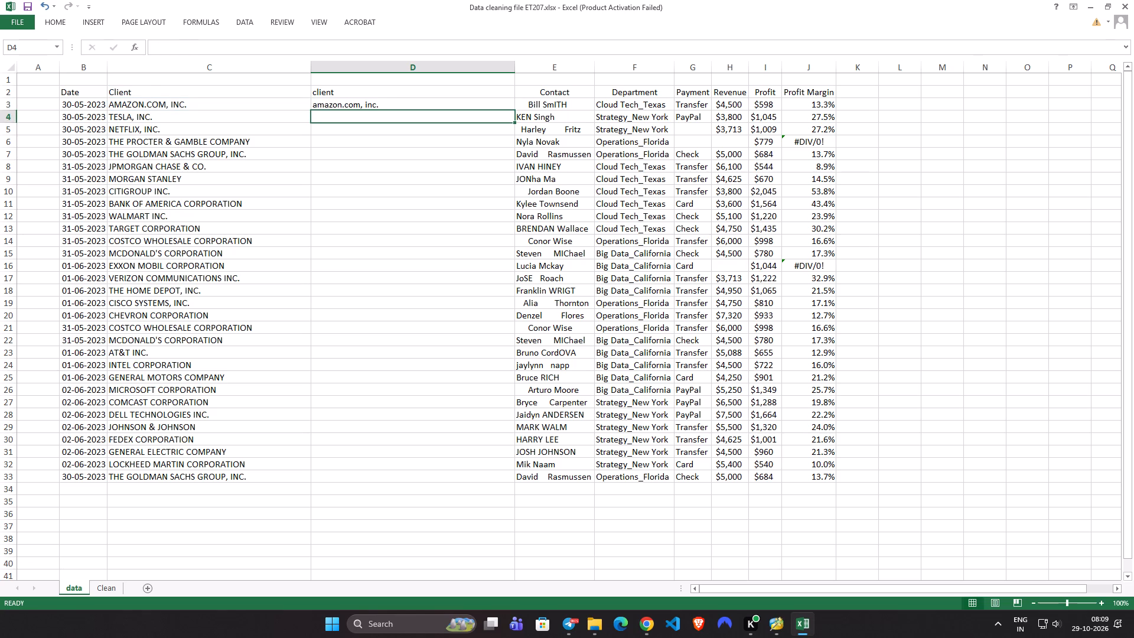
Fill the LOWER formula from D3 down the client column to row 33.
{"action": "left_click_drag", "start_coordinate": [515, 109], "coordinate": [514, 139]}
{"action": "left_click", "coordinate": [463, 104]}
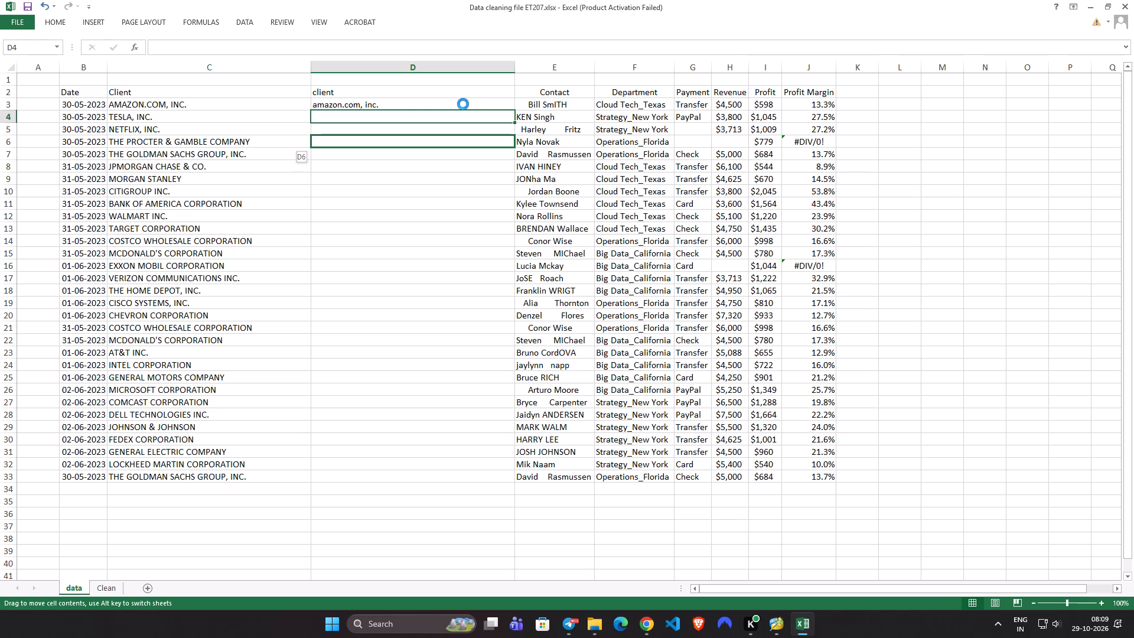
{"action": "left_click", "coordinate": [562, 337]}
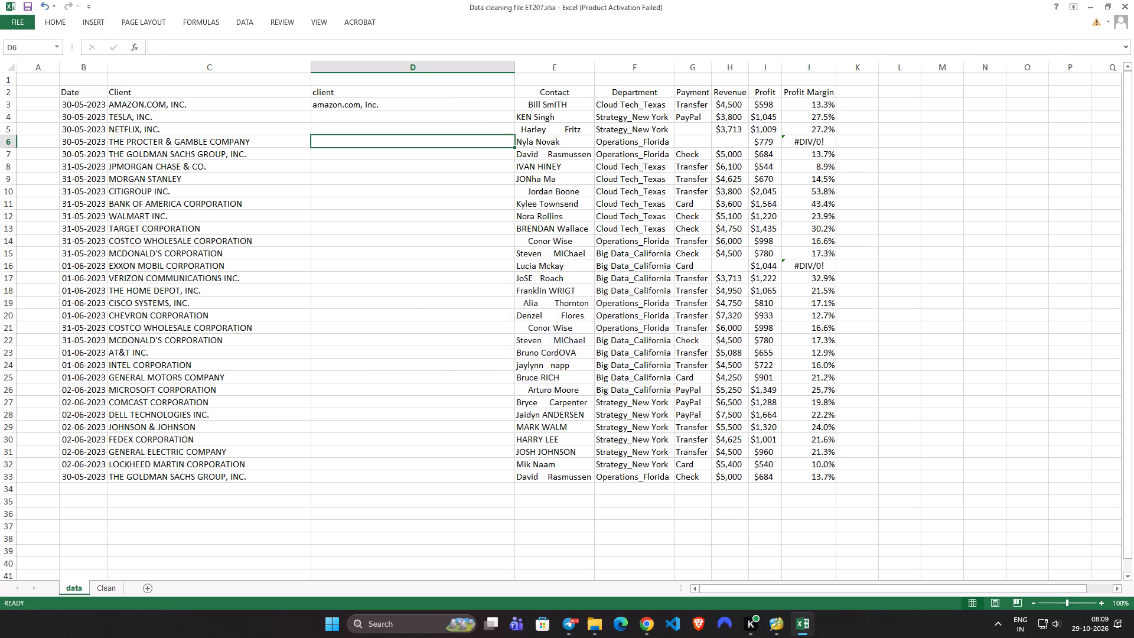
{"action": "left_click", "coordinate": [475, 99]}
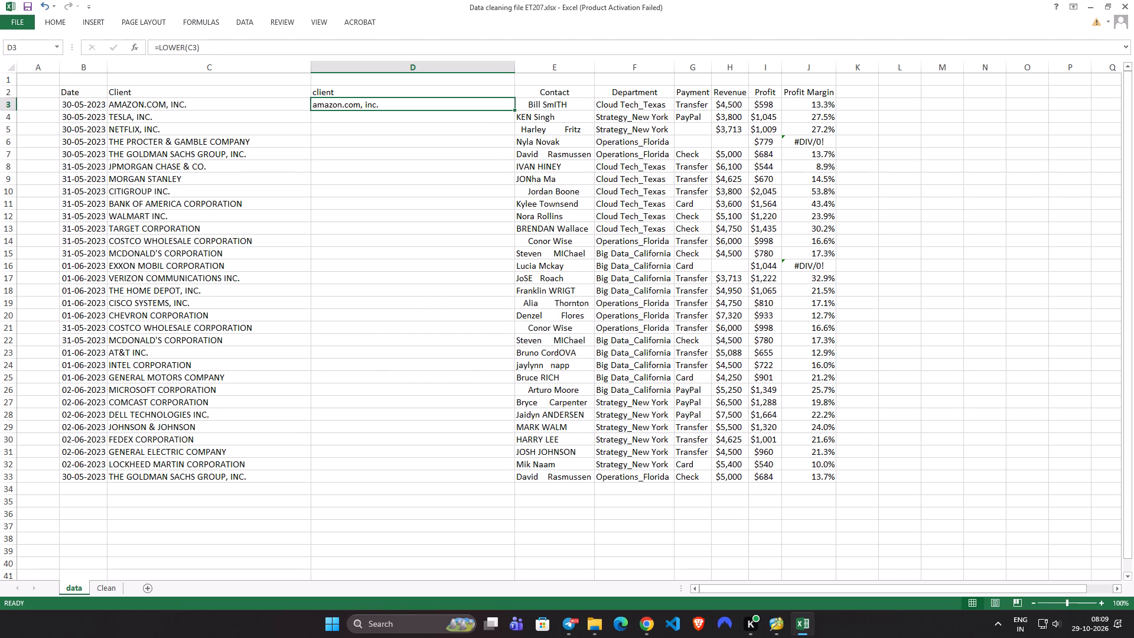
{"action": "double_click", "coordinate": [513, 109]}
{"action": "left_click", "coordinate": [918, 340]}
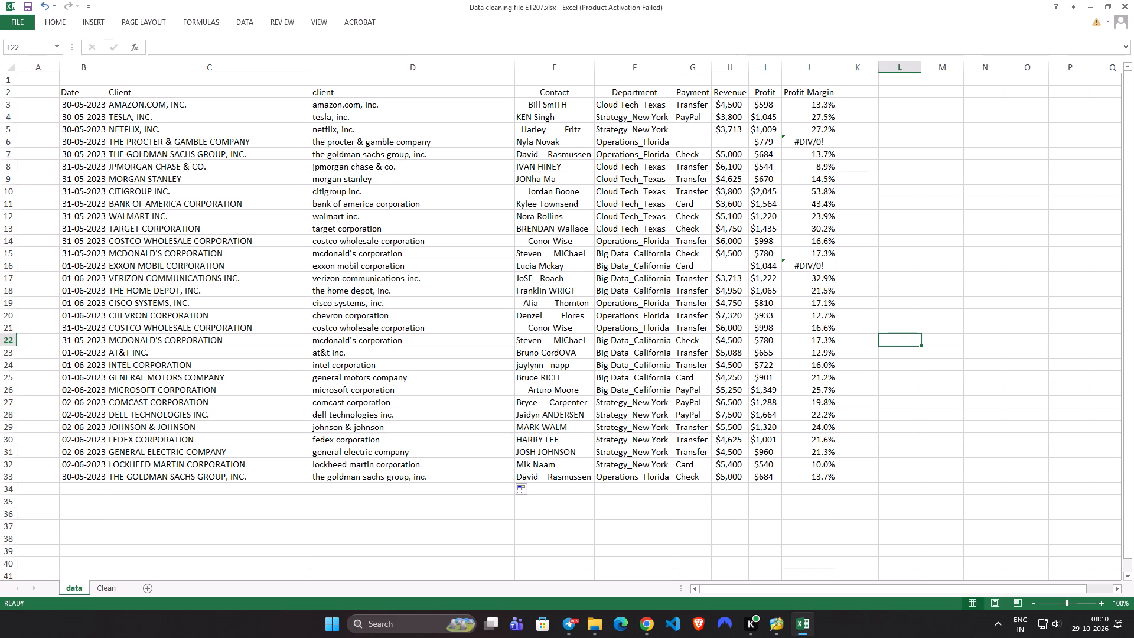
{"action": "scroll", "coordinate": [425, 338], "scroll_direction": "down", "scroll_amount": 1}
{"action": "scroll", "coordinate": [256, 326], "scroll_direction": "up", "scroll_amount": 3}
{"action": "scroll", "coordinate": [395, 363], "scroll_direction": "up", "scroll_amount": 2}
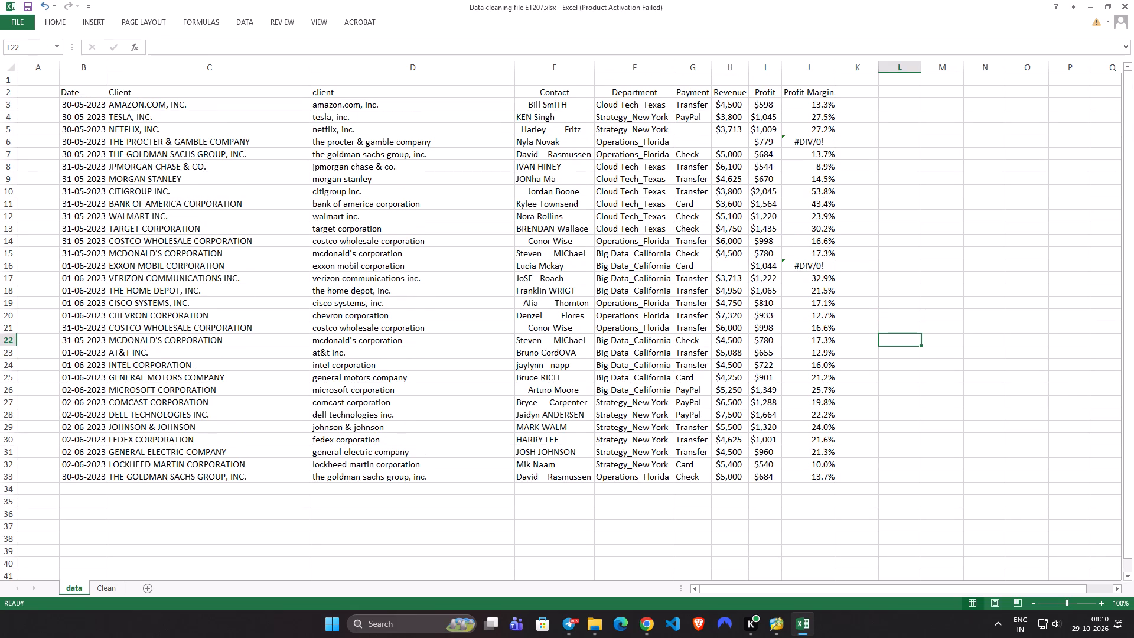
{"action": "scroll", "coordinate": [311, 453], "scroll_direction": "up", "scroll_amount": 3}
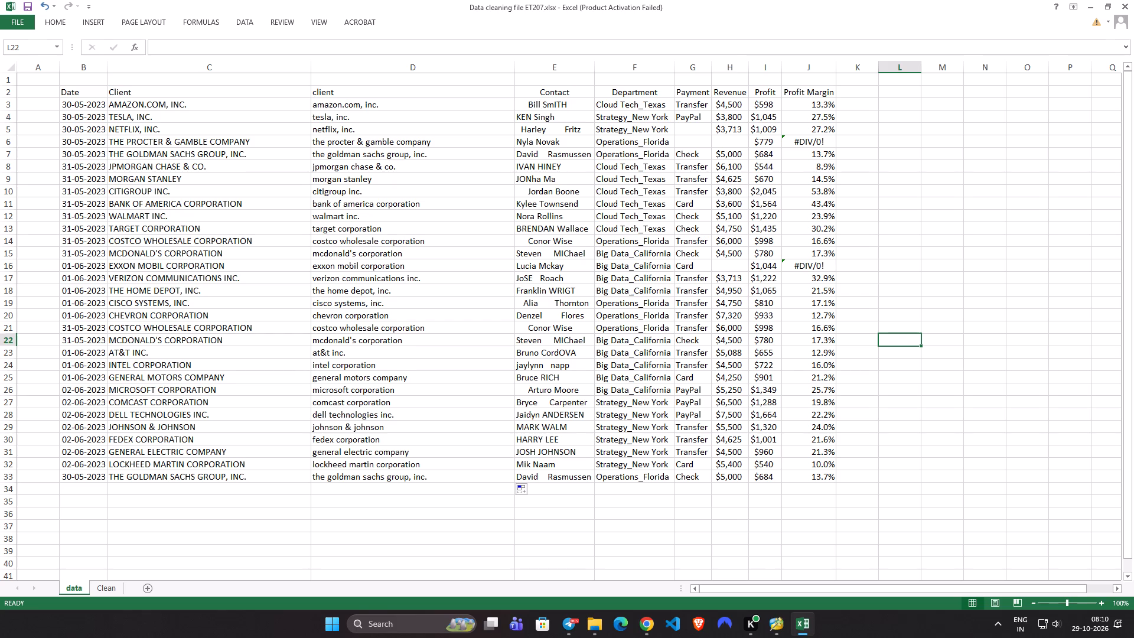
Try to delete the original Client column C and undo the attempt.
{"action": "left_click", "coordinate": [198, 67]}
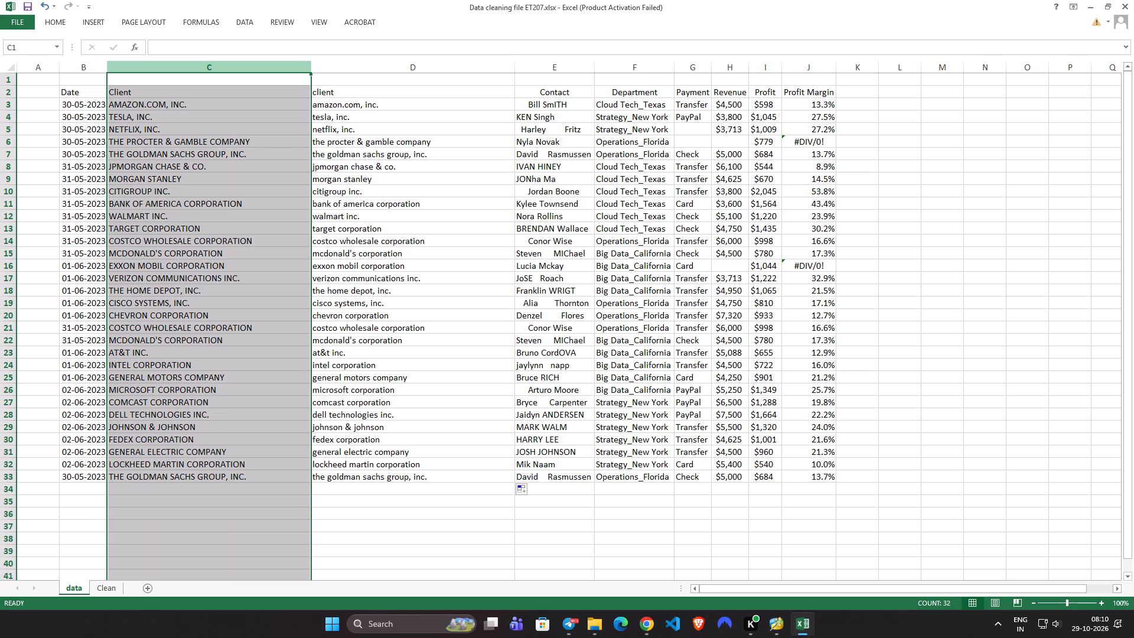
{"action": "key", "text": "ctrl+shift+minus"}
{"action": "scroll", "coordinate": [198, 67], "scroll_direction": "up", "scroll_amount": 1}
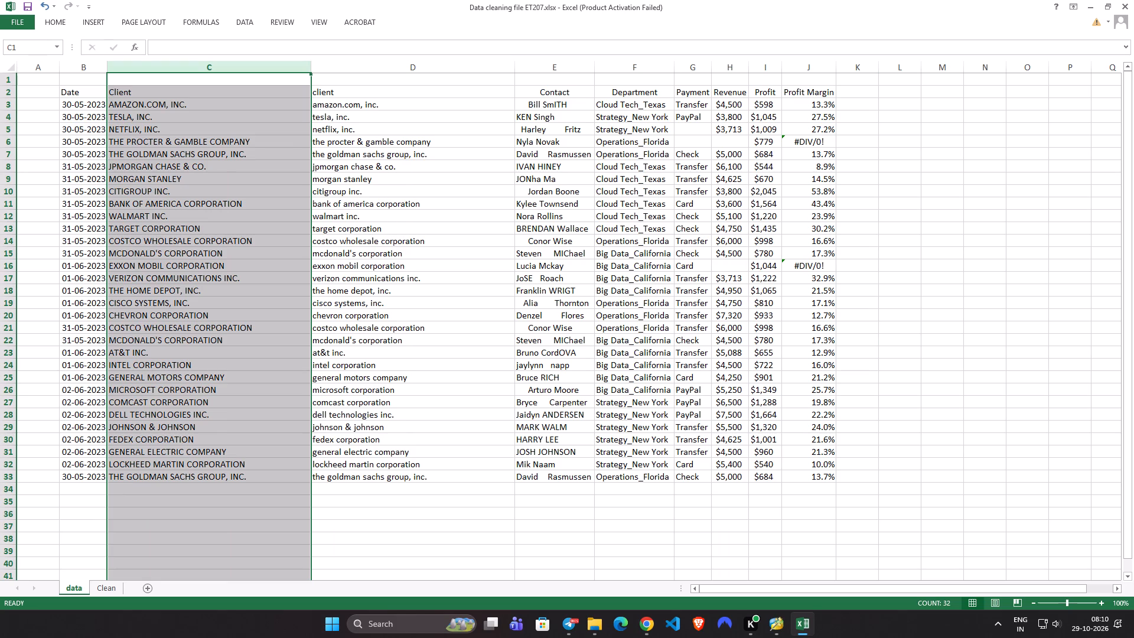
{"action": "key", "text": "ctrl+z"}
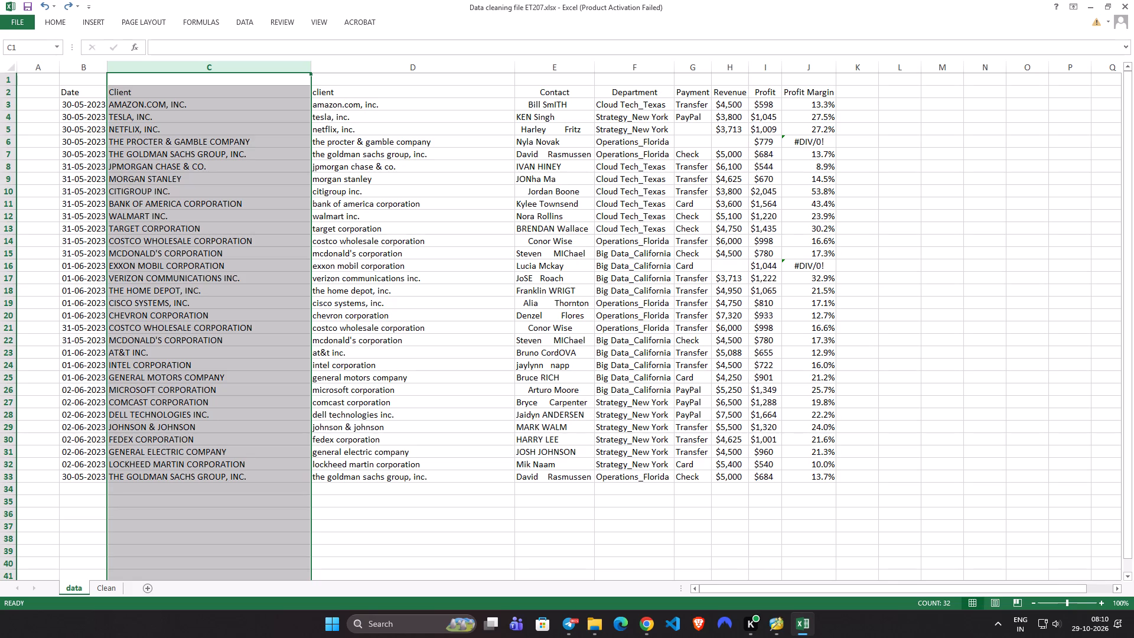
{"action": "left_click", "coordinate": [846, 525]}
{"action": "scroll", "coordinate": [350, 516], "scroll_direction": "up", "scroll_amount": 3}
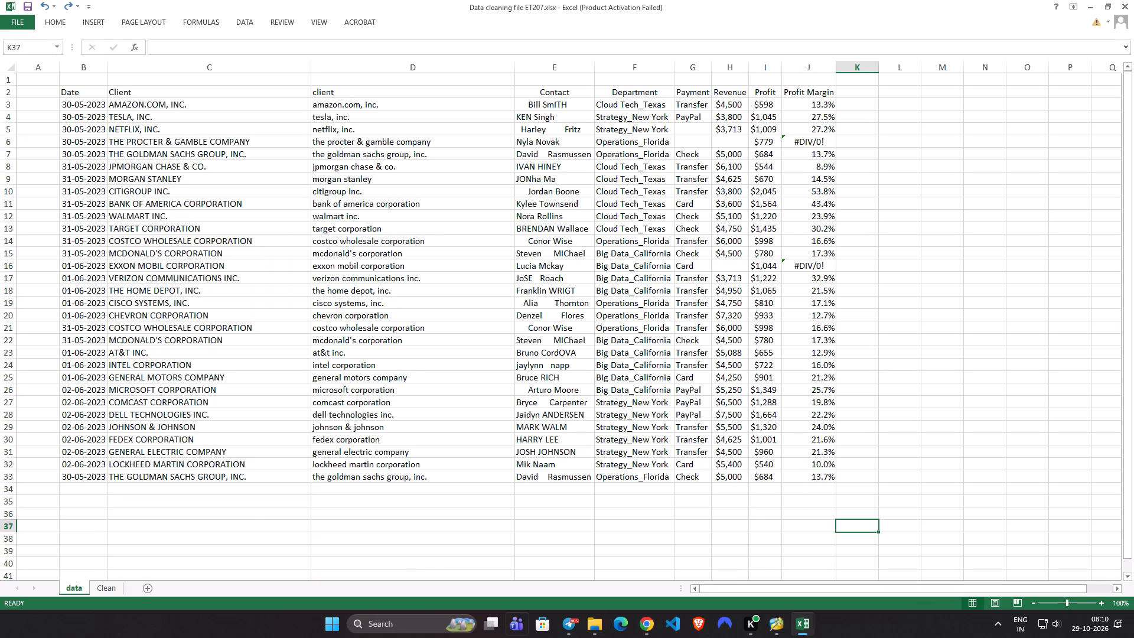
Convert the formulas in the lowercase client column D to static text by copying the column and pasting it over itself as values.
{"action": "left_click", "coordinate": [190, 100]}
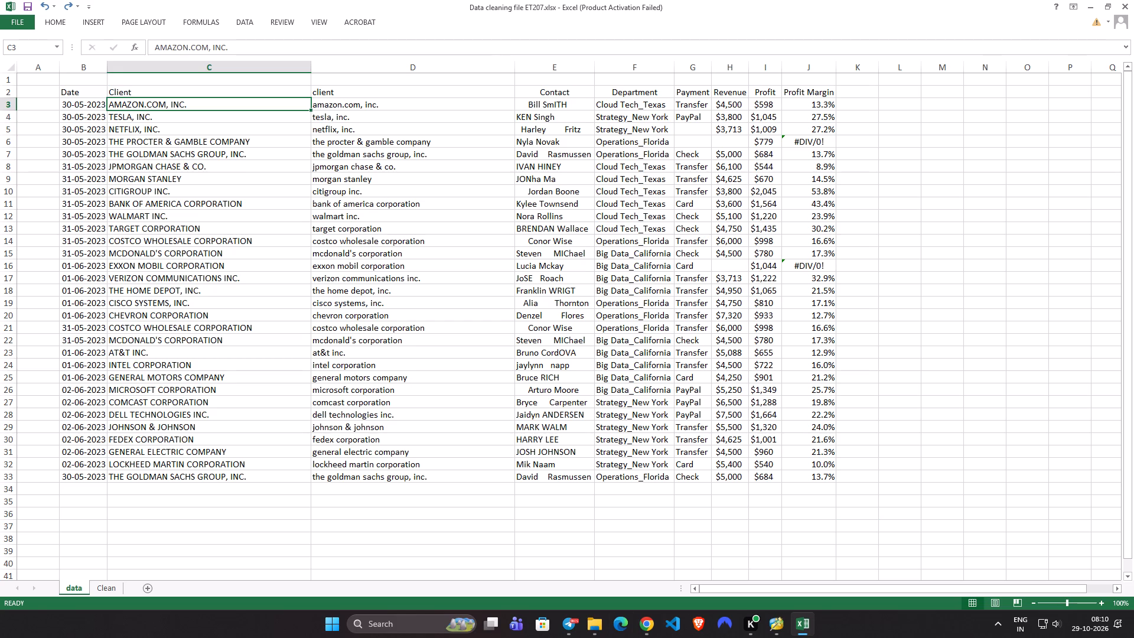
{"action": "left_click", "coordinate": [386, 69]}
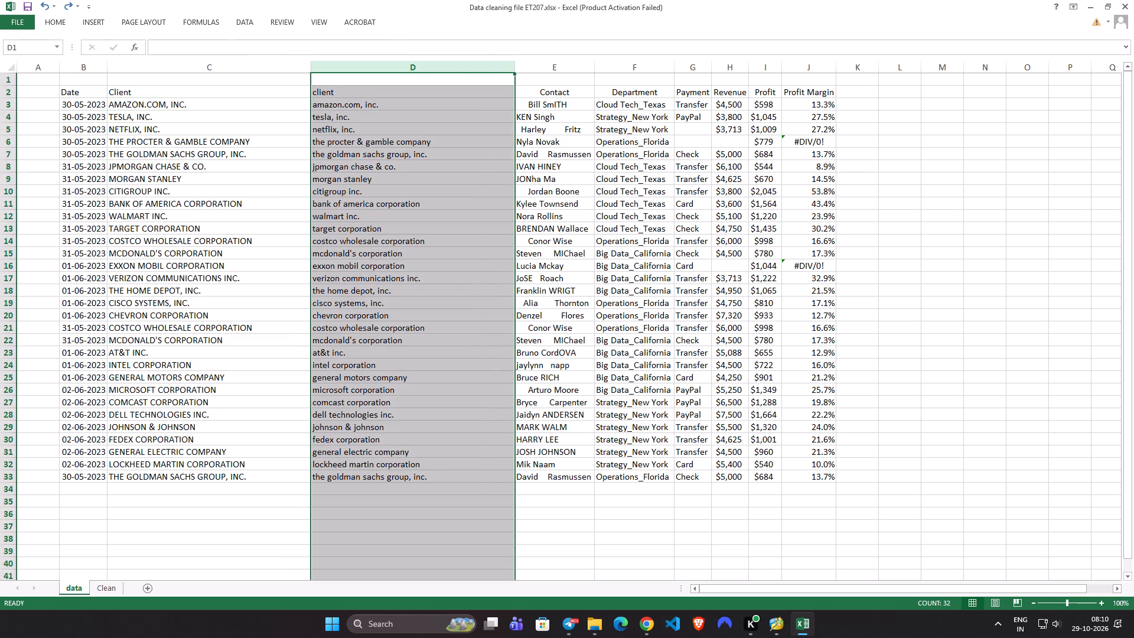
{"action": "right_click", "coordinate": [405, 177]}
{"action": "left_click", "coordinate": [439, 197]}
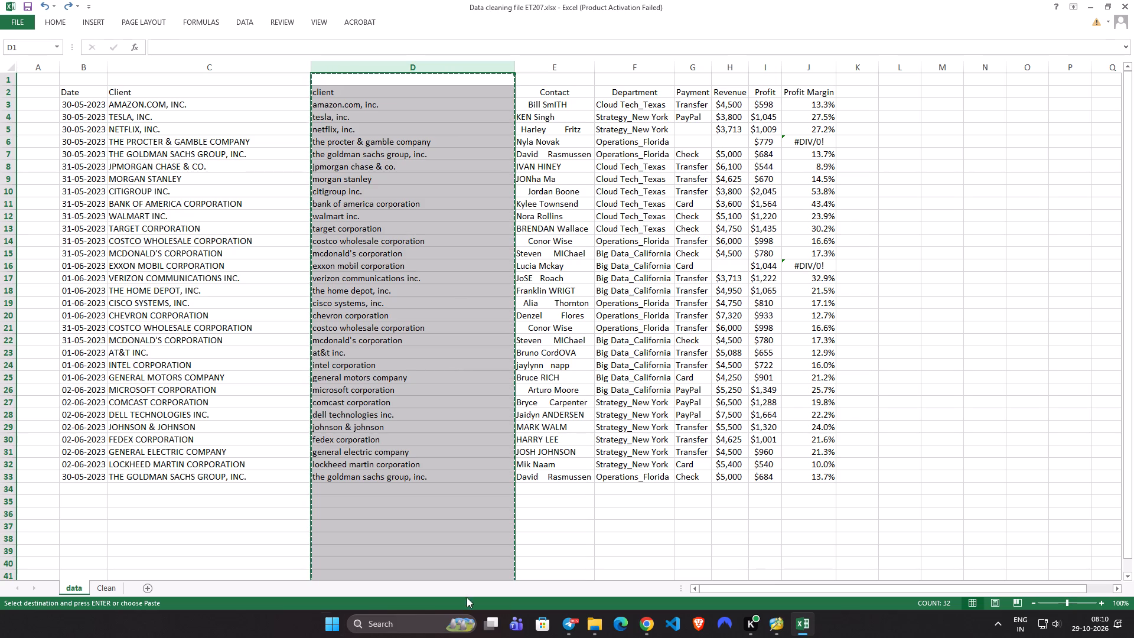
{"action": "left_click", "coordinate": [46, 19]}
{"action": "left_click", "coordinate": [20, 47]}
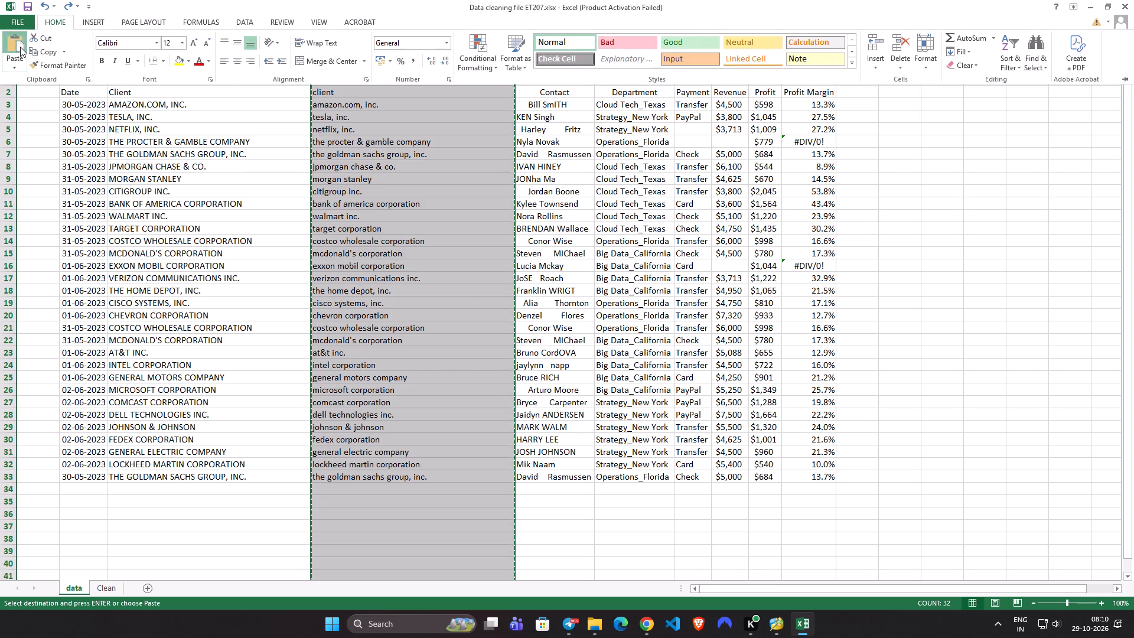
{"action": "left_click", "coordinate": [14, 70]}
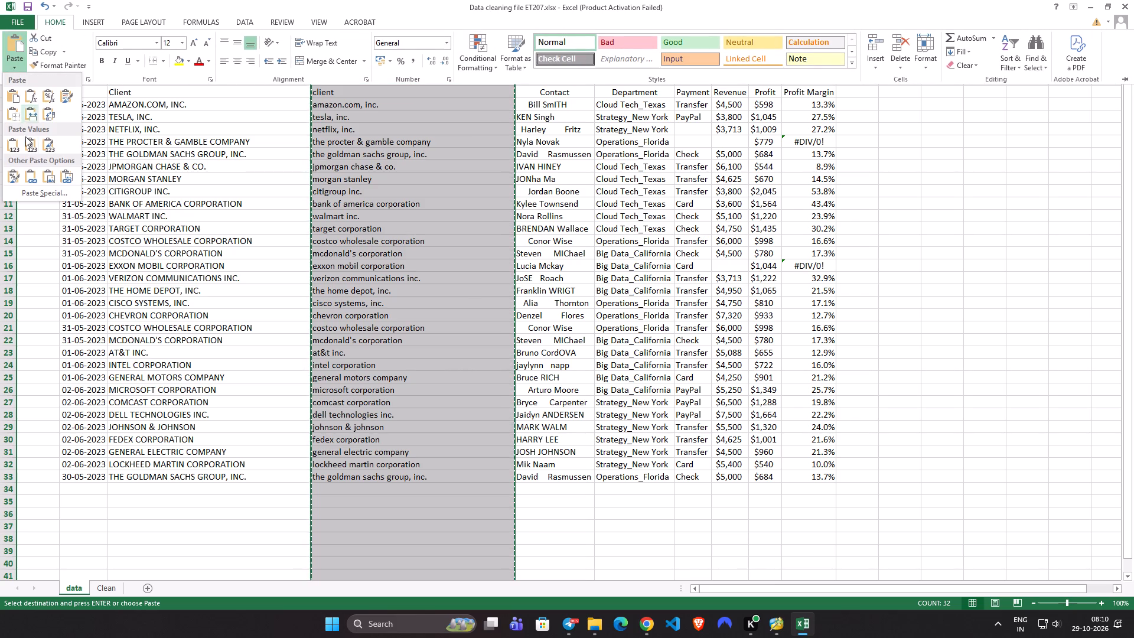
{"action": "left_click", "coordinate": [20, 148]}
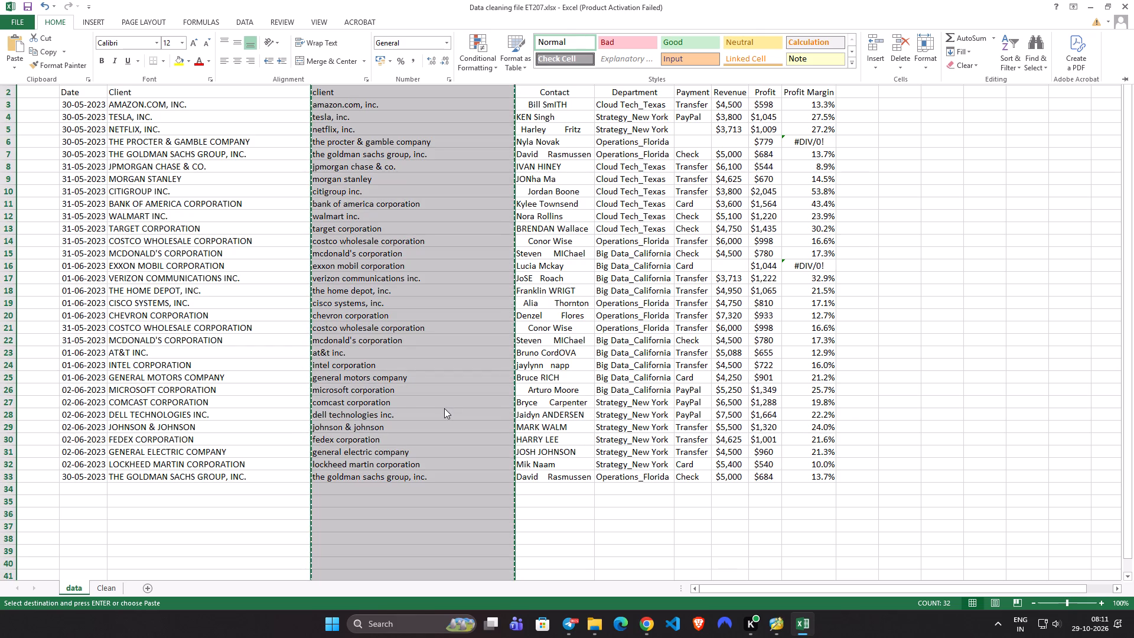
{"action": "scroll", "coordinate": [444, 408], "scroll_direction": "up", "scroll_amount": 3}
{"action": "left_click", "coordinate": [995, 326]}
{"action": "scroll", "coordinate": [945, 315], "scroll_direction": "up", "scroll_amount": 3}
{"action": "left_click", "coordinate": [907, 167]}
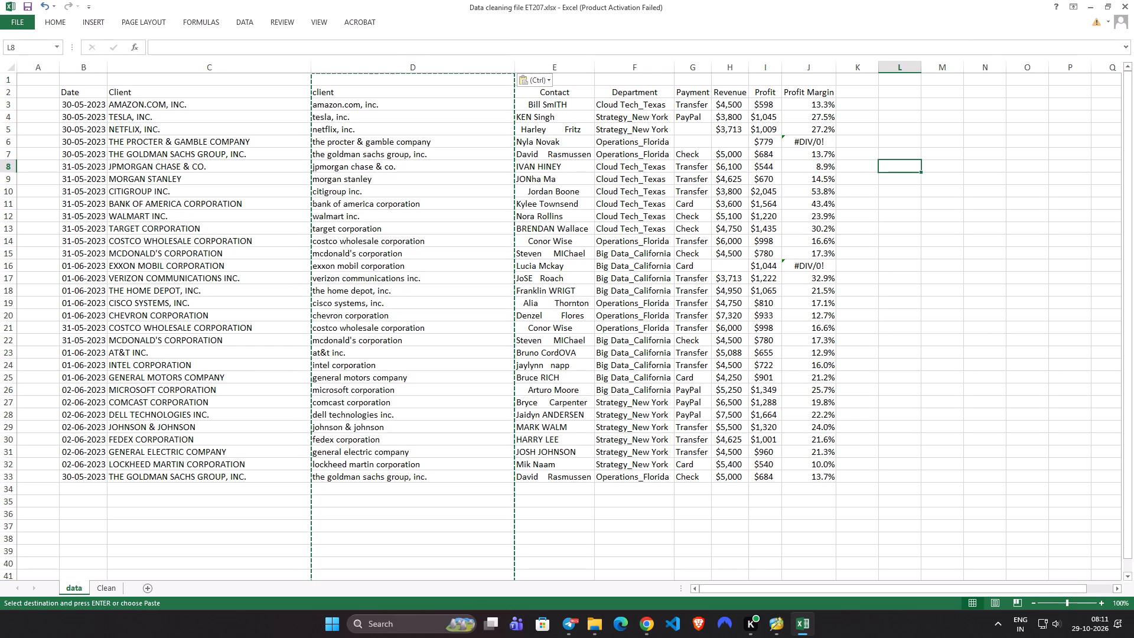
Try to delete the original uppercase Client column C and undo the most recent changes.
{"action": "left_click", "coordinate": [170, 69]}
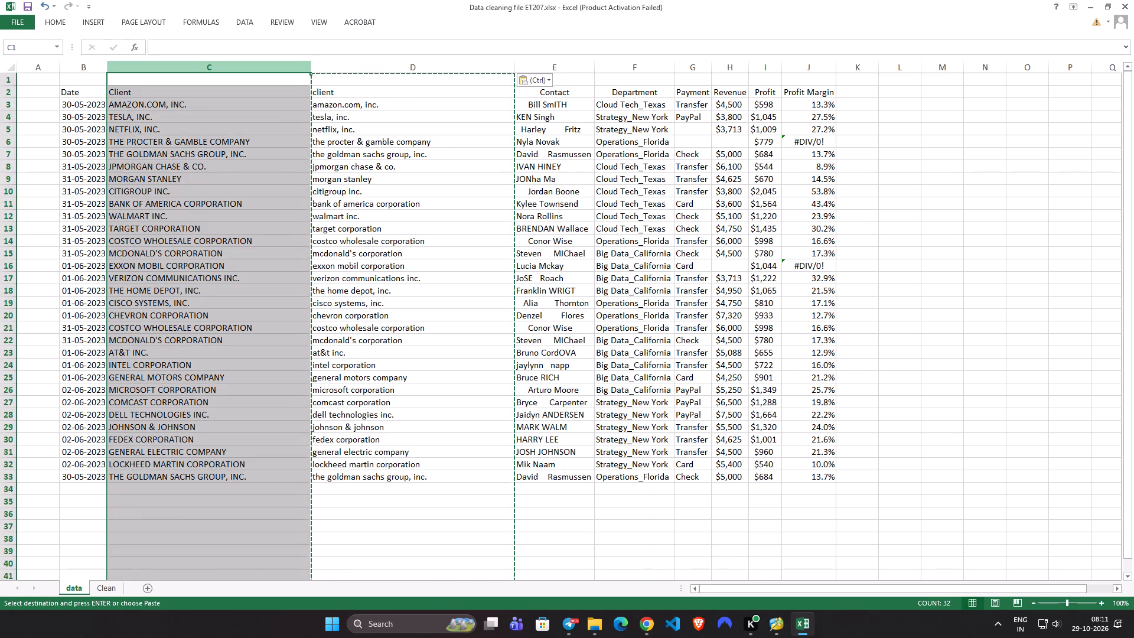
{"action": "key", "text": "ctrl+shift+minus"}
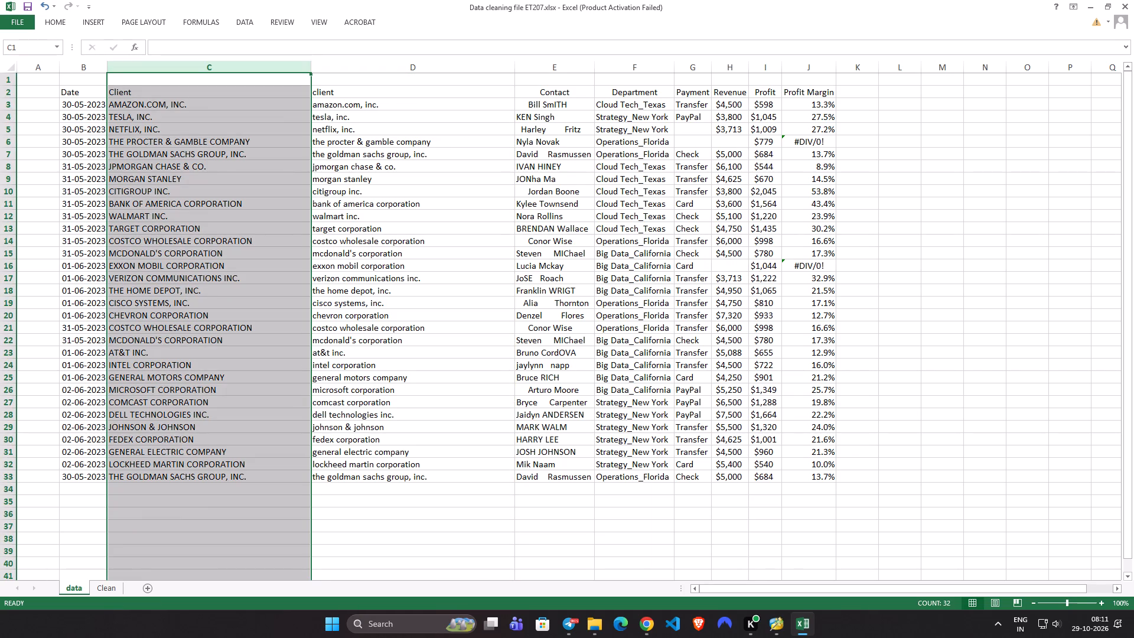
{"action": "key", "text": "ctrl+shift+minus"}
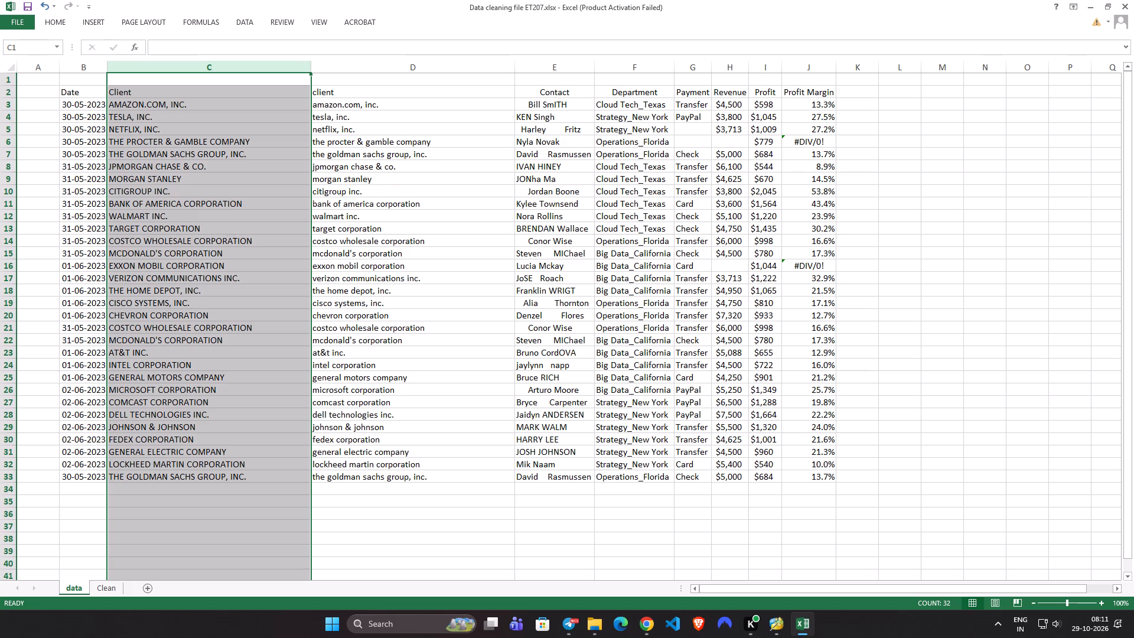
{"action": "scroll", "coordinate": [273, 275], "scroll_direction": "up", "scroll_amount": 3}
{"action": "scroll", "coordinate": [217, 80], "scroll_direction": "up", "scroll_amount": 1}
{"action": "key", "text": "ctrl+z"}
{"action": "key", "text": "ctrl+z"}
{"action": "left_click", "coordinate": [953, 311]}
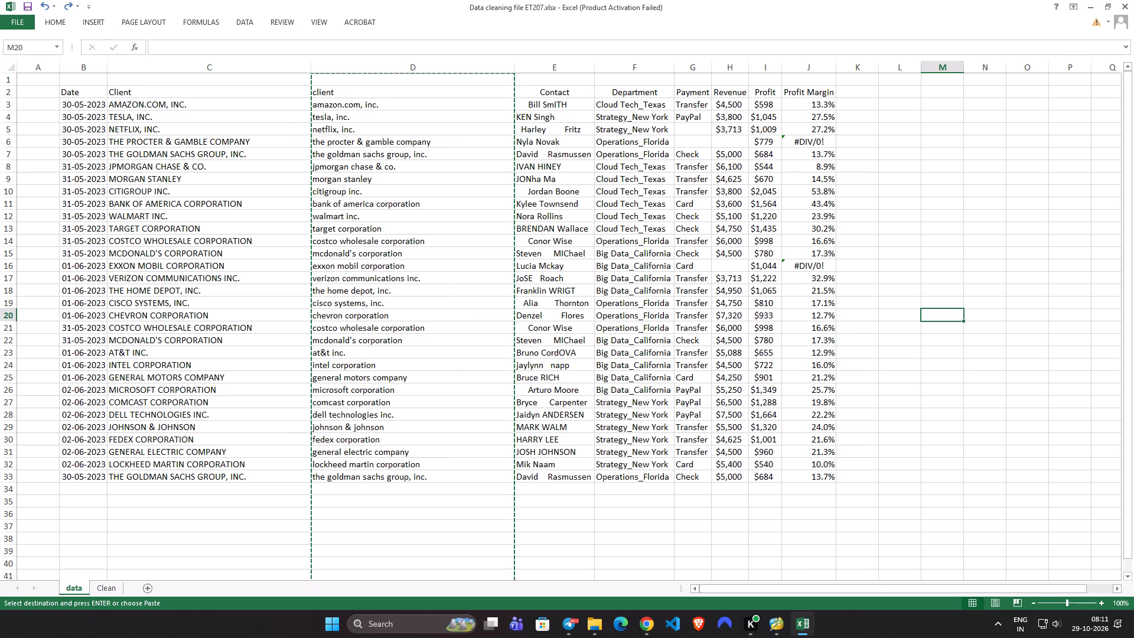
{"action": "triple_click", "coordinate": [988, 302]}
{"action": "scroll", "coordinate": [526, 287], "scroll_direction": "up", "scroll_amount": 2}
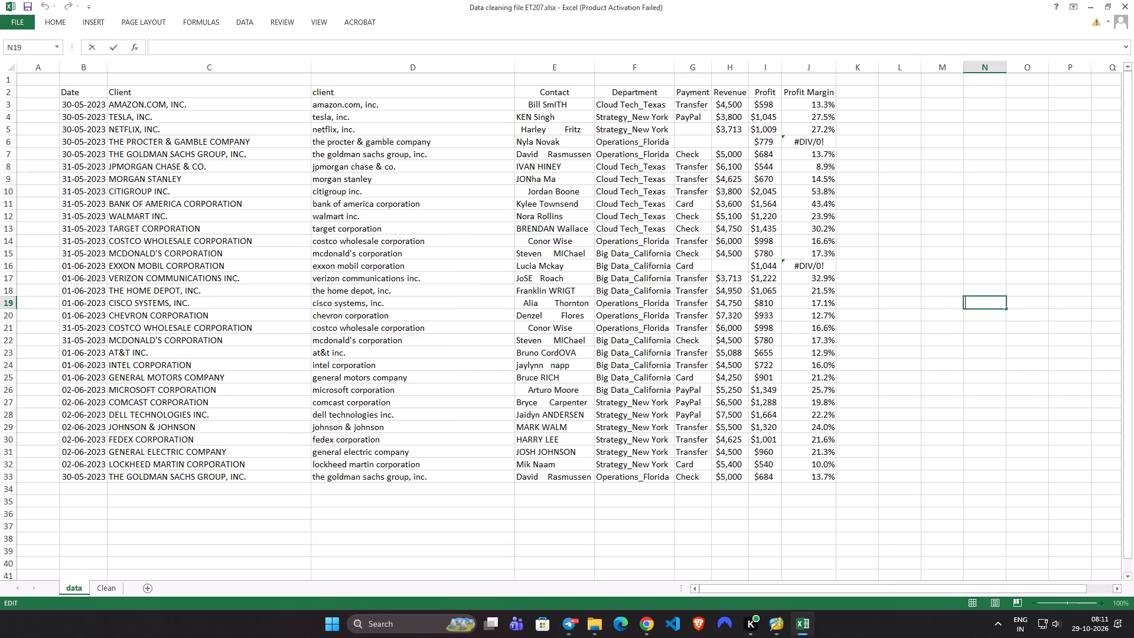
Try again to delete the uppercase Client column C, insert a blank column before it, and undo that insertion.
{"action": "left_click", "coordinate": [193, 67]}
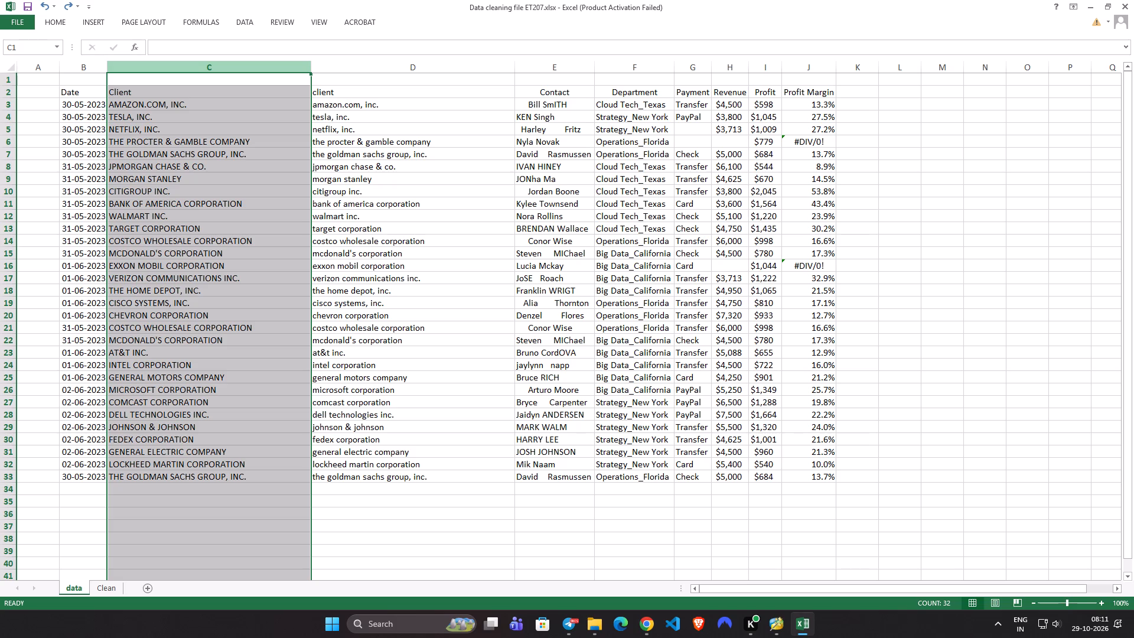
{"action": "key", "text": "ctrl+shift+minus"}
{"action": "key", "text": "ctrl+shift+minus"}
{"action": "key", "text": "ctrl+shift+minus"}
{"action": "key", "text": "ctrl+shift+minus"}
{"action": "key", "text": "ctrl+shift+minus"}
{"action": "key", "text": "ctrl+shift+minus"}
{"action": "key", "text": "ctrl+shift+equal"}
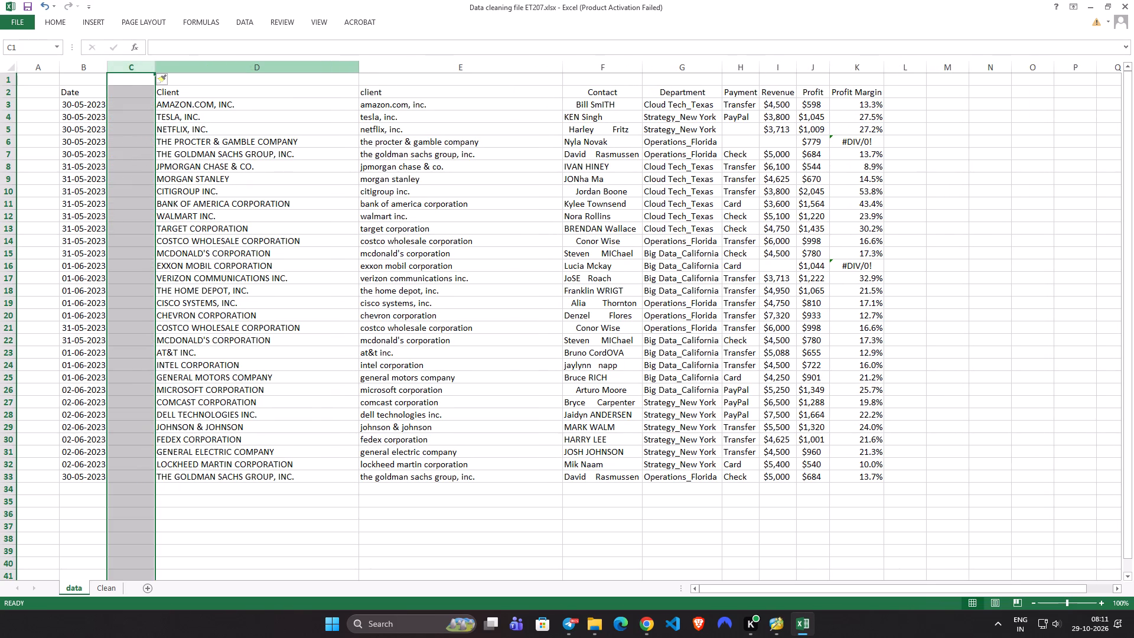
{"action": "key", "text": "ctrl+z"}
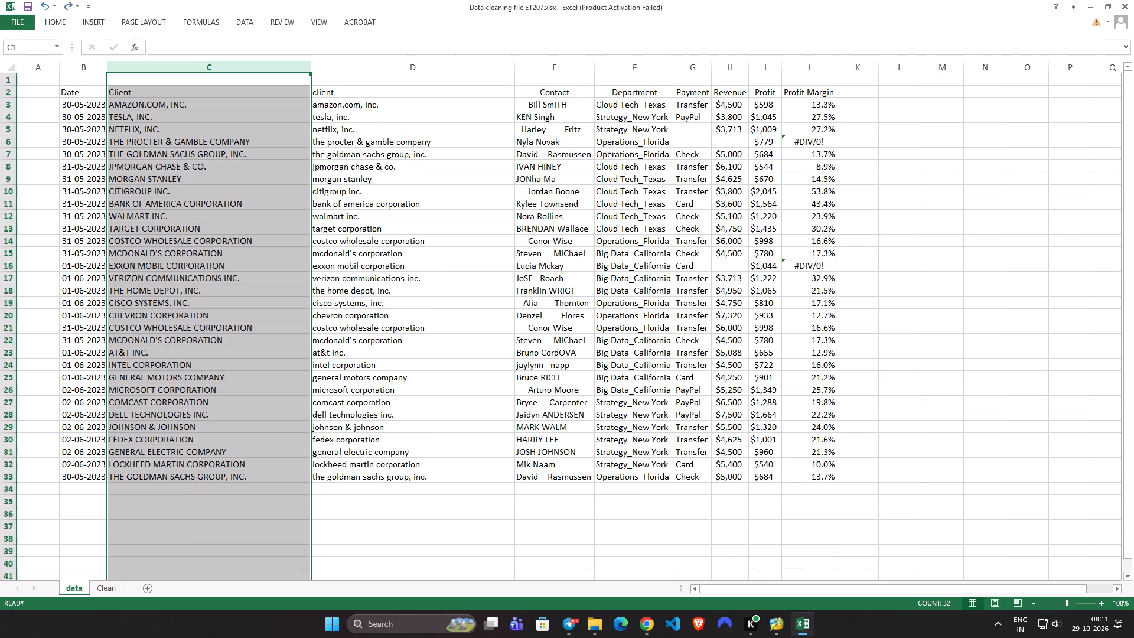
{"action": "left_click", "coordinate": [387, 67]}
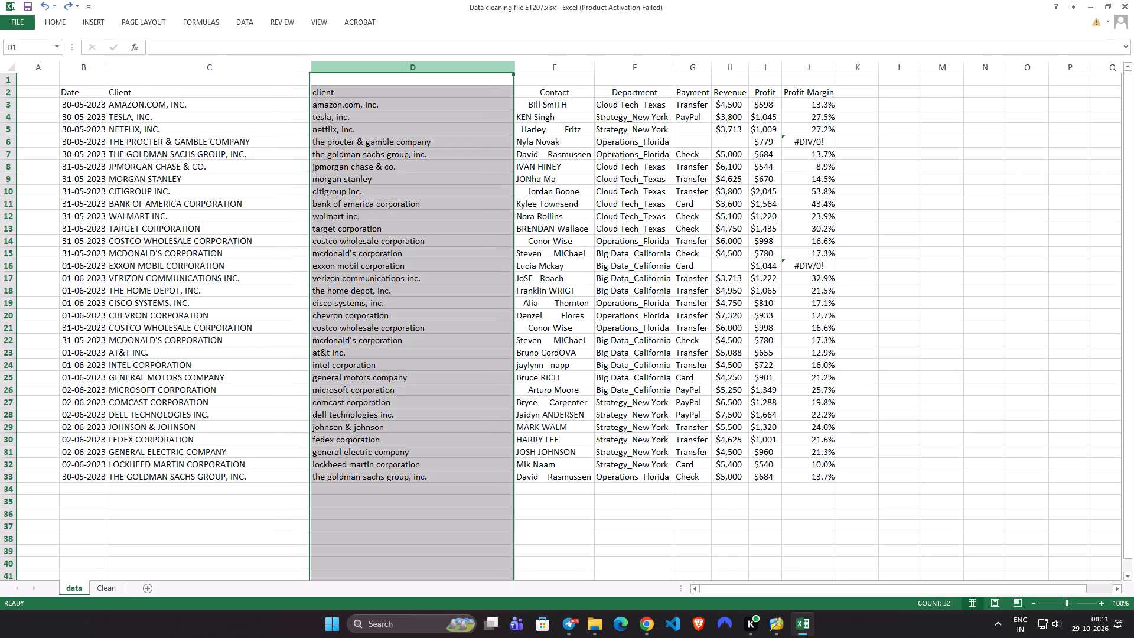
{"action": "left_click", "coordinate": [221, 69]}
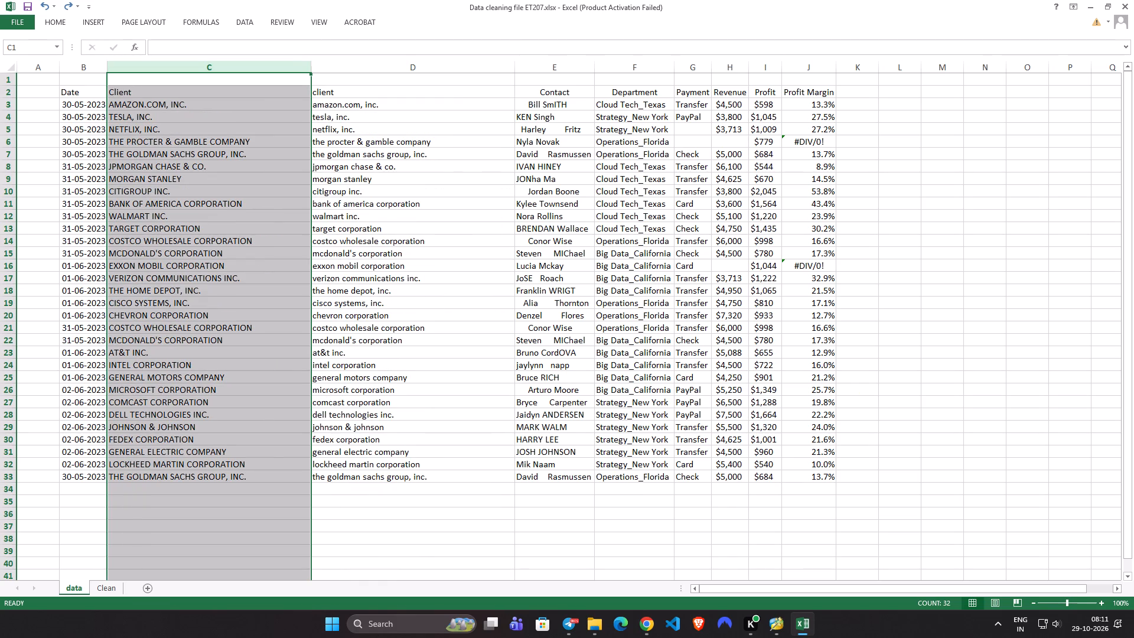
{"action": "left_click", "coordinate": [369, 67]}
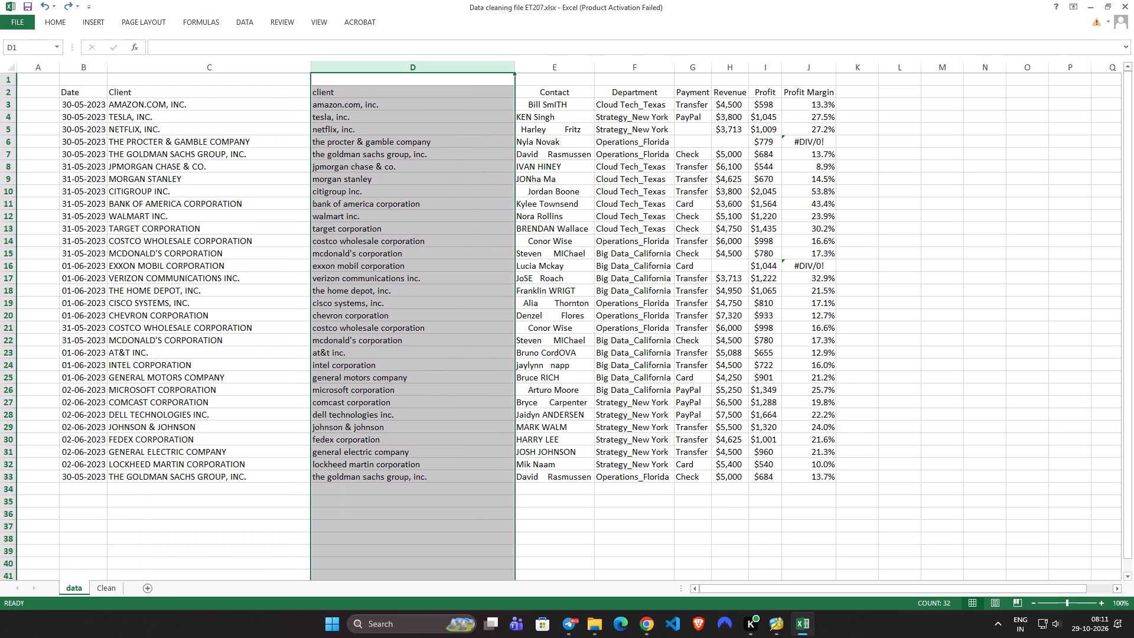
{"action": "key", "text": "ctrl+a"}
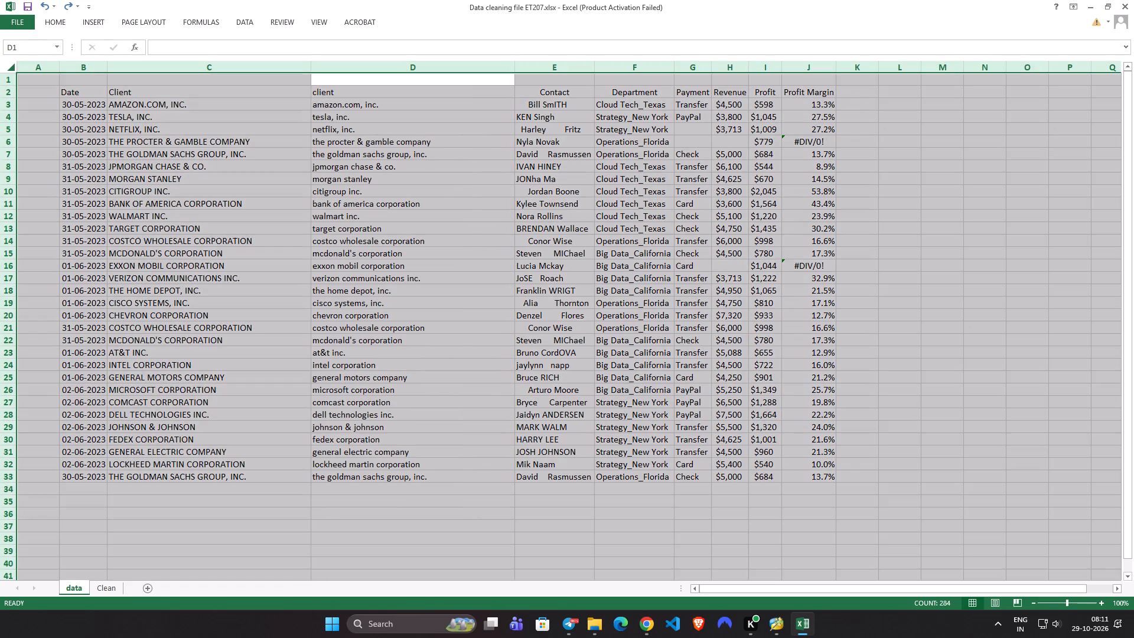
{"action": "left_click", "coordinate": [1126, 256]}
Copy the lowercase client column D and paste it over itself as values only.
{"action": "left_click", "coordinate": [409, 71]}
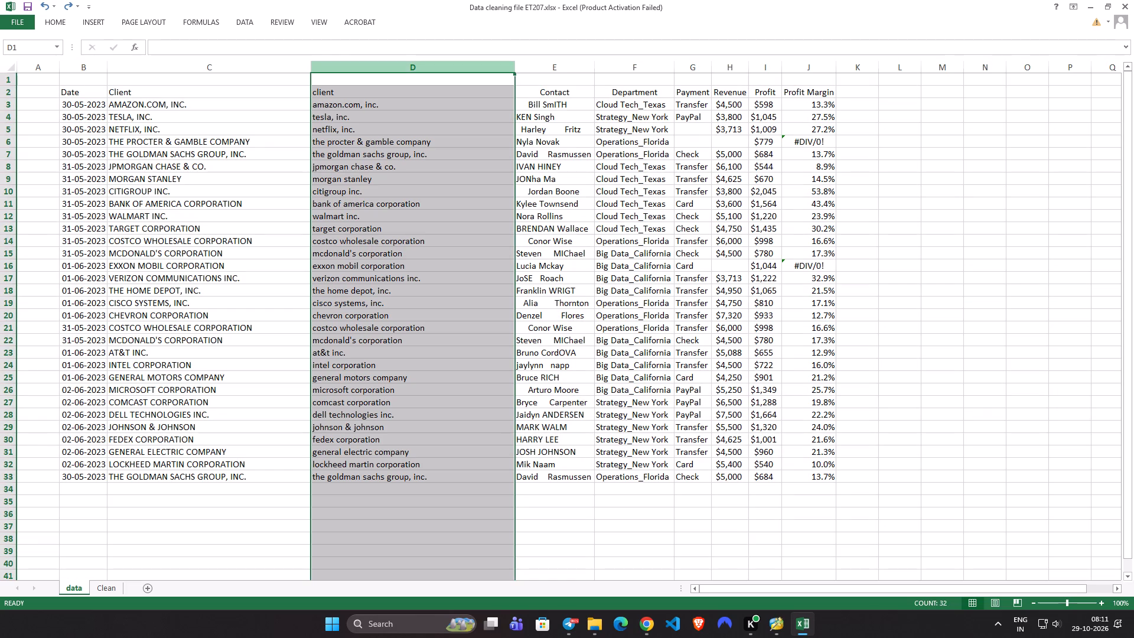
{"action": "key", "text": "ctrl+c"}
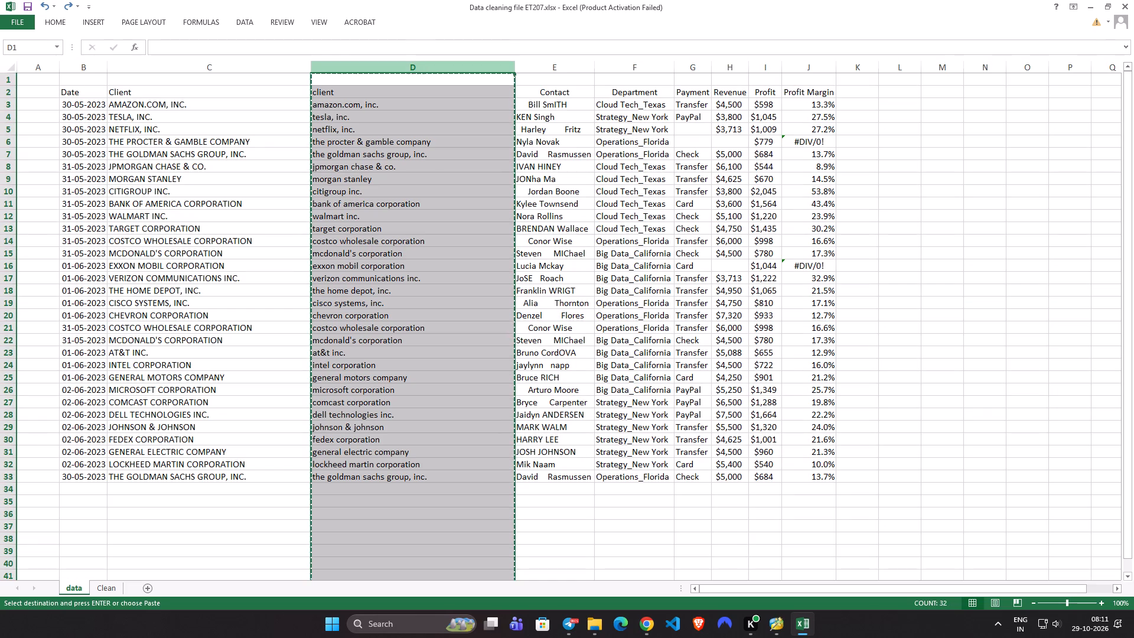
{"action": "left_click", "coordinate": [43, 18]}
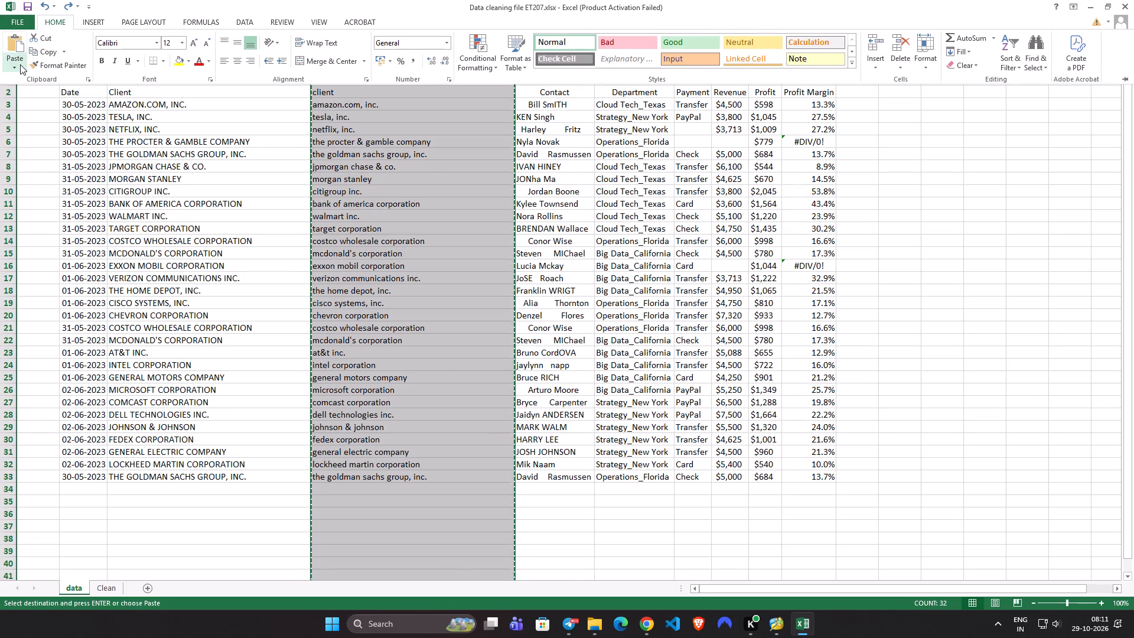
{"action": "left_click", "coordinate": [20, 64]}
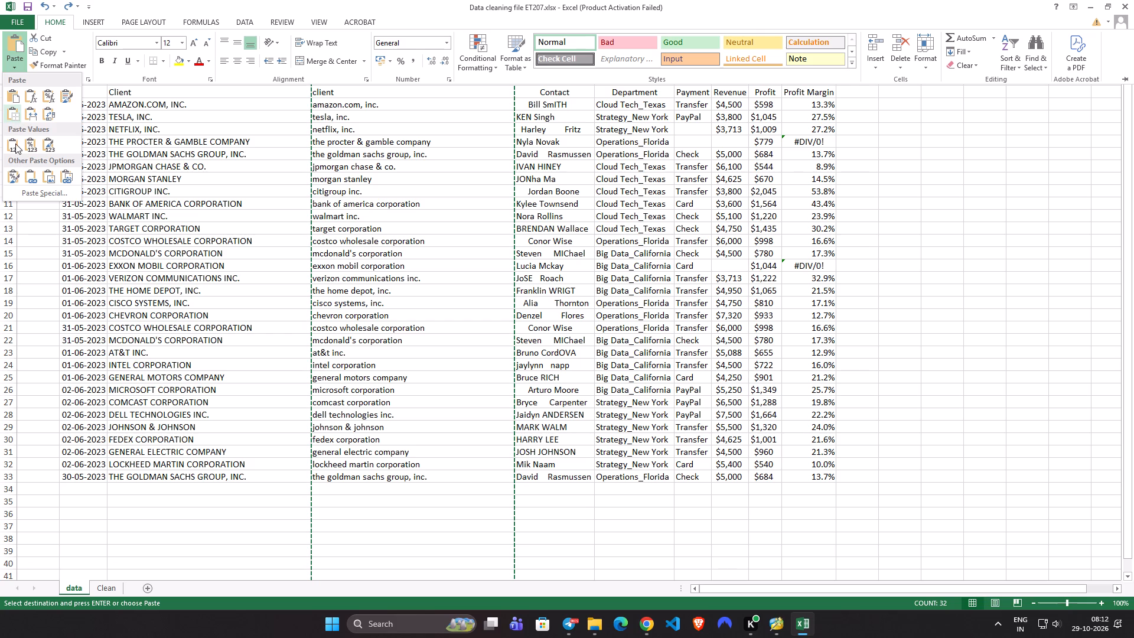
{"action": "left_click", "coordinate": [8, 142]}
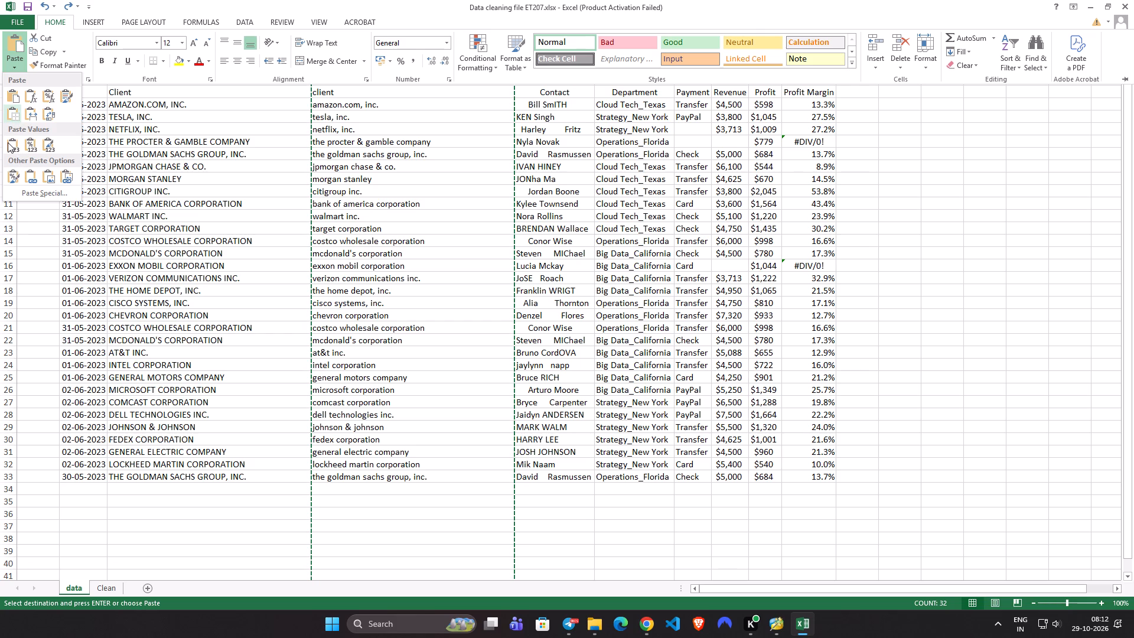
{"action": "left_click", "coordinate": [9, 142]}
{"action": "scroll", "coordinate": [304, 348], "scroll_direction": "up", "scroll_amount": 2}
{"action": "left_click", "coordinate": [750, 503]}
{"action": "scroll", "coordinate": [738, 509], "scroll_direction": "up", "scroll_amount": 4}
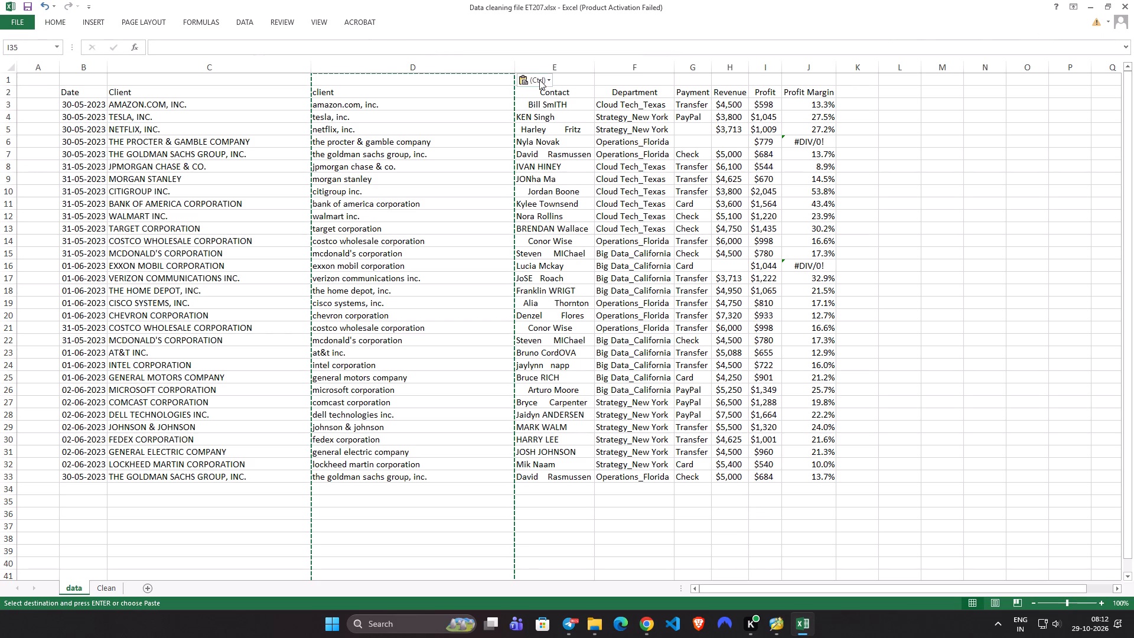
{"action": "left_click", "coordinate": [539, 80]}
{"action": "left_click", "coordinate": [526, 157]}
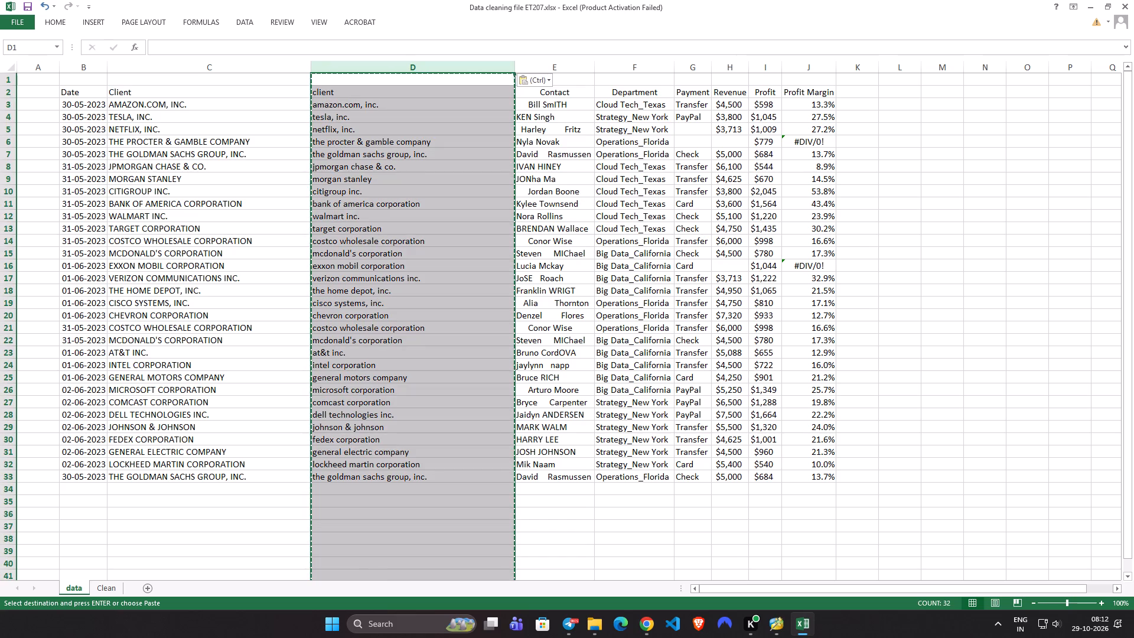
{"action": "left_click", "coordinate": [1092, 269]}
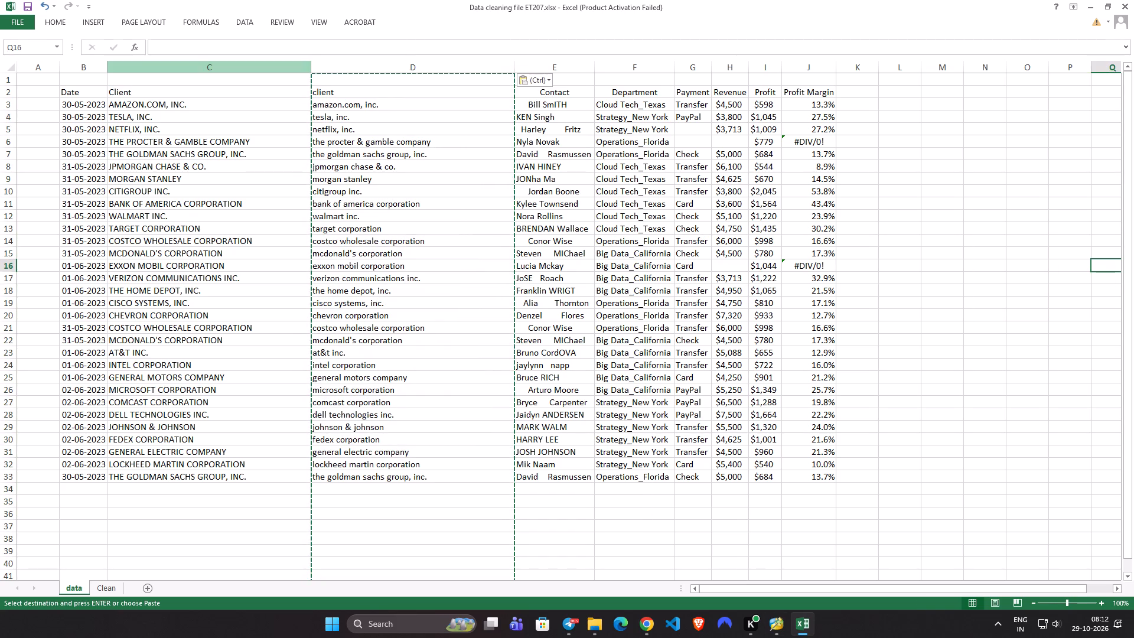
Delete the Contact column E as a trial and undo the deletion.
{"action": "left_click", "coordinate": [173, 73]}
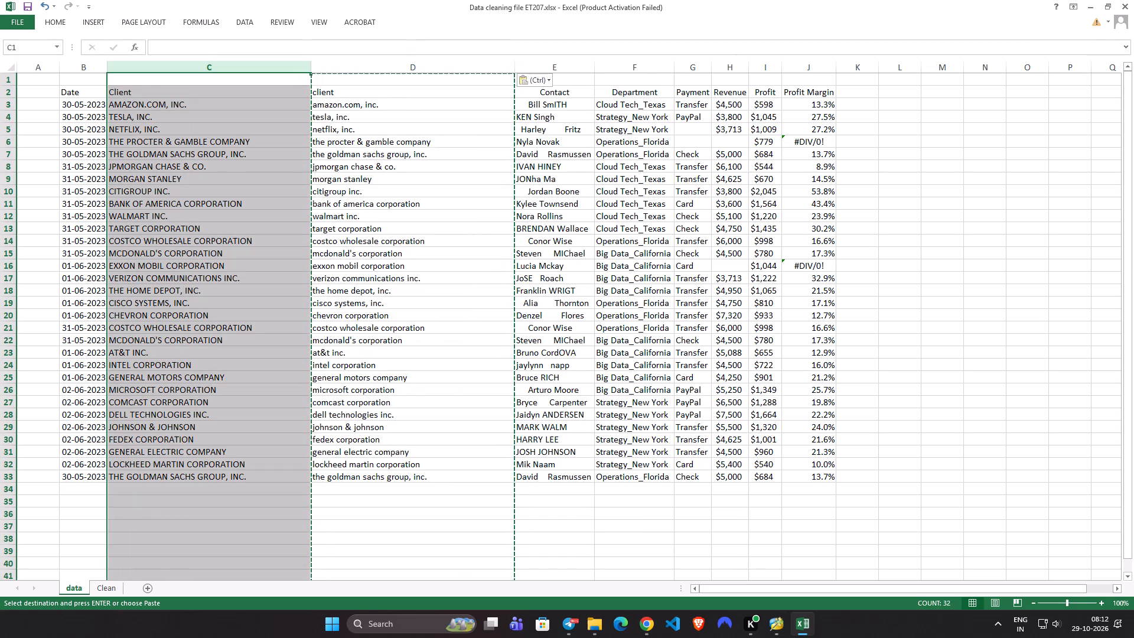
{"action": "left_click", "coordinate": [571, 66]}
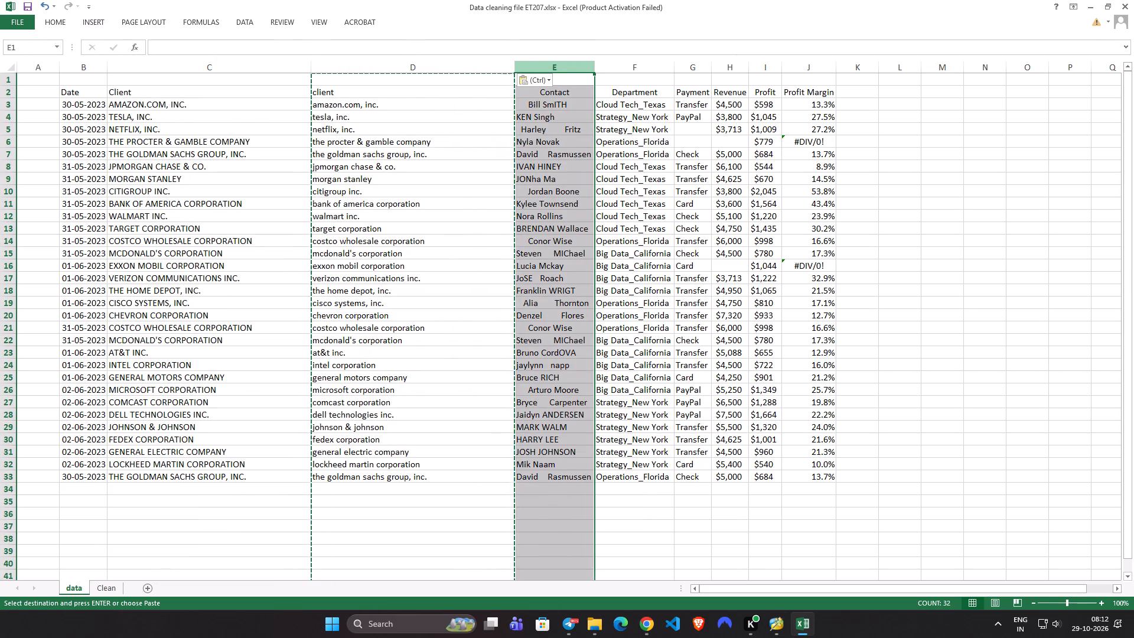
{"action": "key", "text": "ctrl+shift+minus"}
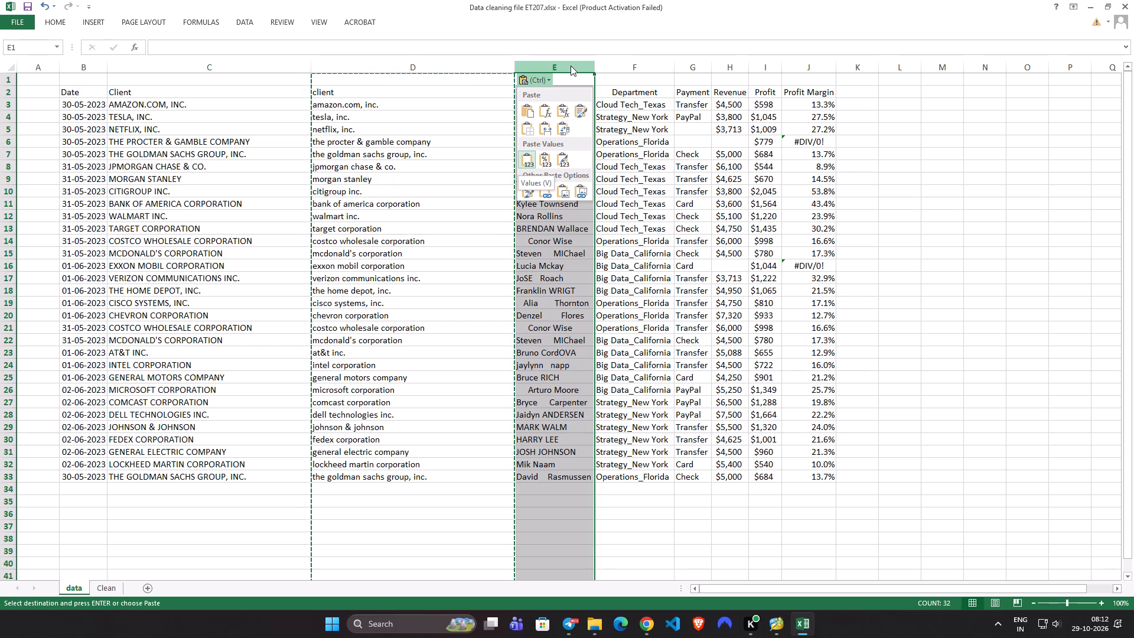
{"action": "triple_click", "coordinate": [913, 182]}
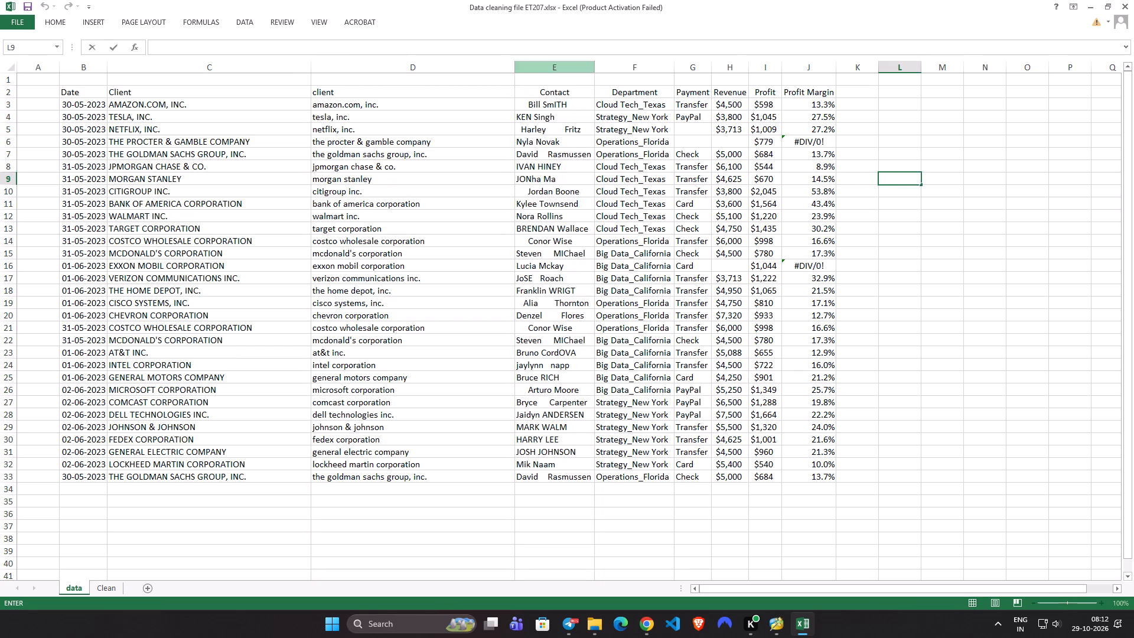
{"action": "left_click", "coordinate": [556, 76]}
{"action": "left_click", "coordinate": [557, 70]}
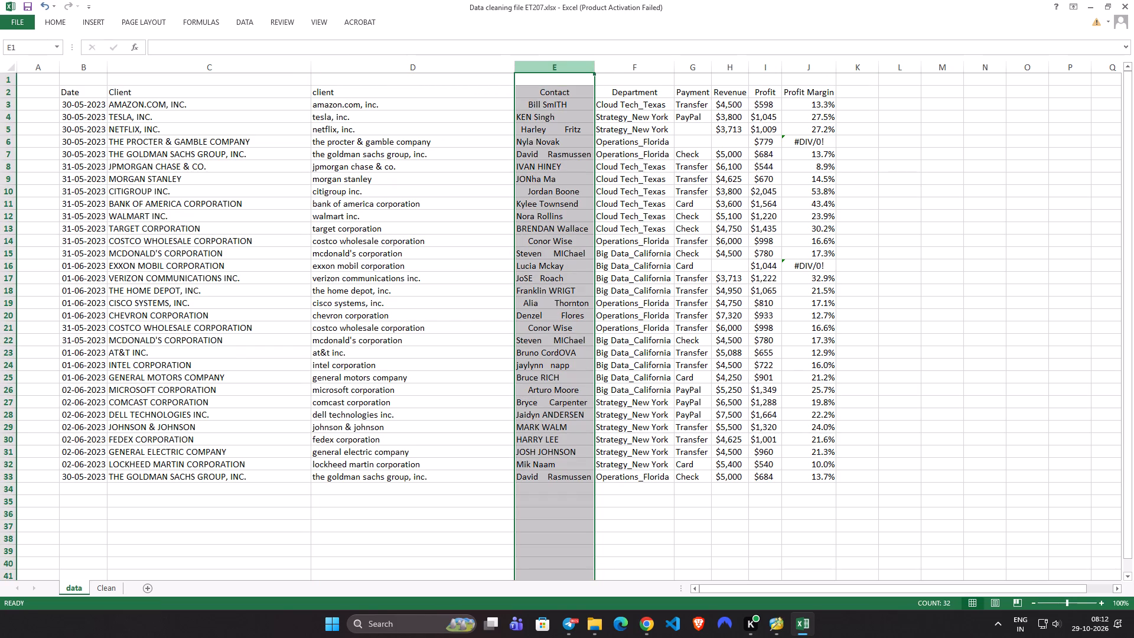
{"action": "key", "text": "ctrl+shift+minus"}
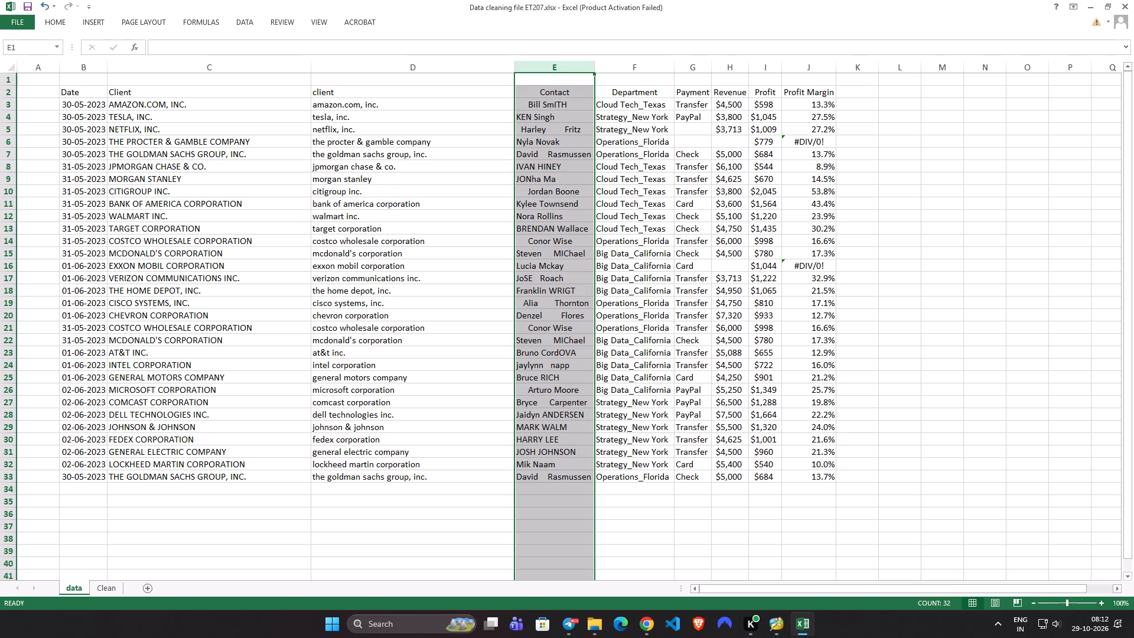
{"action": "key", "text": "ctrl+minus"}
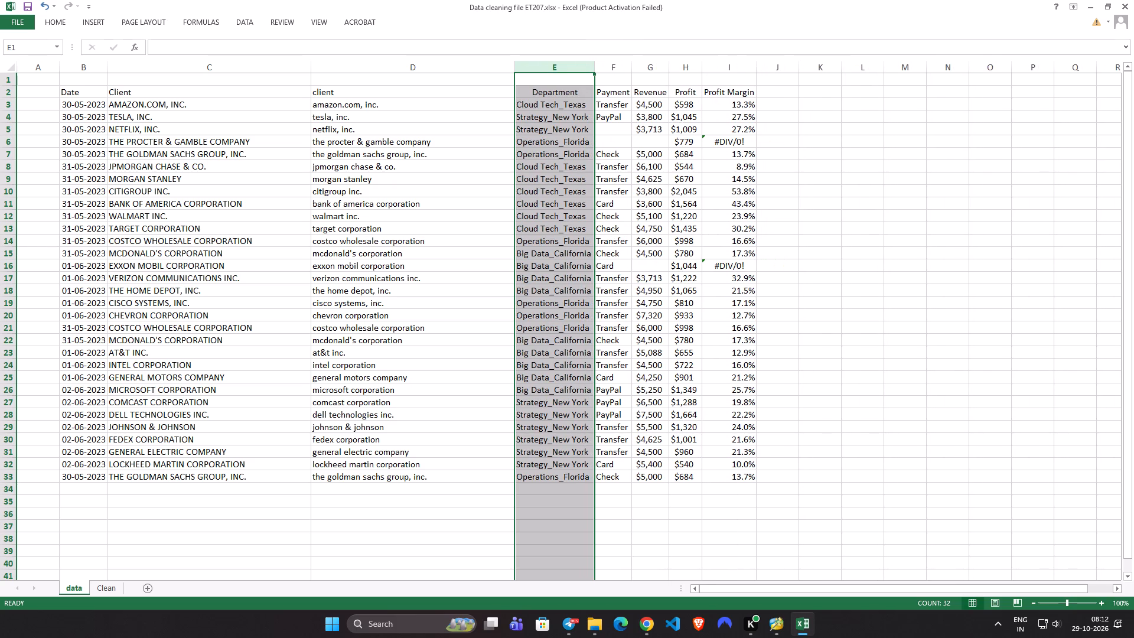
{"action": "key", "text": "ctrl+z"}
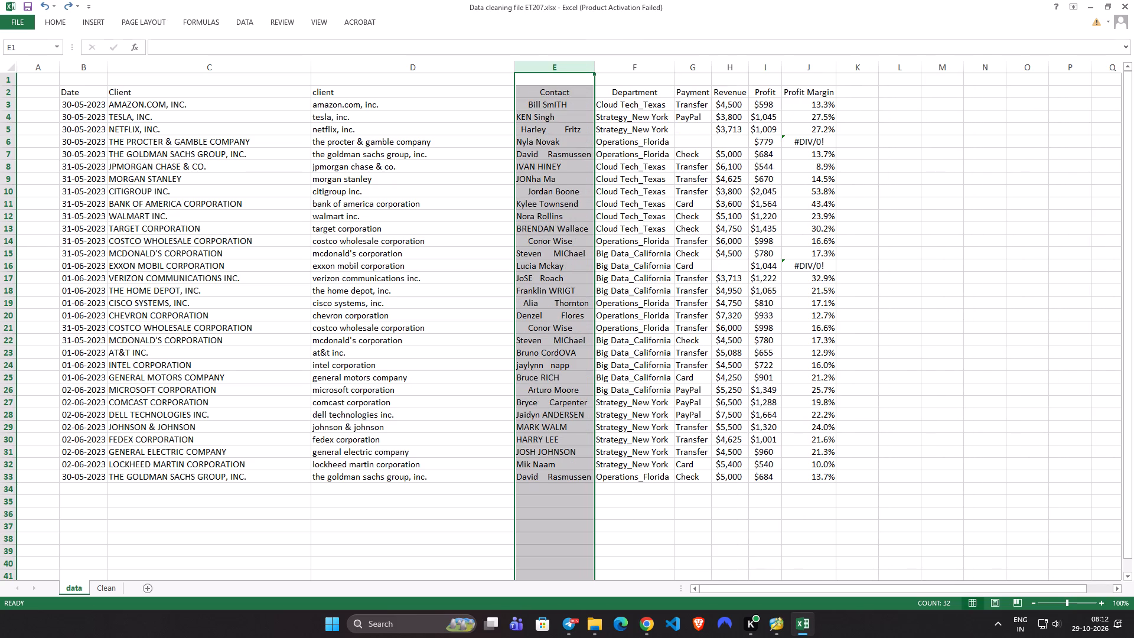
Delete the original uppercase Client column C, keeping the lowercase client column.
{"action": "left_click", "coordinate": [226, 69]}
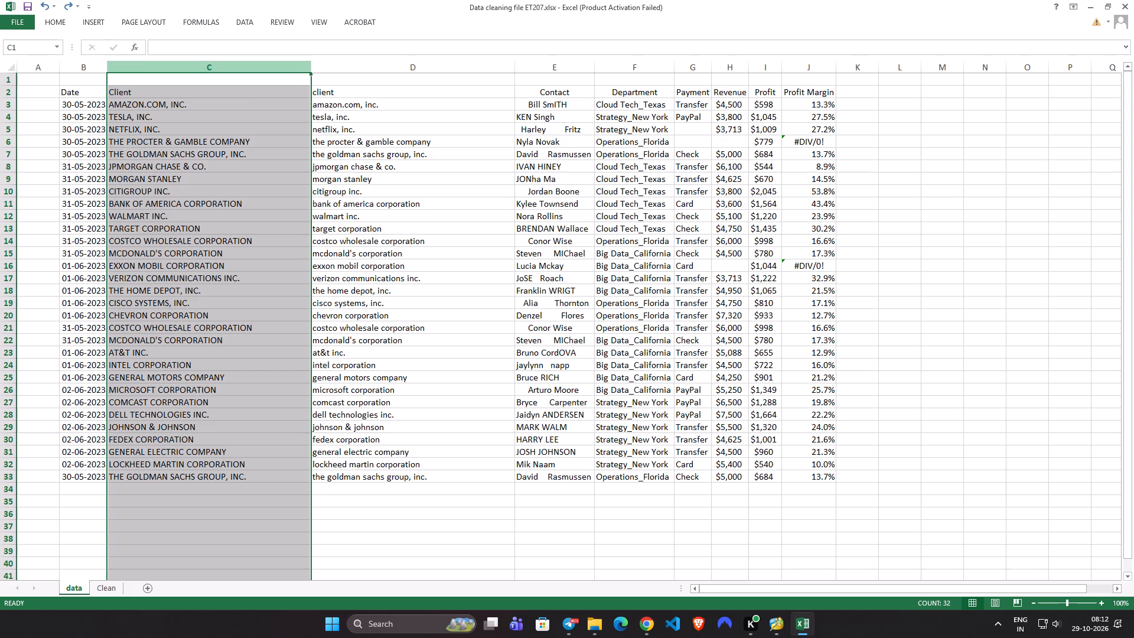
{"action": "key", "text": "ctrl+minus"}
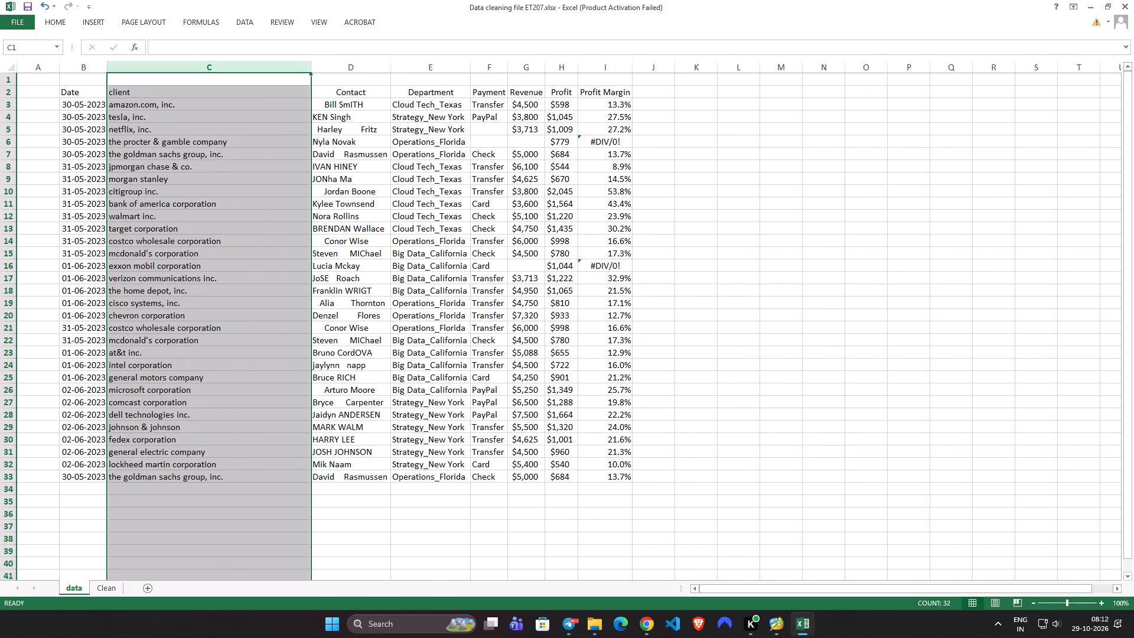
{"action": "left_click", "coordinate": [791, 158]}
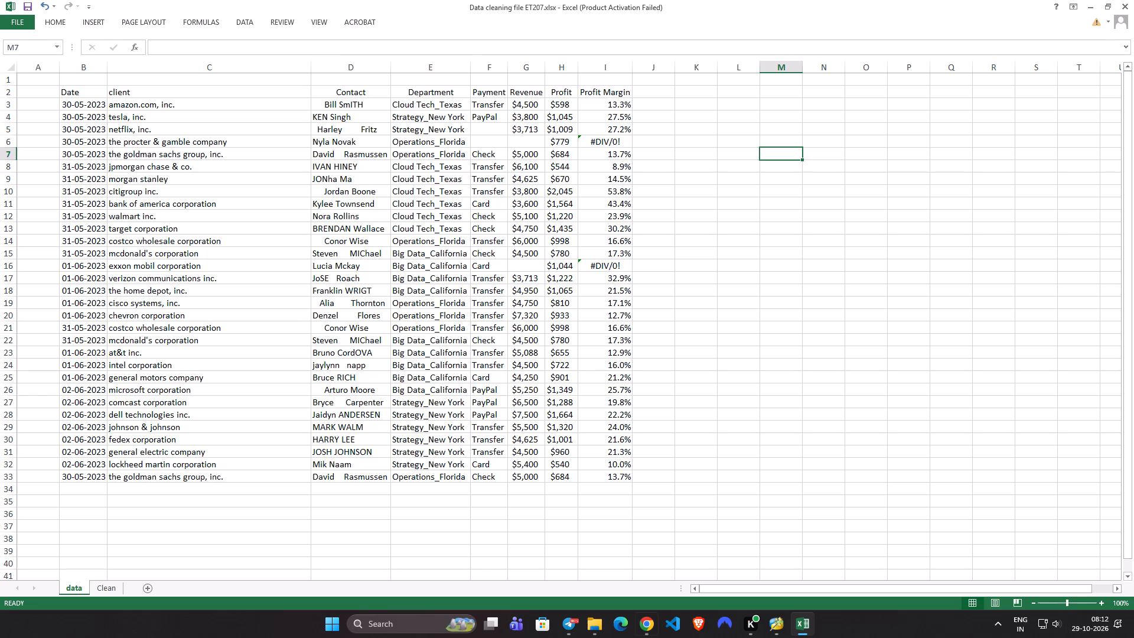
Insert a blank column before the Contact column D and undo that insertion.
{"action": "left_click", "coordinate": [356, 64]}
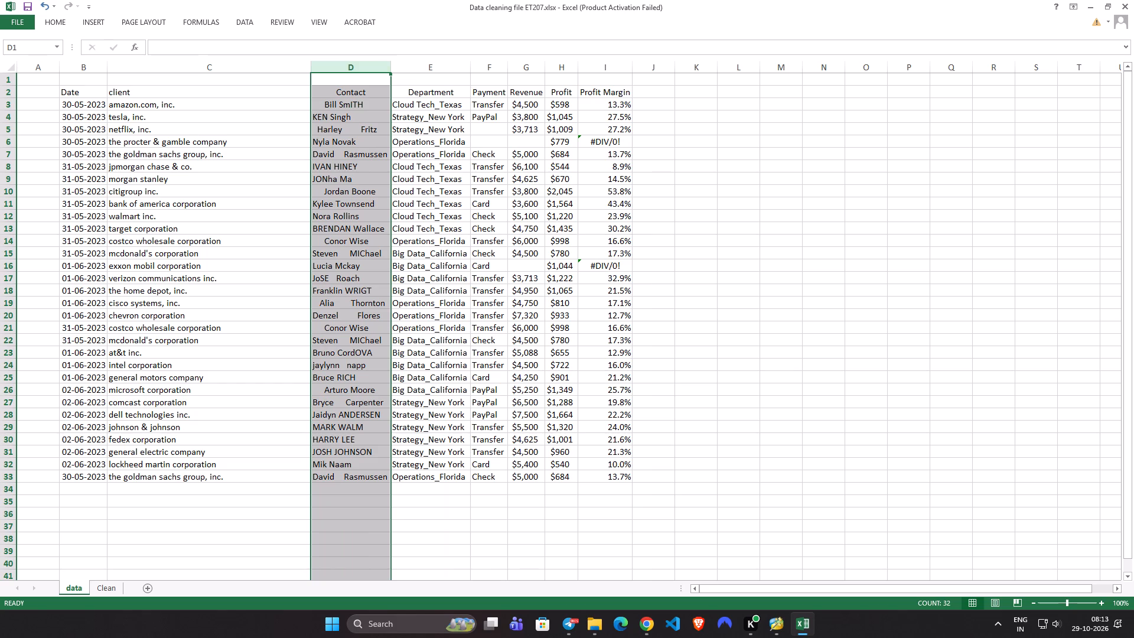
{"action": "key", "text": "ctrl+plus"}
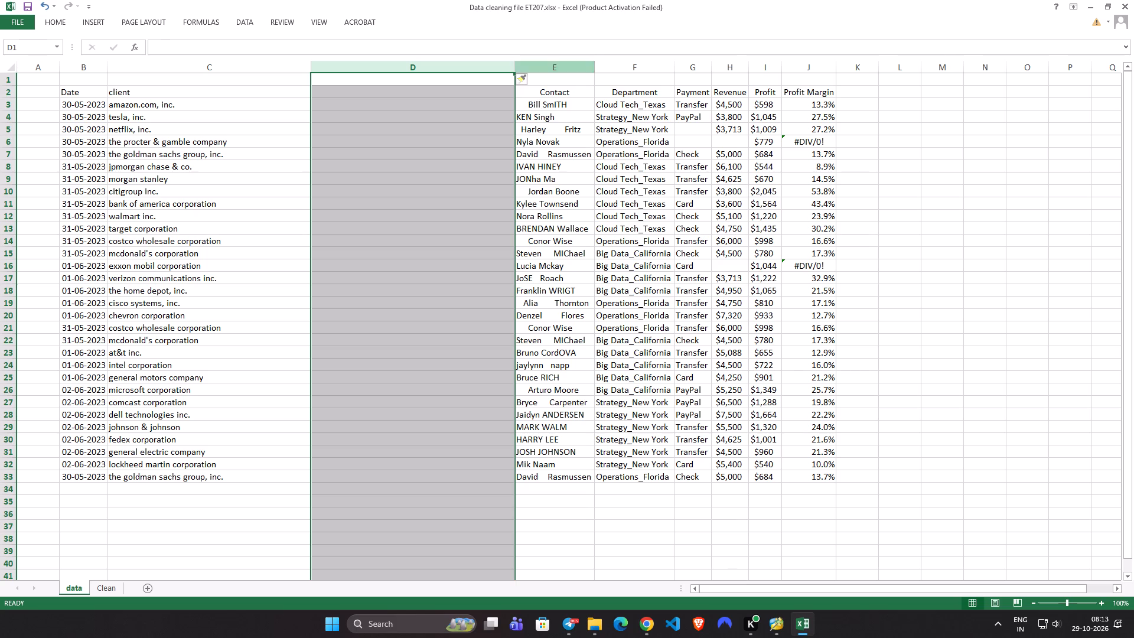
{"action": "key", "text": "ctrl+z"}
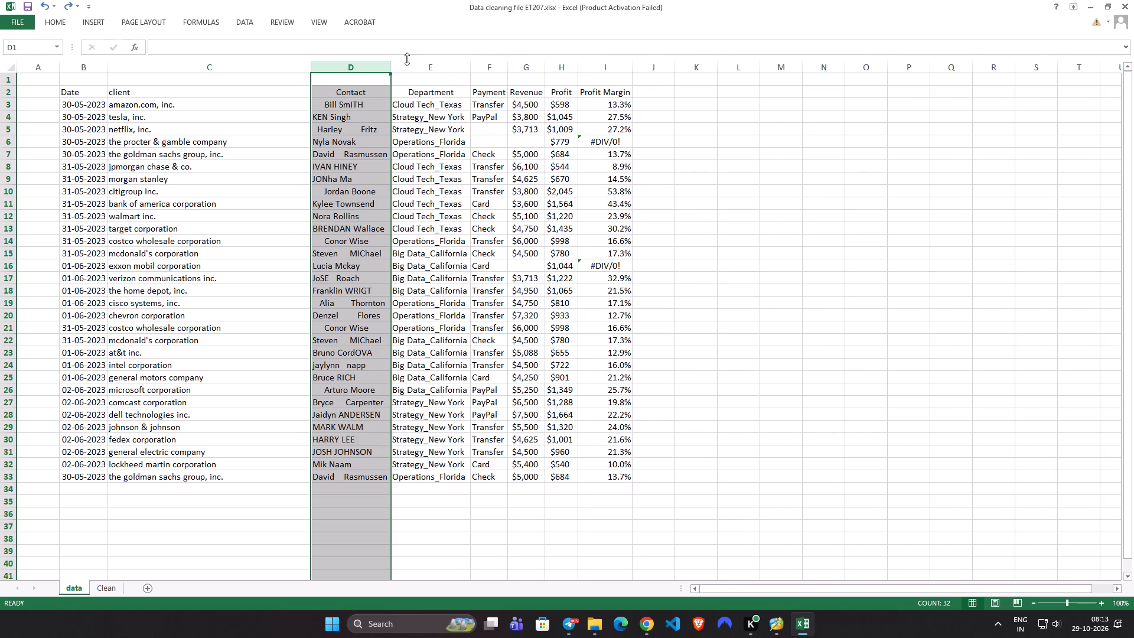
Insert a blank column E before Department and enter the header Contact in E2.
{"action": "left_click", "coordinate": [406, 67]}
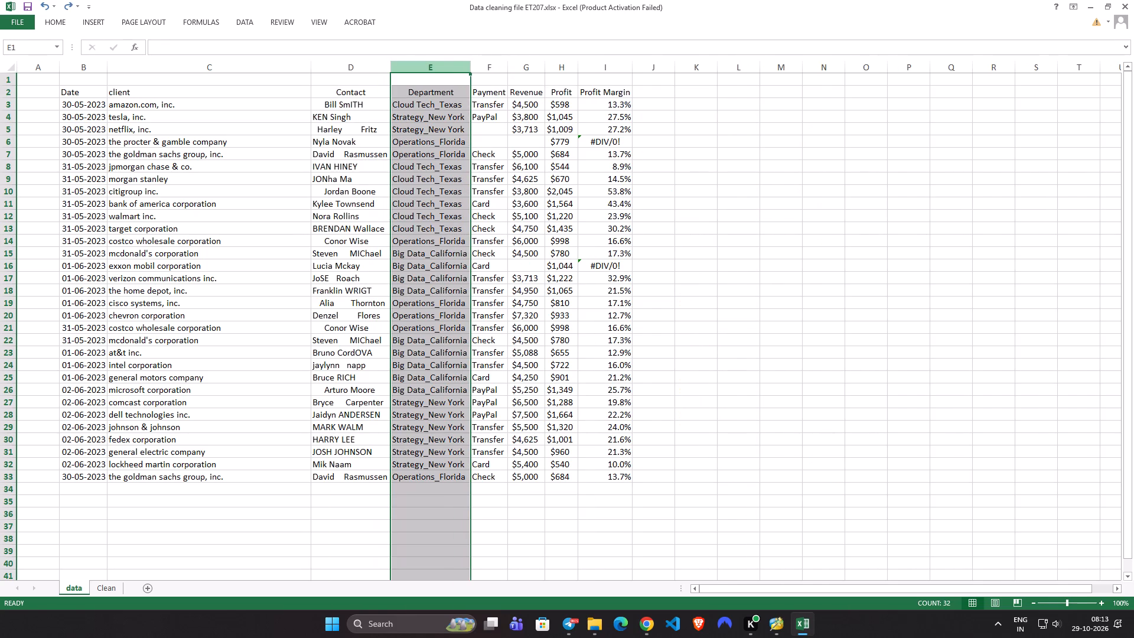
{"action": "key", "text": "ctrl+plus"}
{"action": "left_click", "coordinate": [412, 95]}
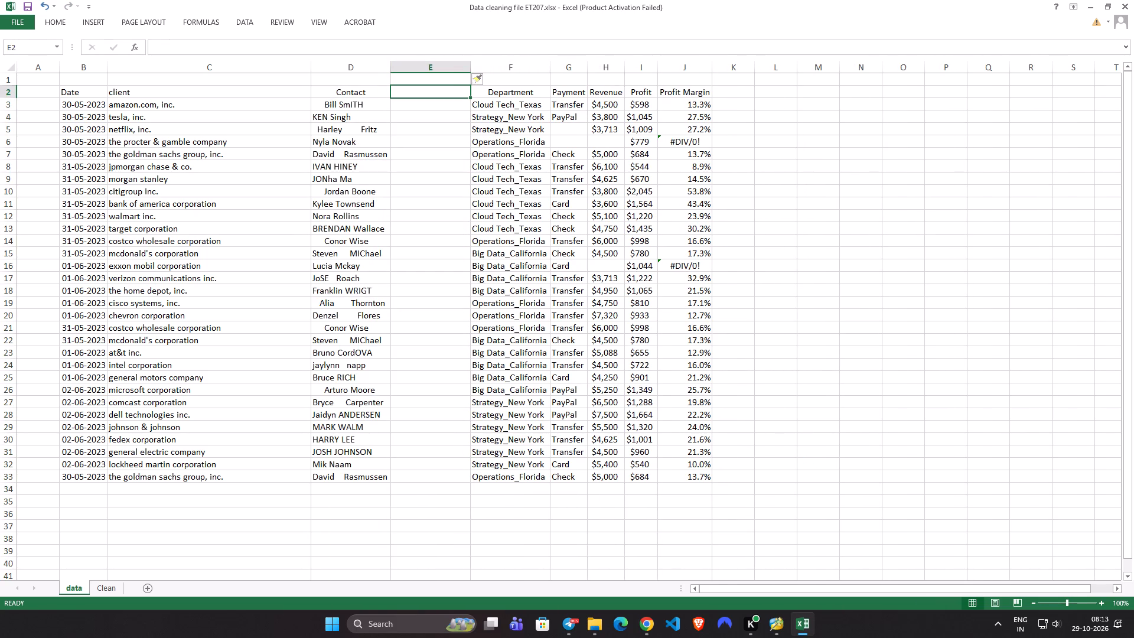
{"action": "left_click", "coordinate": [415, 95]}
{"action": "type", "text": "Contact"}
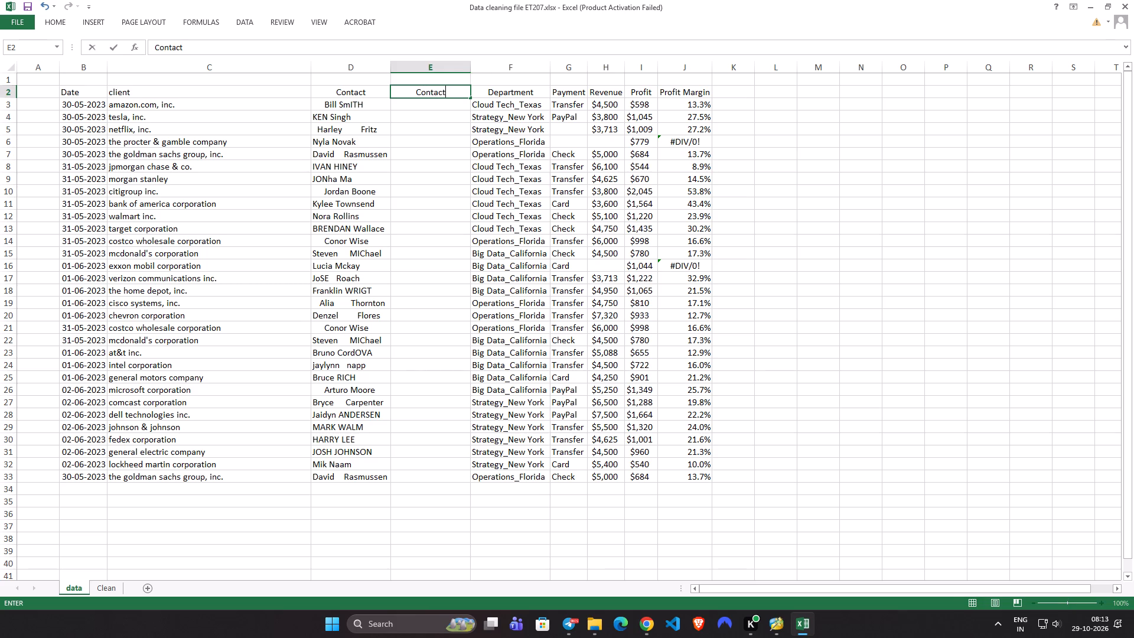
{"action": "left_click", "coordinate": [415, 114]}
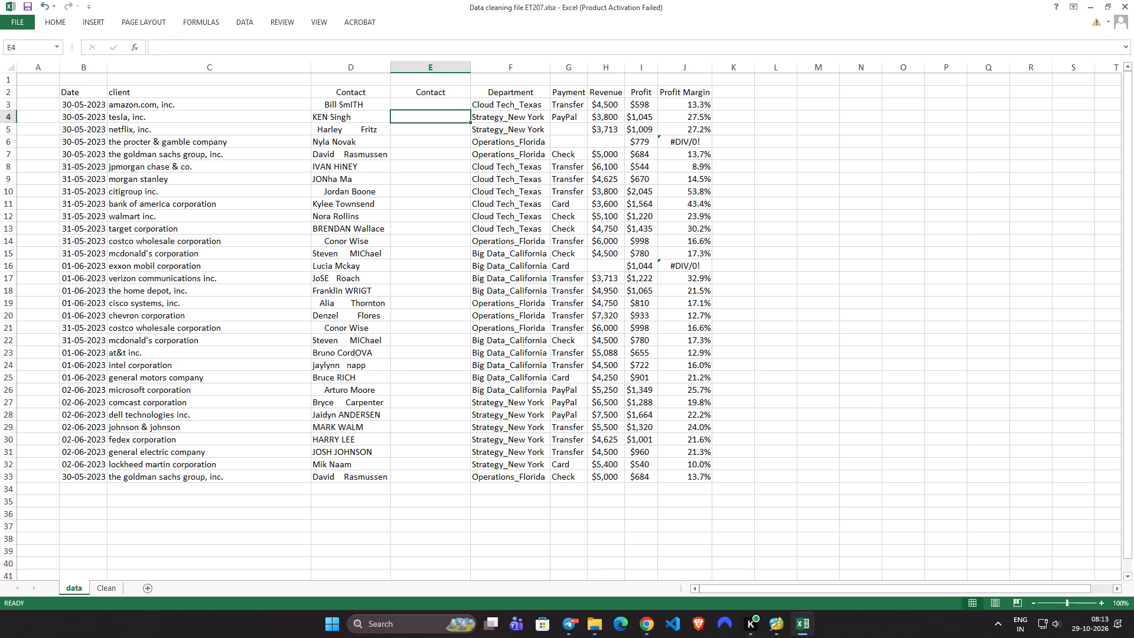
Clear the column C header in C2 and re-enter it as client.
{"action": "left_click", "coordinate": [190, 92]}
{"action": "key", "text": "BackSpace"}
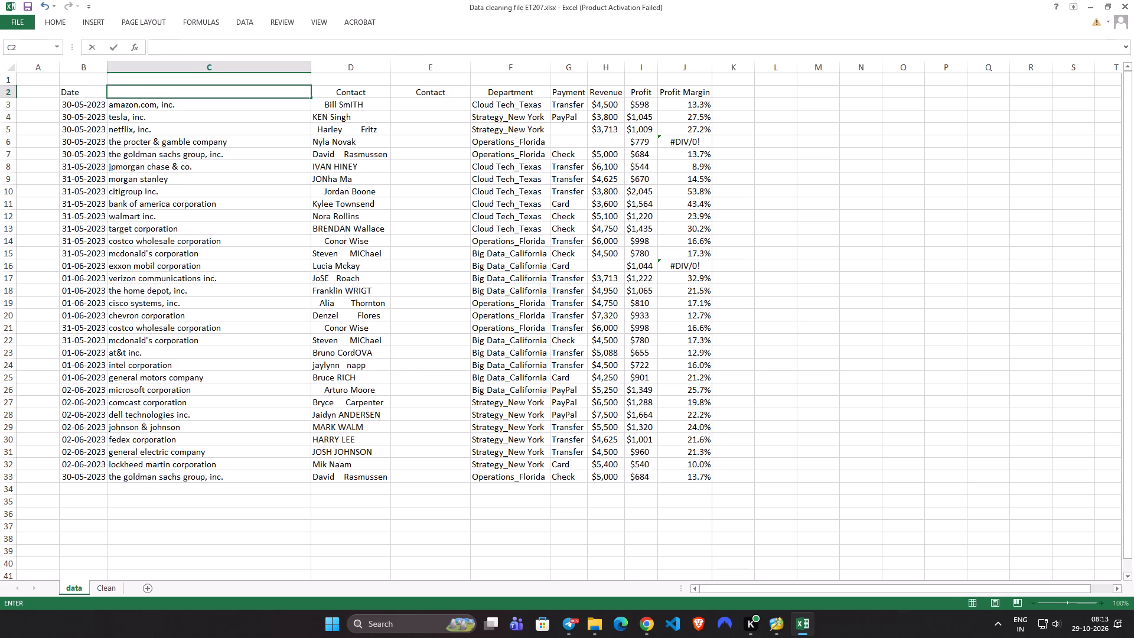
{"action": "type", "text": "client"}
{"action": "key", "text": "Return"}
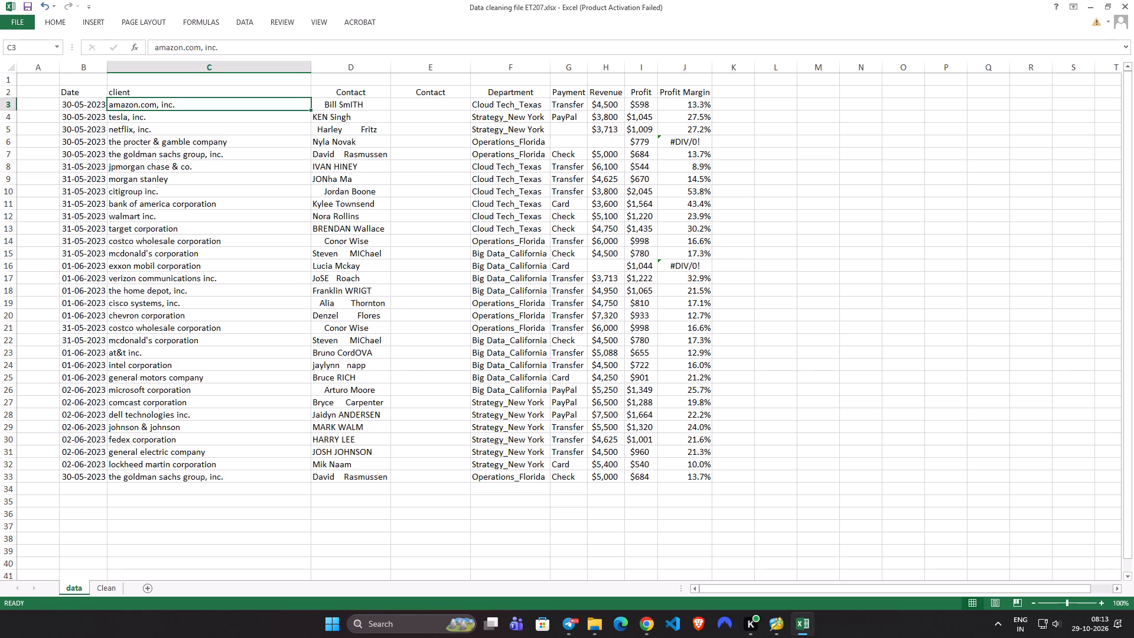
Enter =TRIM(D3) in E3 and fill the formula down to E33.
{"action": "left_click", "coordinate": [440, 102]}
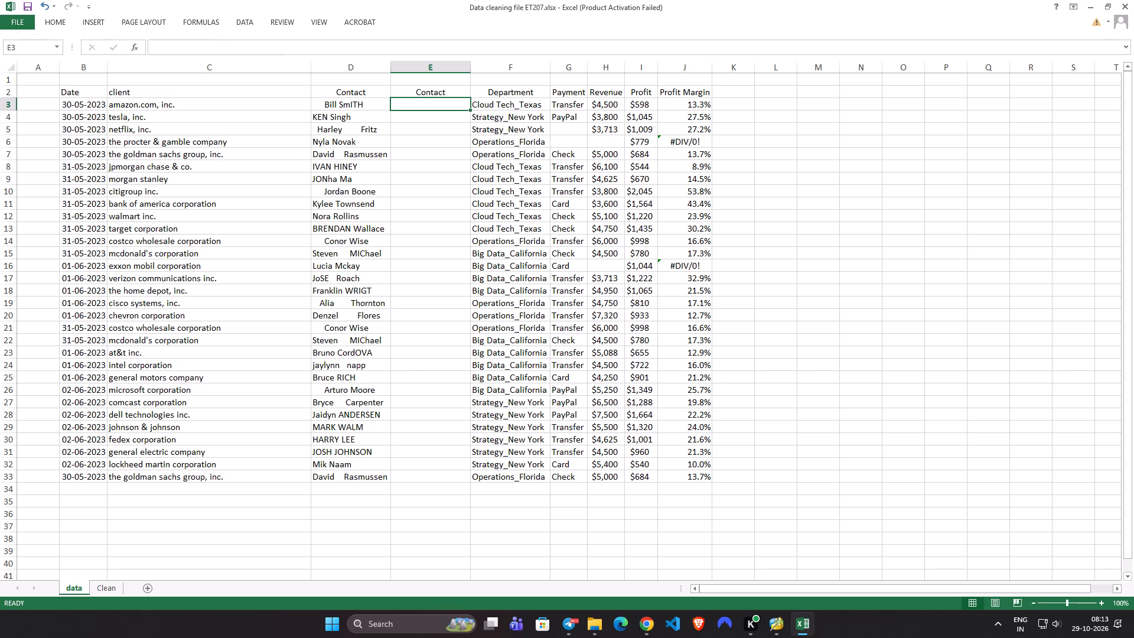
{"action": "type", "text": "=trim"}
{"action": "key", "text": "9"}
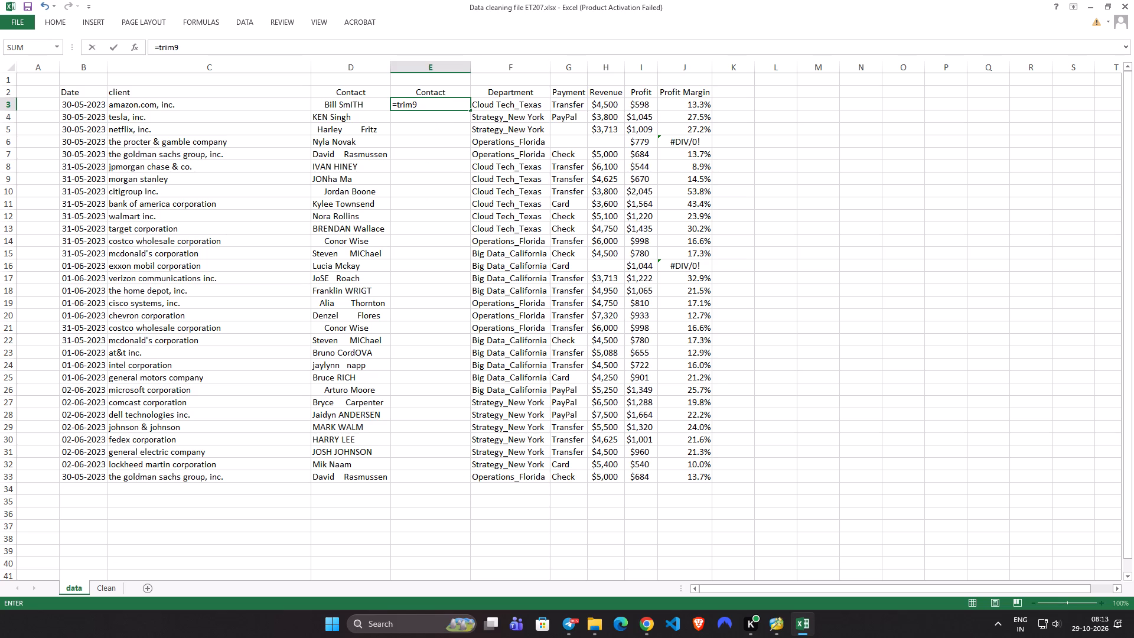
{"action": "key", "text": "BackSpace"}
{"action": "key", "text": "shift+parenleft"}
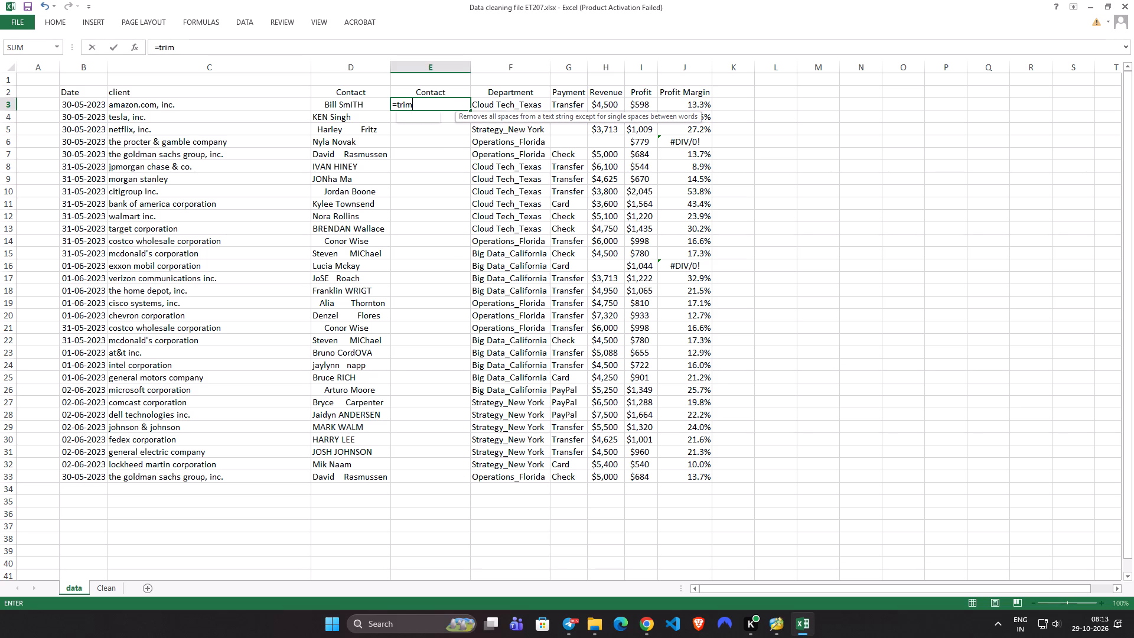
{"action": "left_click", "coordinate": [355, 106]}
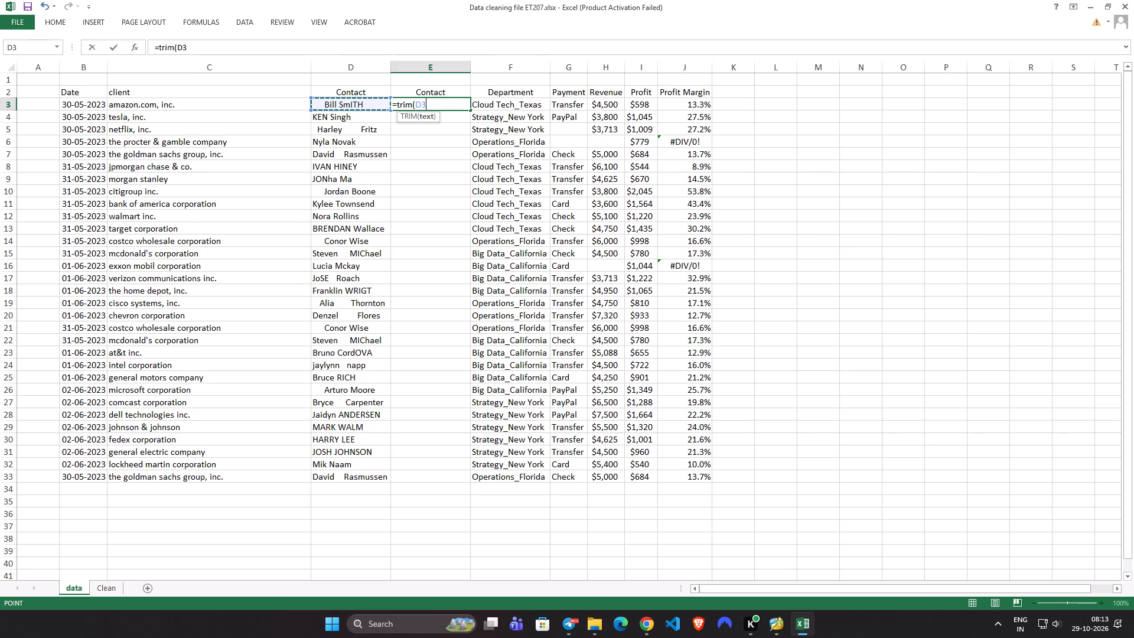
{"action": "key", "text": "shift+parenright"}
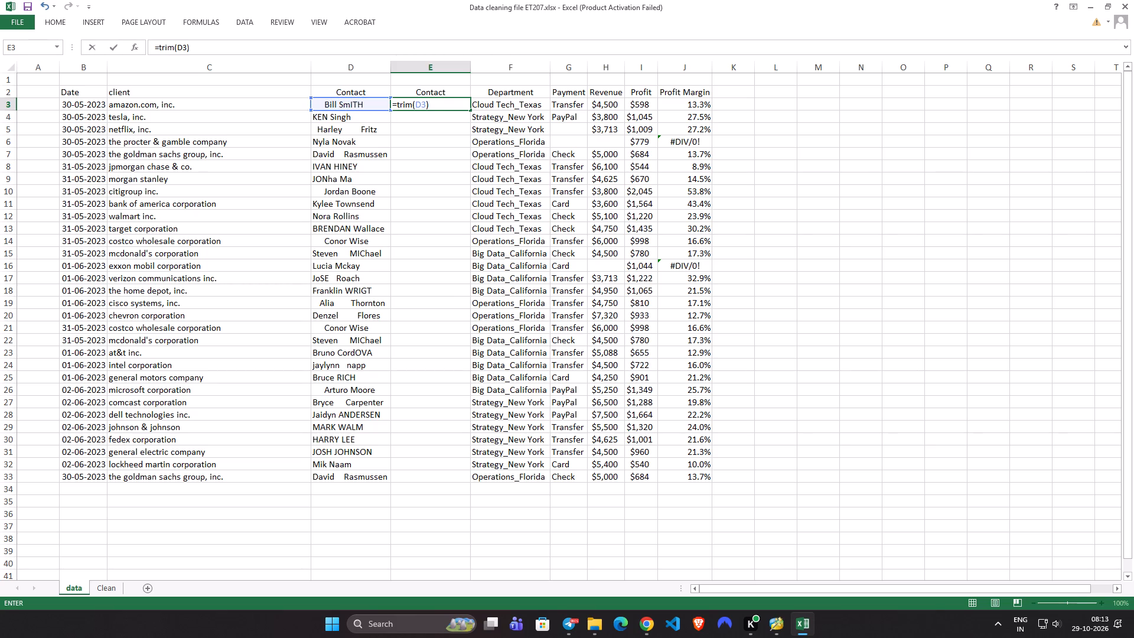
{"action": "key", "text": "Return"}
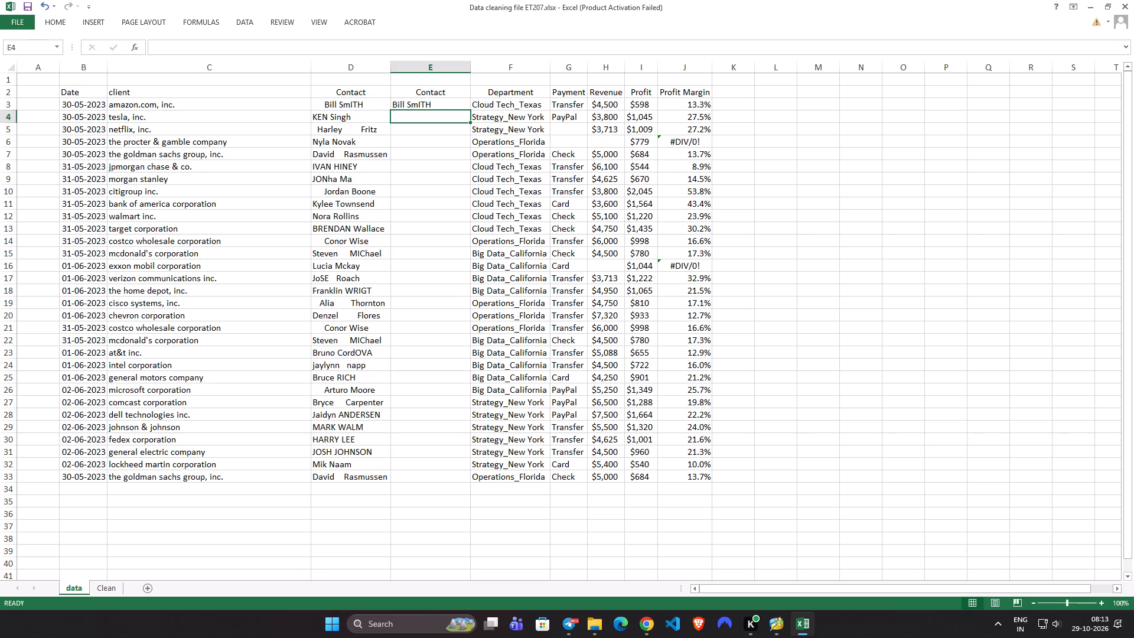
{"action": "left_click", "coordinate": [459, 105]}
{"action": "left_click_drag", "start_coordinate": [469, 109], "coordinate": [470, 321]}
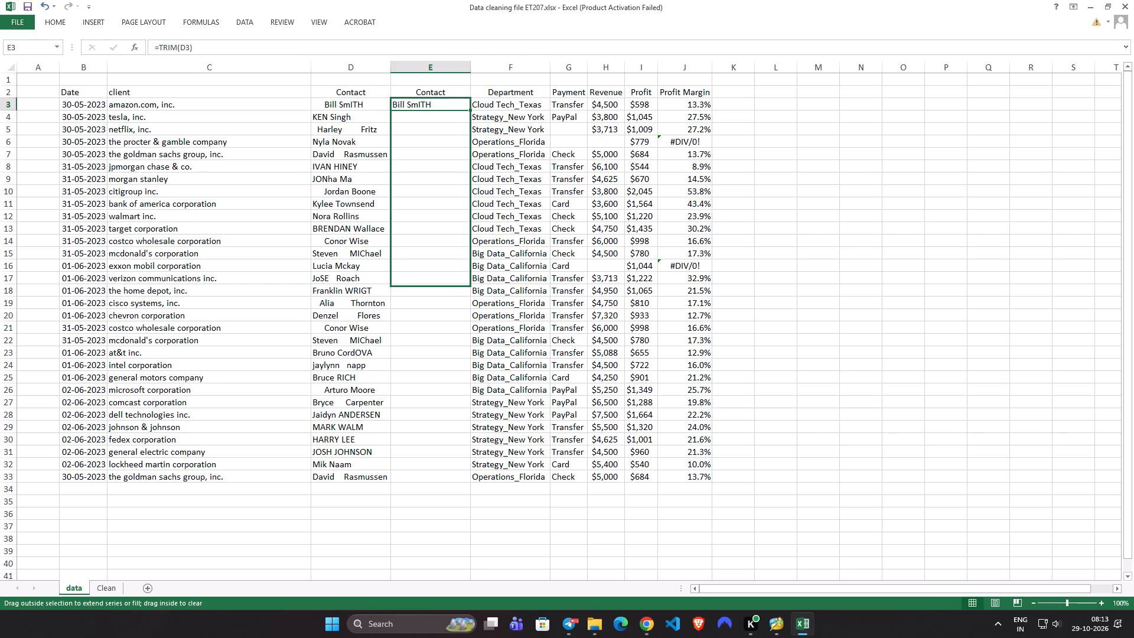
{"action": "left_click_drag", "start_coordinate": [470, 321], "coordinate": [463, 480]}
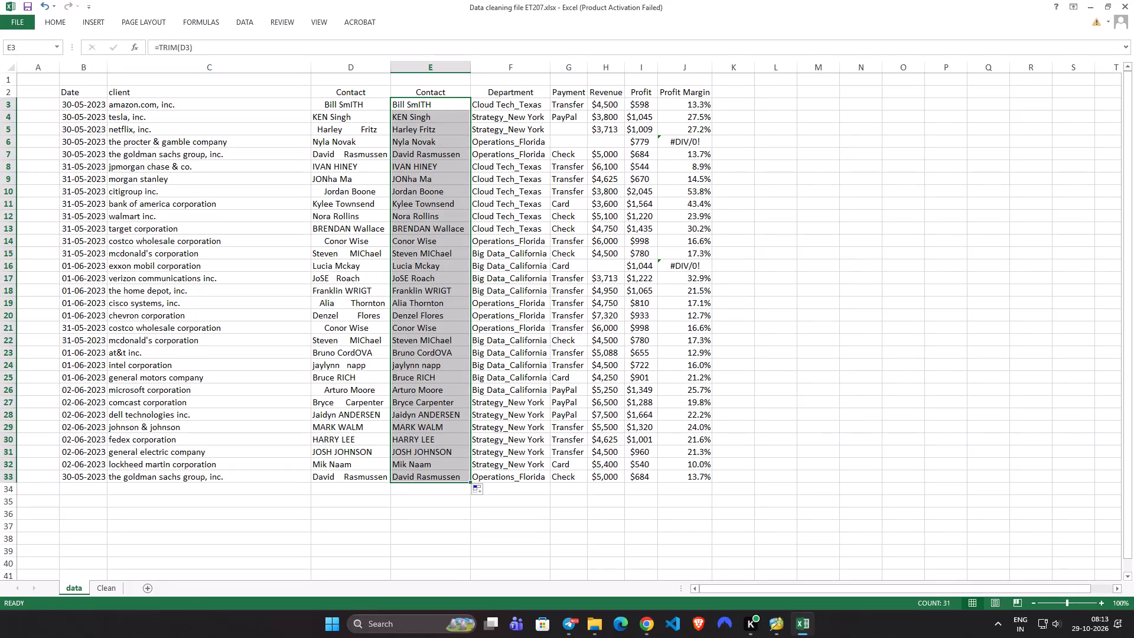
{"action": "left_click", "coordinate": [869, 200]}
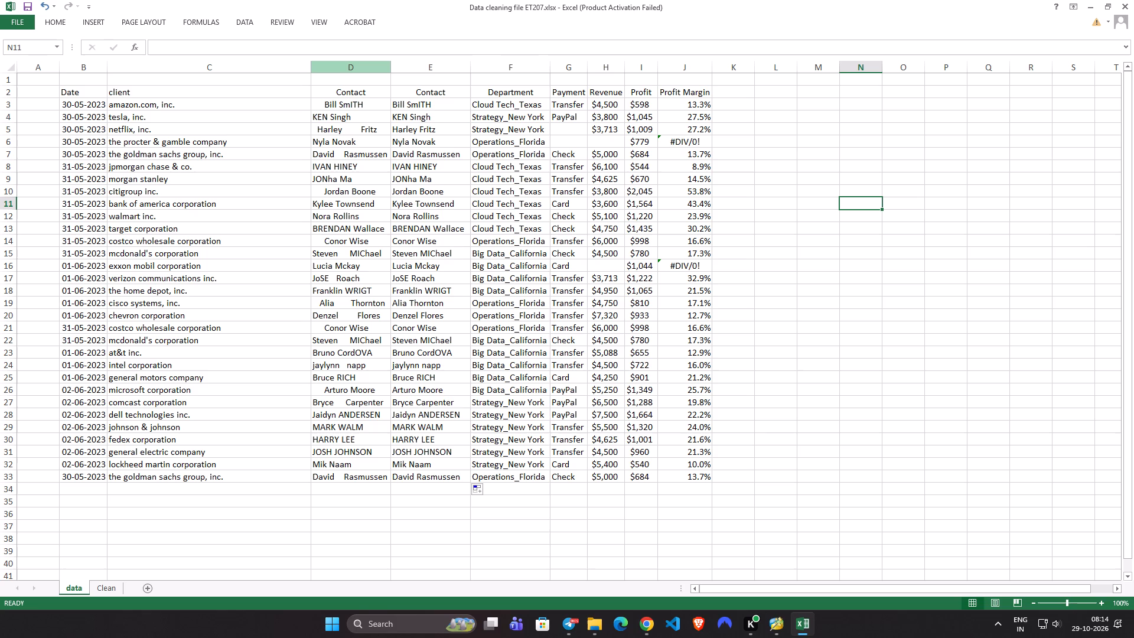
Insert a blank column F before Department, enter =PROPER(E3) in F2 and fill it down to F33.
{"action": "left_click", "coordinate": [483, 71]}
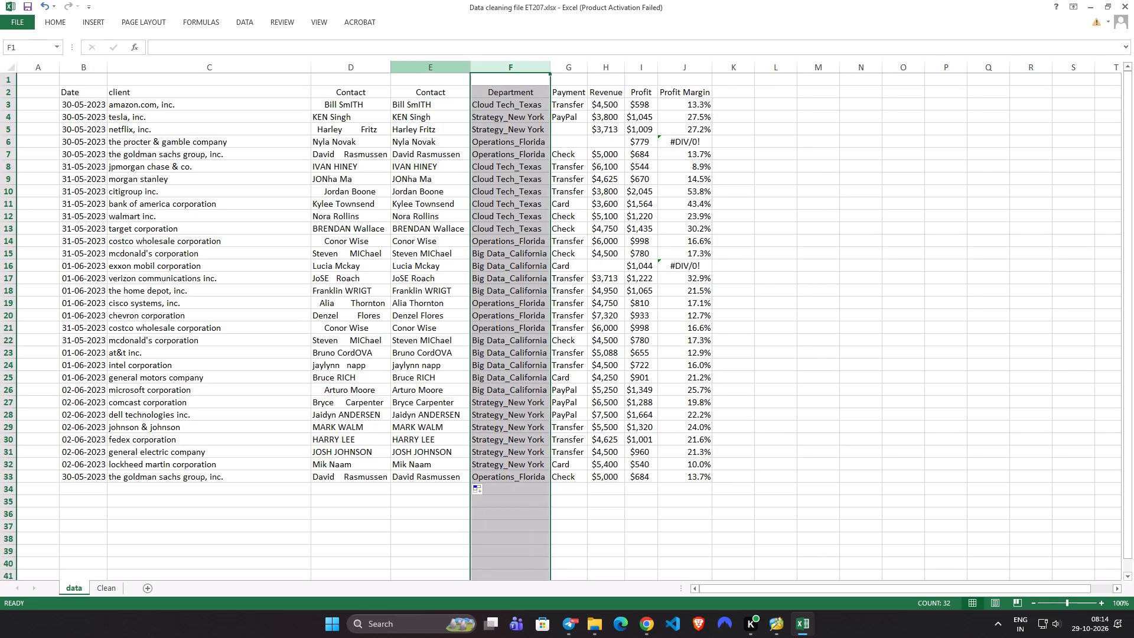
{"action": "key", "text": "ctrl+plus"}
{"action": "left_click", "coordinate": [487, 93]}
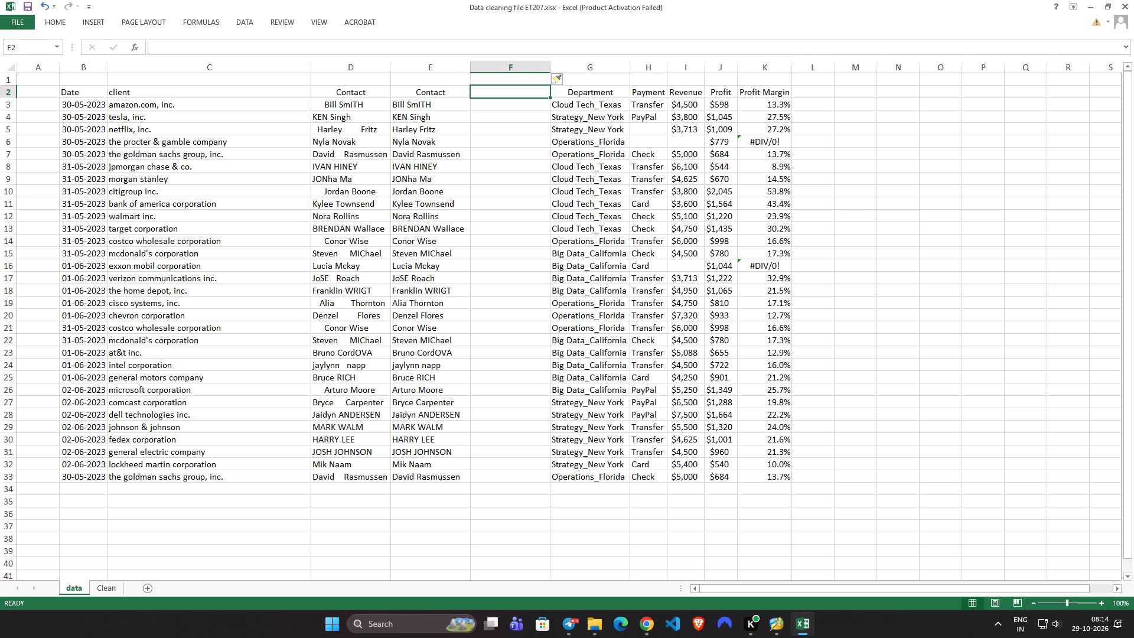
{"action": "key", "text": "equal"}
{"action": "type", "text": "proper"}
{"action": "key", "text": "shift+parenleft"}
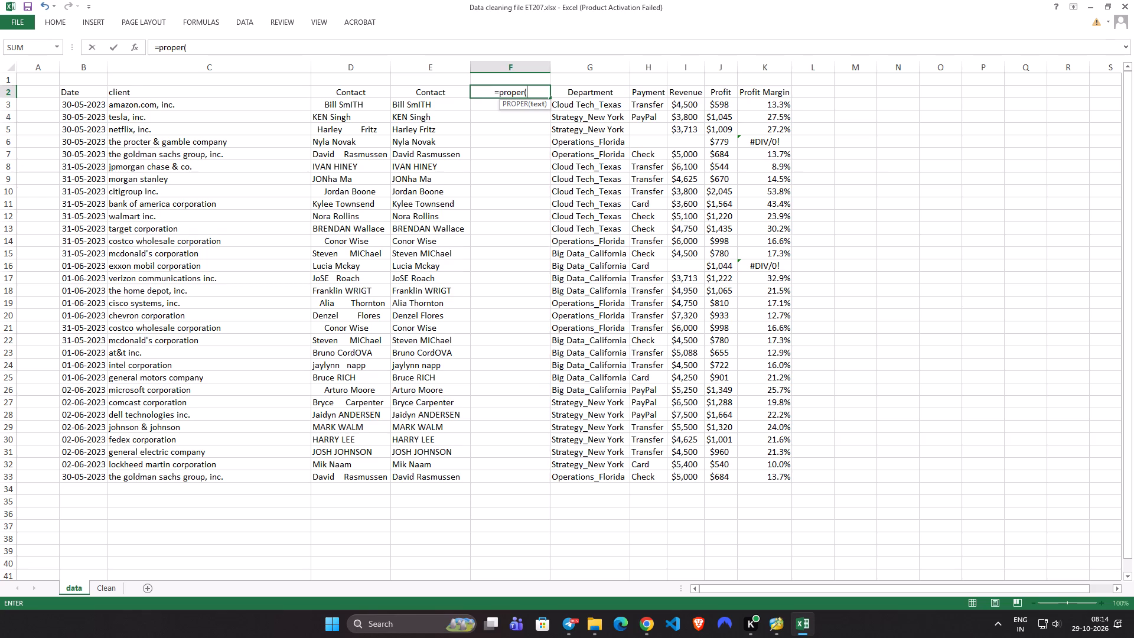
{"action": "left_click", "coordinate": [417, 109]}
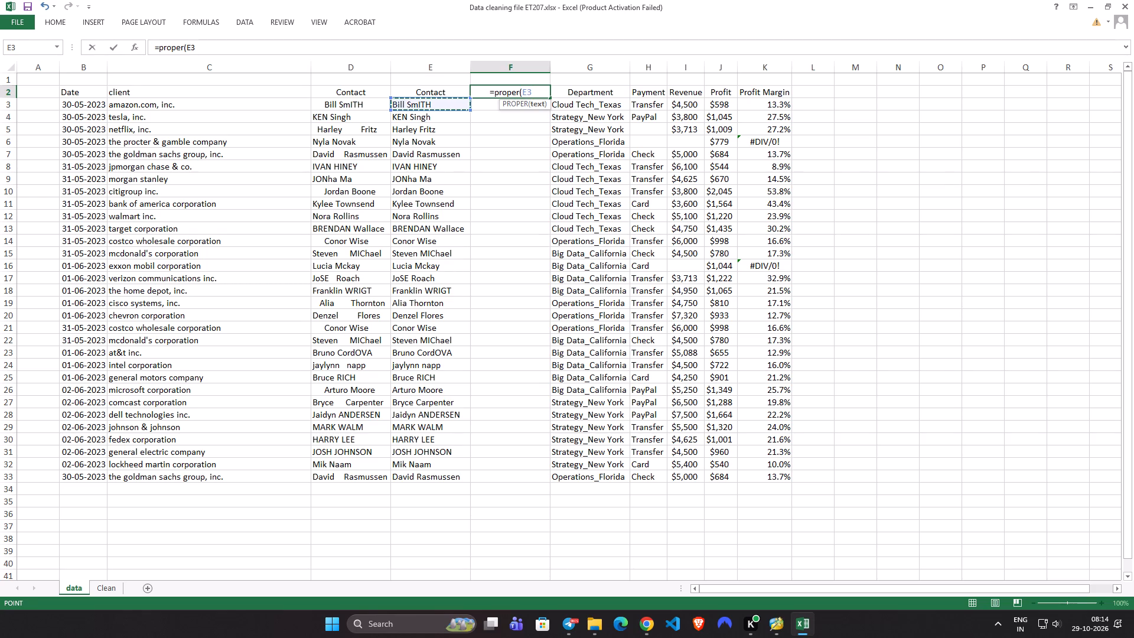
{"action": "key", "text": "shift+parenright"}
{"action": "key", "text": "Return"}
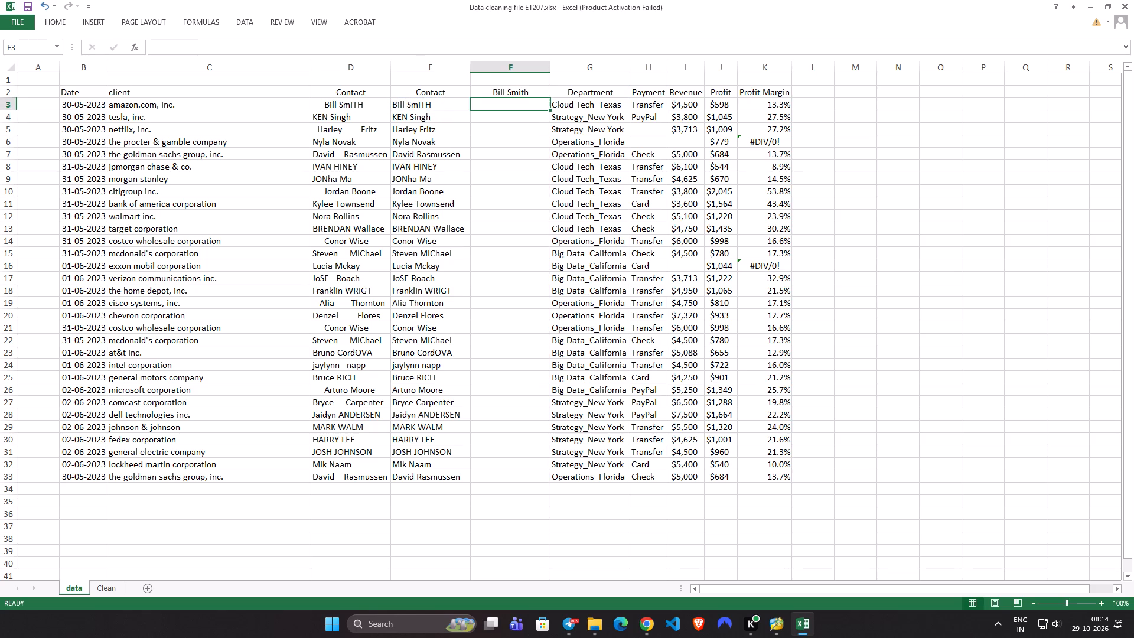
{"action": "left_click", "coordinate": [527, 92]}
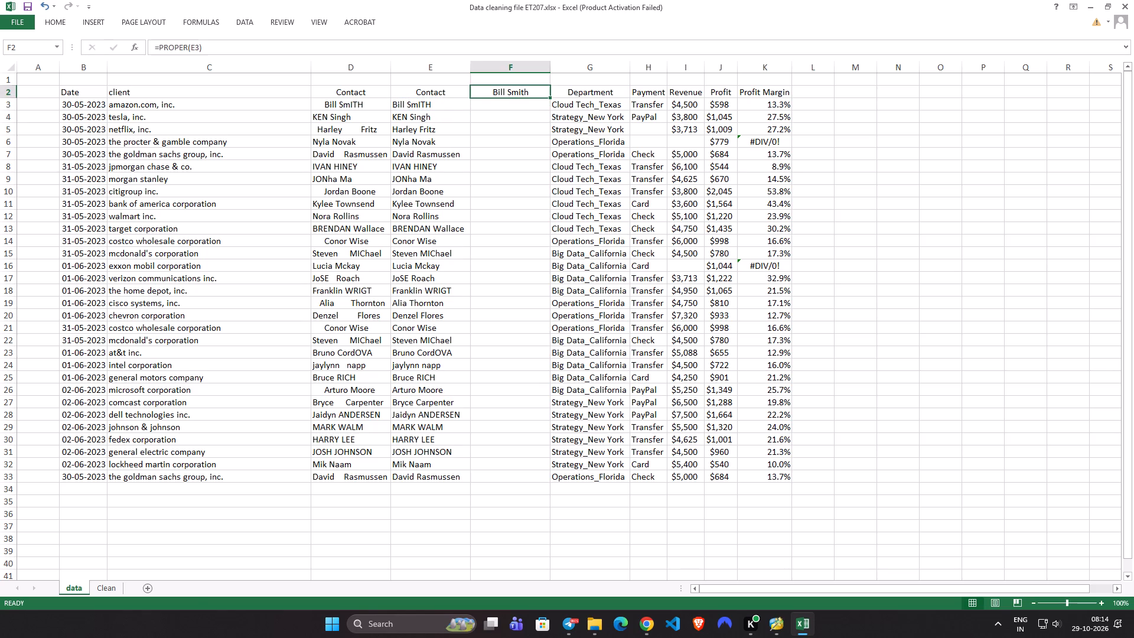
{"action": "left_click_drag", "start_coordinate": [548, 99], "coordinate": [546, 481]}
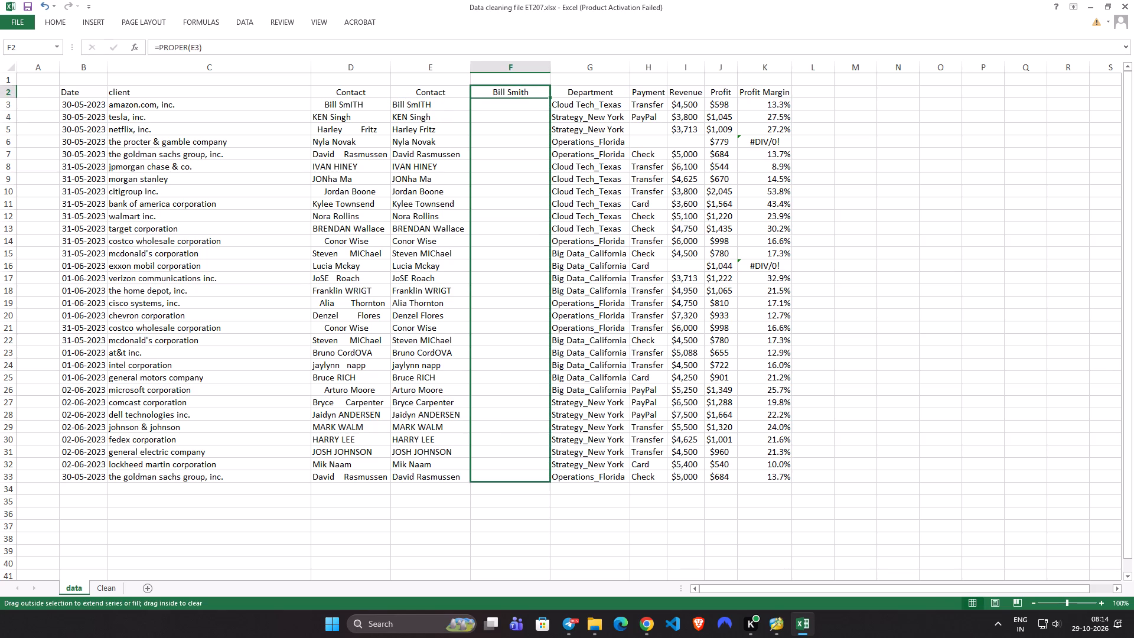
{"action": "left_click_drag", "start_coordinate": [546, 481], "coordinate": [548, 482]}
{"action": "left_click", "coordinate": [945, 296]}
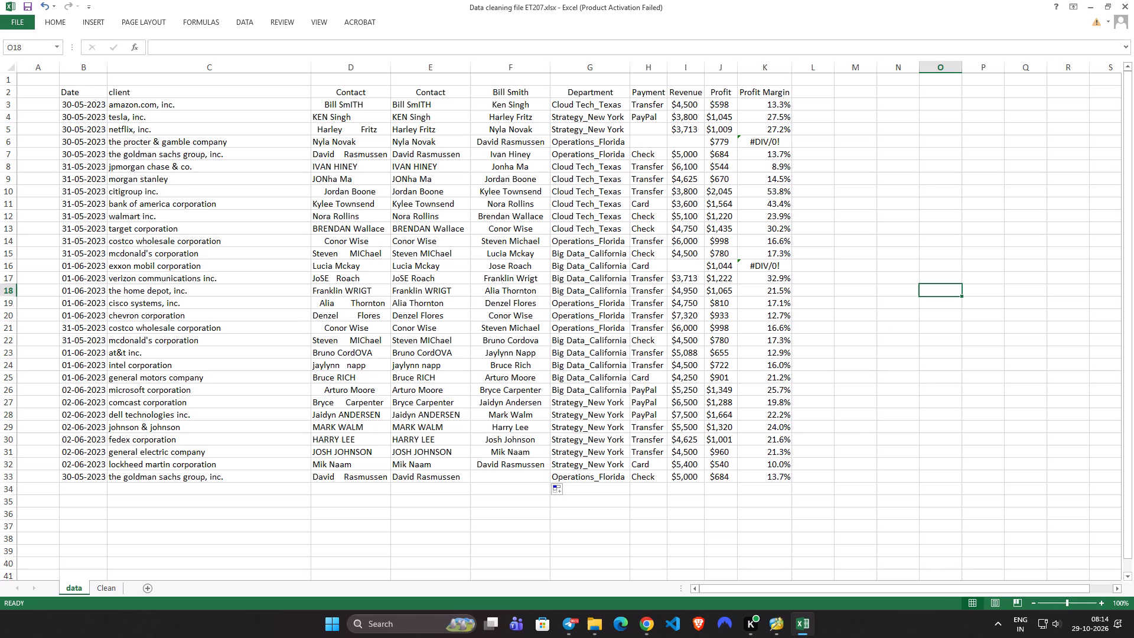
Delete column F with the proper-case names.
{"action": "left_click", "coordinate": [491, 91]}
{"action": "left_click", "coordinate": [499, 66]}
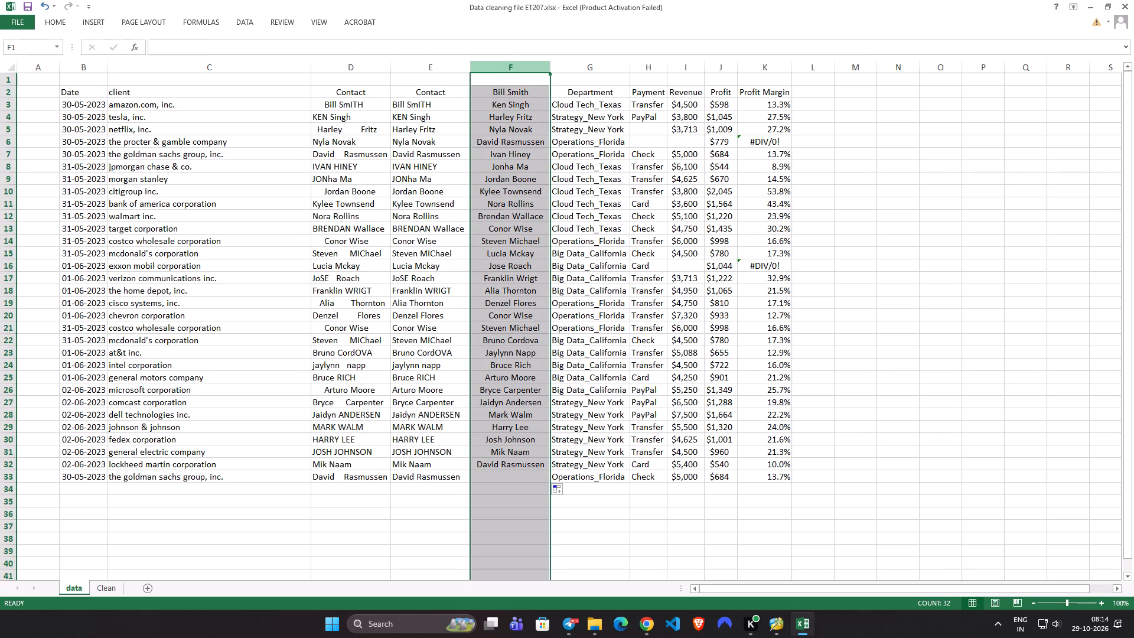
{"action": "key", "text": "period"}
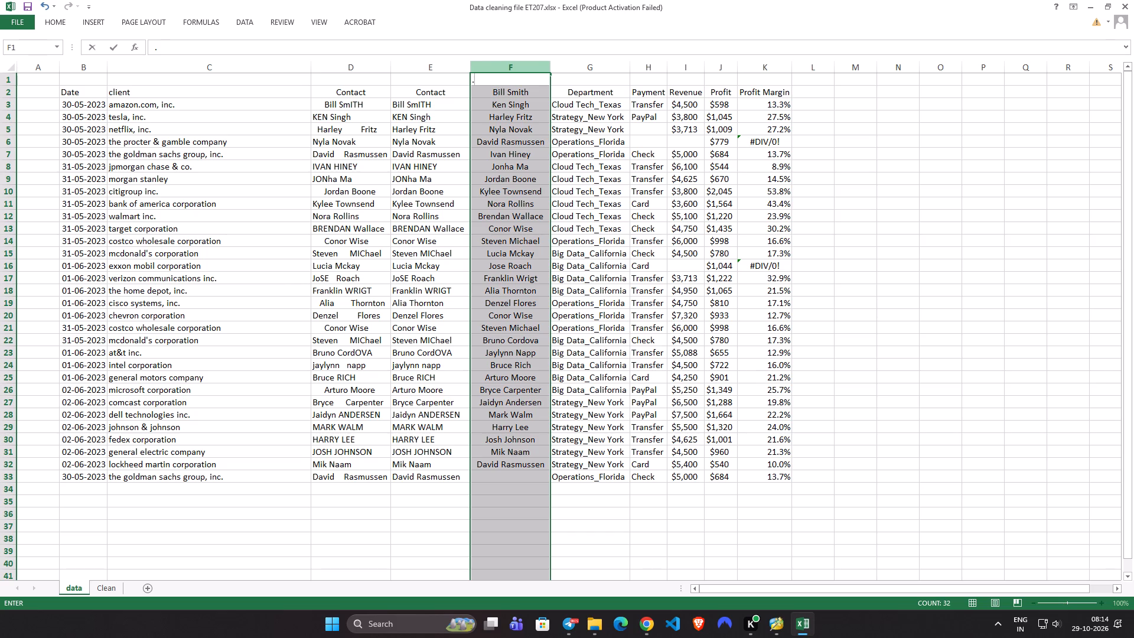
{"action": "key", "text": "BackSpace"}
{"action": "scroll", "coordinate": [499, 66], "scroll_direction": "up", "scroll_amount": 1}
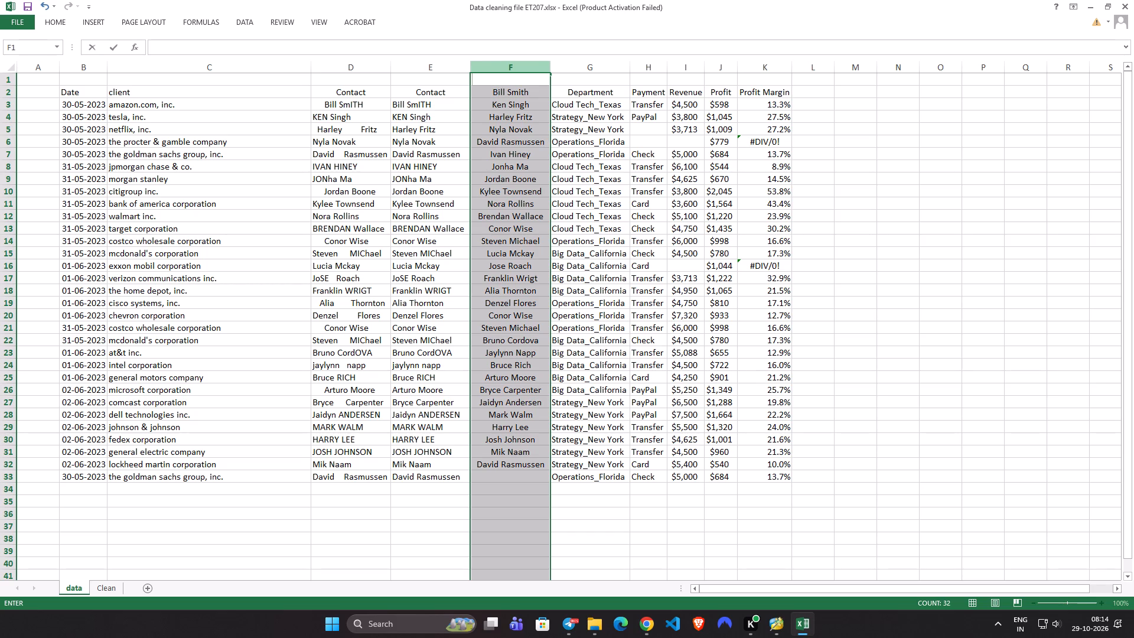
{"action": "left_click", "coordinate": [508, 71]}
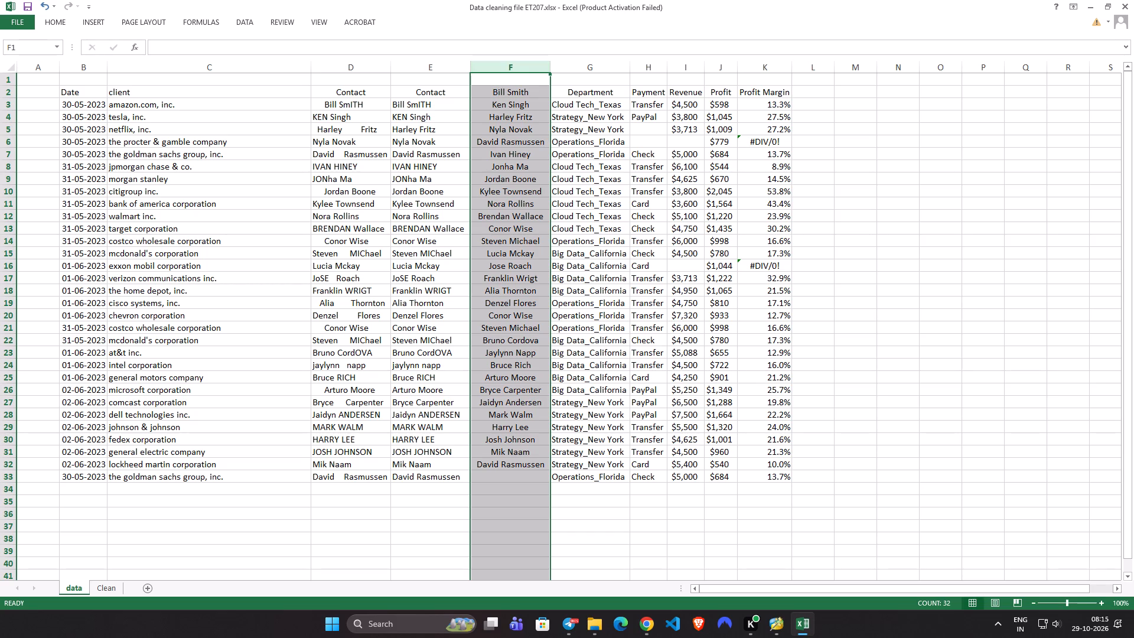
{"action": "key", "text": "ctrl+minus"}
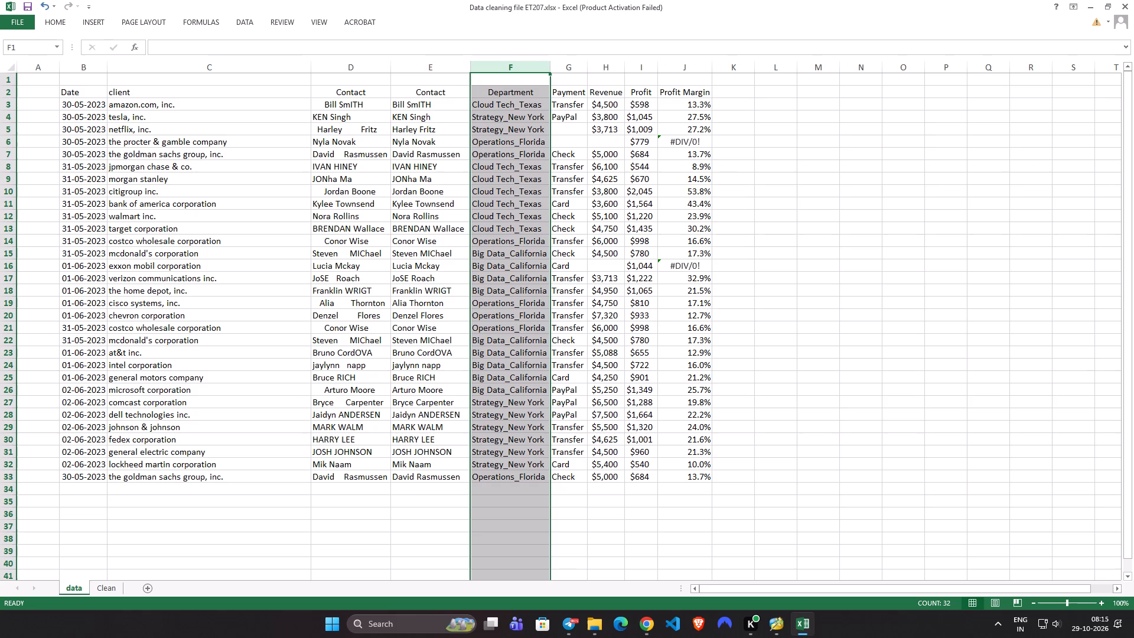
Insert a blank column F before Department and enter the header Contact in F2.
{"action": "key", "text": "ctrl+plus"}
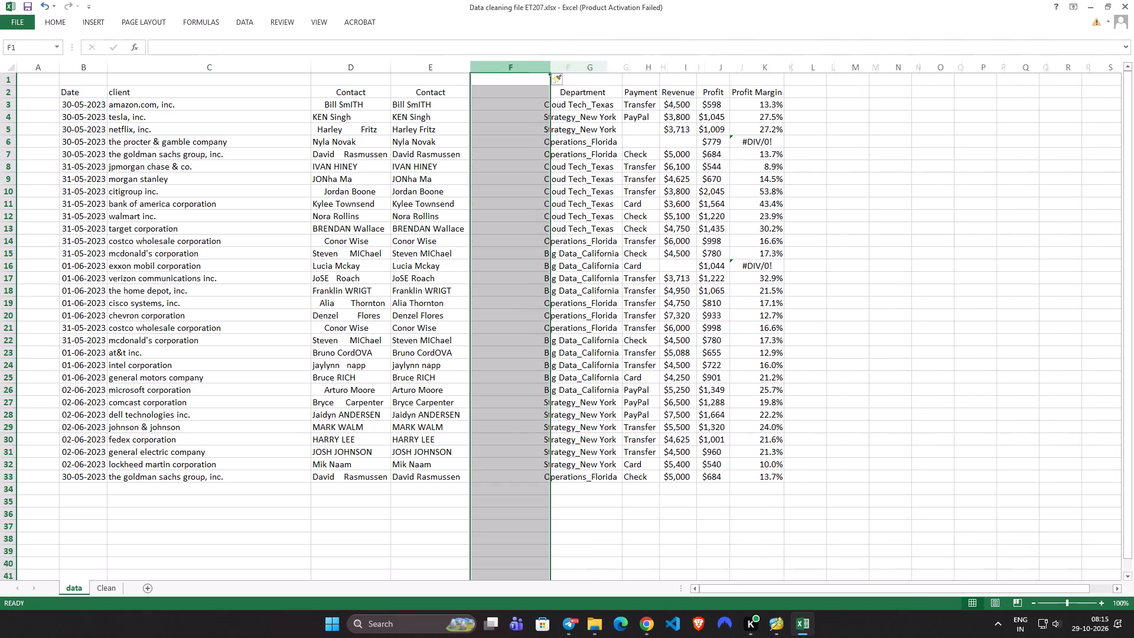
{"action": "left_click", "coordinate": [478, 99]}
{"action": "left_click", "coordinate": [483, 93]}
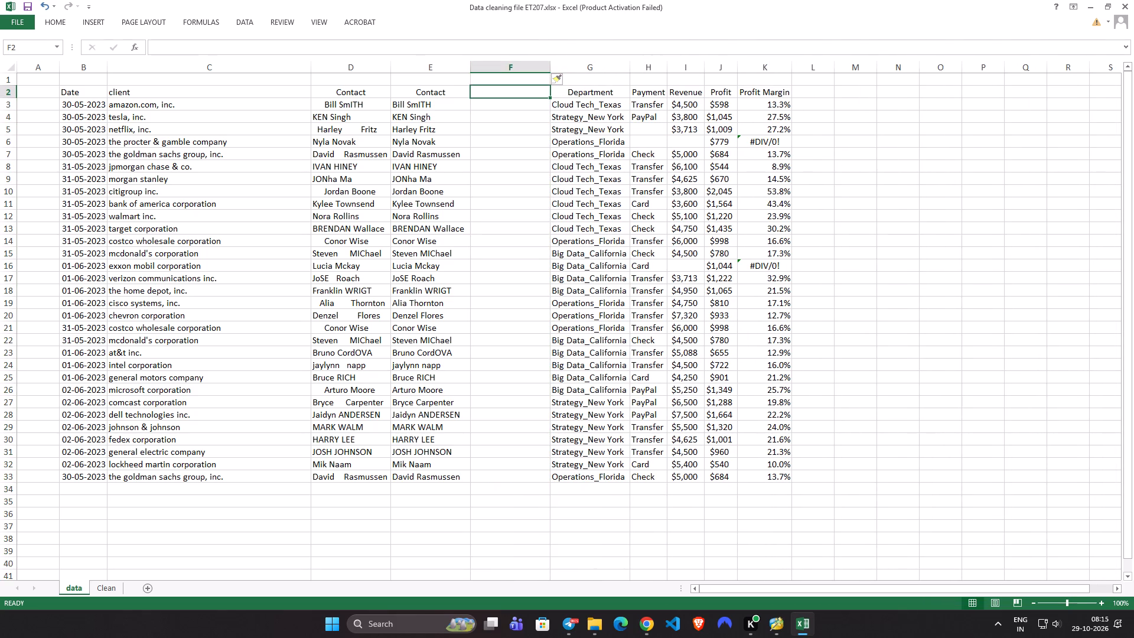
{"action": "left_click", "coordinate": [483, 93]}
{"action": "type", "text": "contact"}
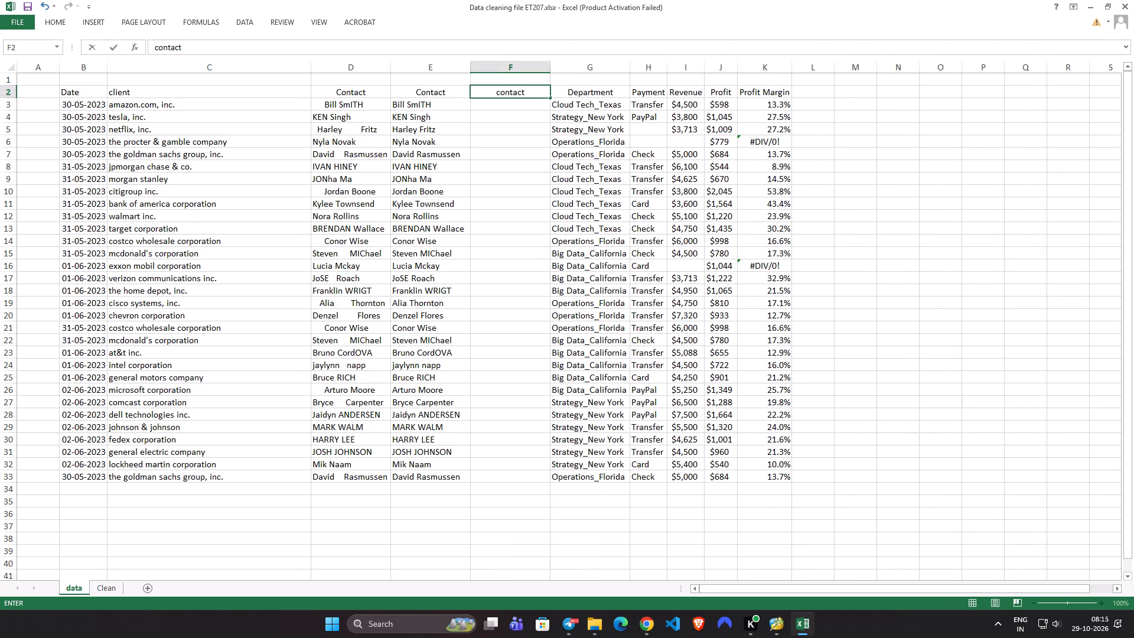
{"action": "scroll", "coordinate": [483, 93], "scroll_direction": "up", "scroll_amount": 1}
{"action": "left_click", "coordinate": [497, 90]}
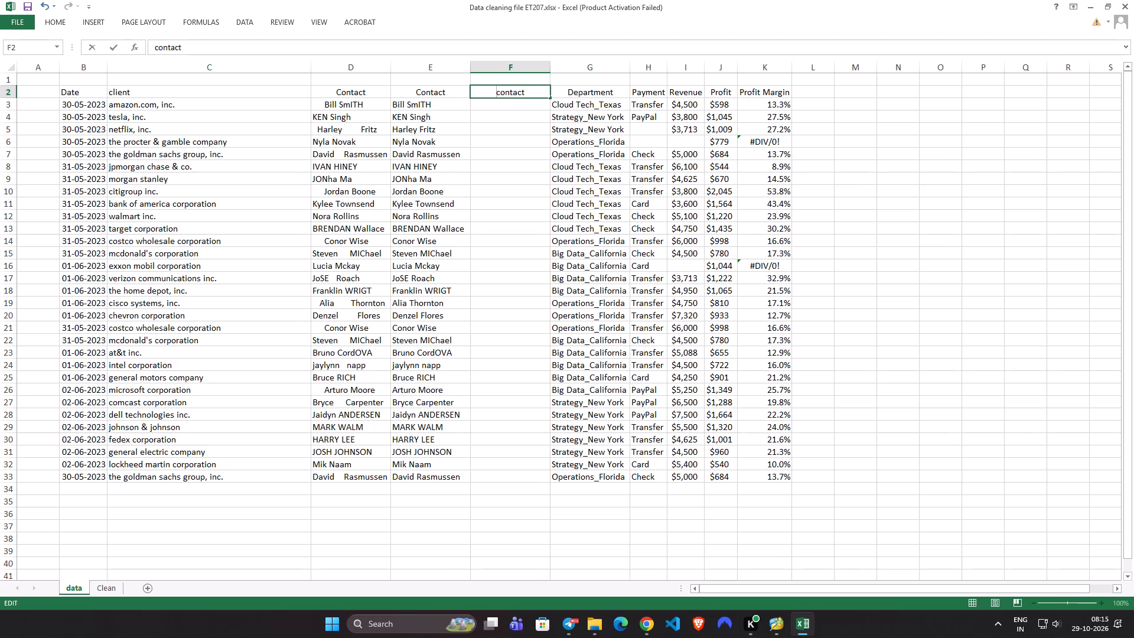
{"action": "left_click", "coordinate": [500, 92]}
{"action": "key", "text": "BackSpace"}
{"action": "key", "text": "shift+c"}
Enter =PROPER(E3) in F3 and fill the formula down to F33.
{"action": "left_click", "coordinate": [510, 104]}
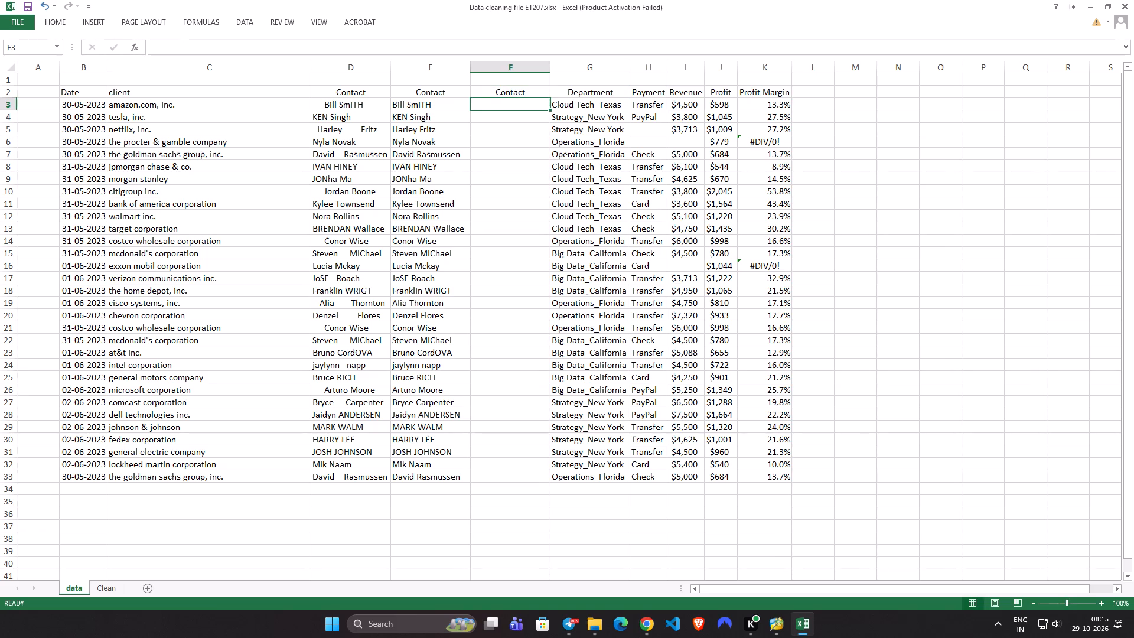
{"action": "left_click", "coordinate": [479, 111]}
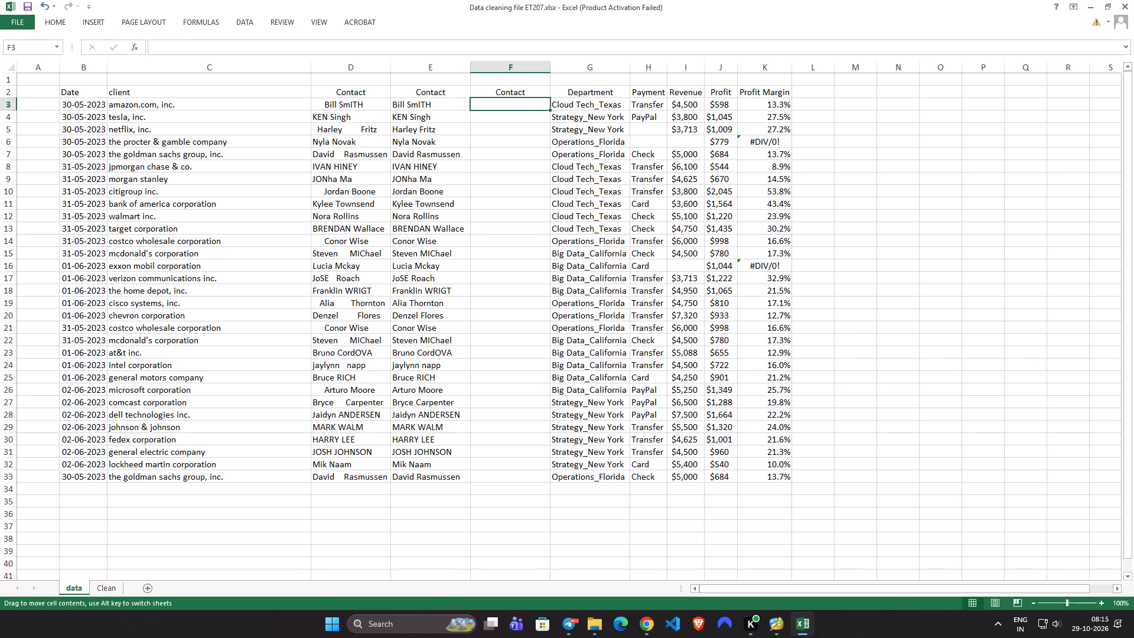
{"action": "key", "text": "equal"}
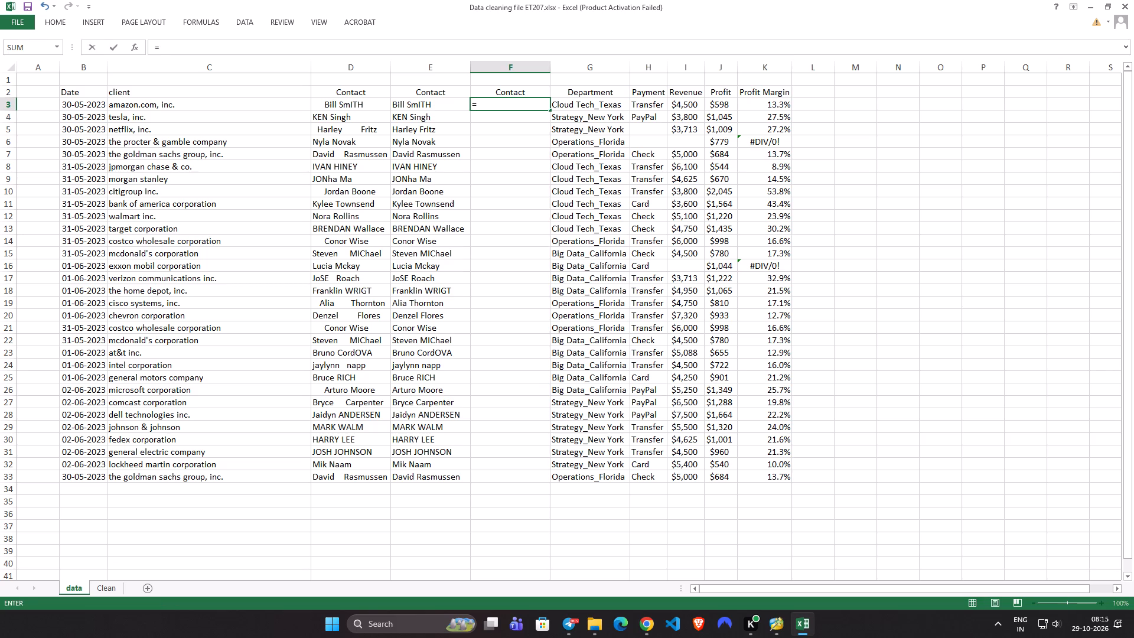
{"action": "type", "text": "proper"}
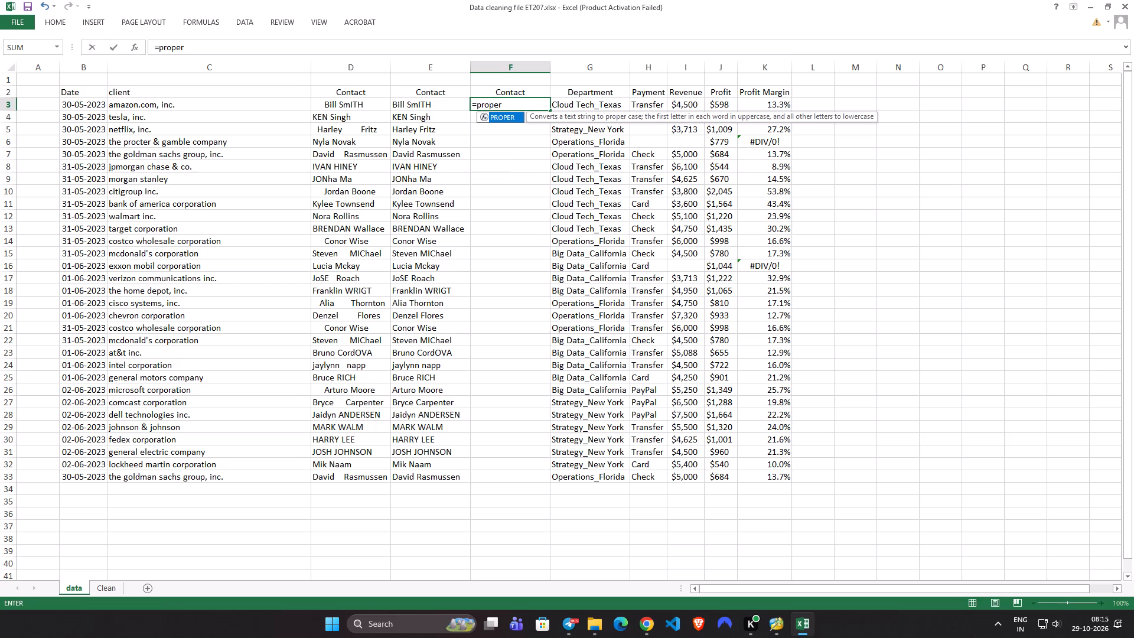
{"action": "key", "text": "shift+parenleft"}
{"action": "left_click", "coordinate": [430, 104]}
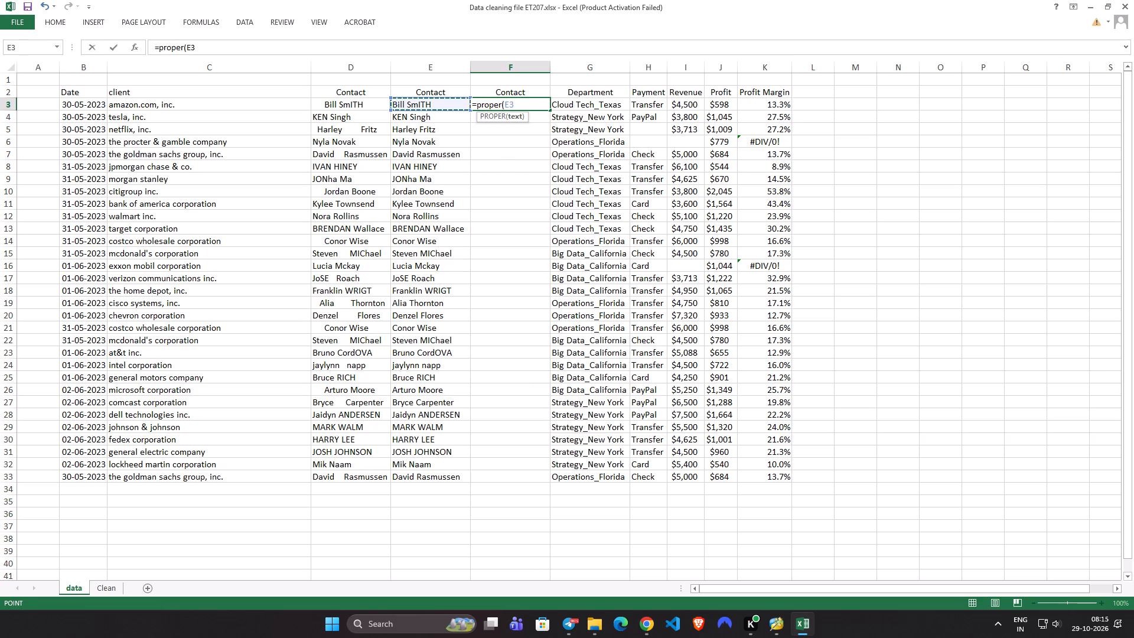
{"action": "key", "text": "shift+parenright"}
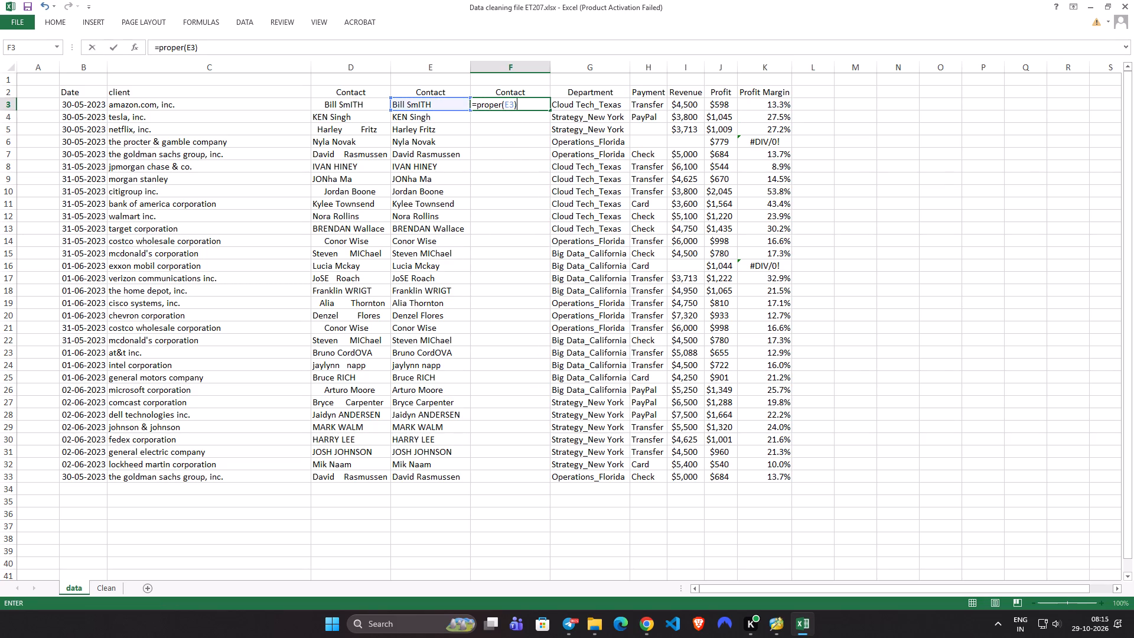
{"action": "key", "text": "Return"}
{"action": "left_click", "coordinate": [535, 104]}
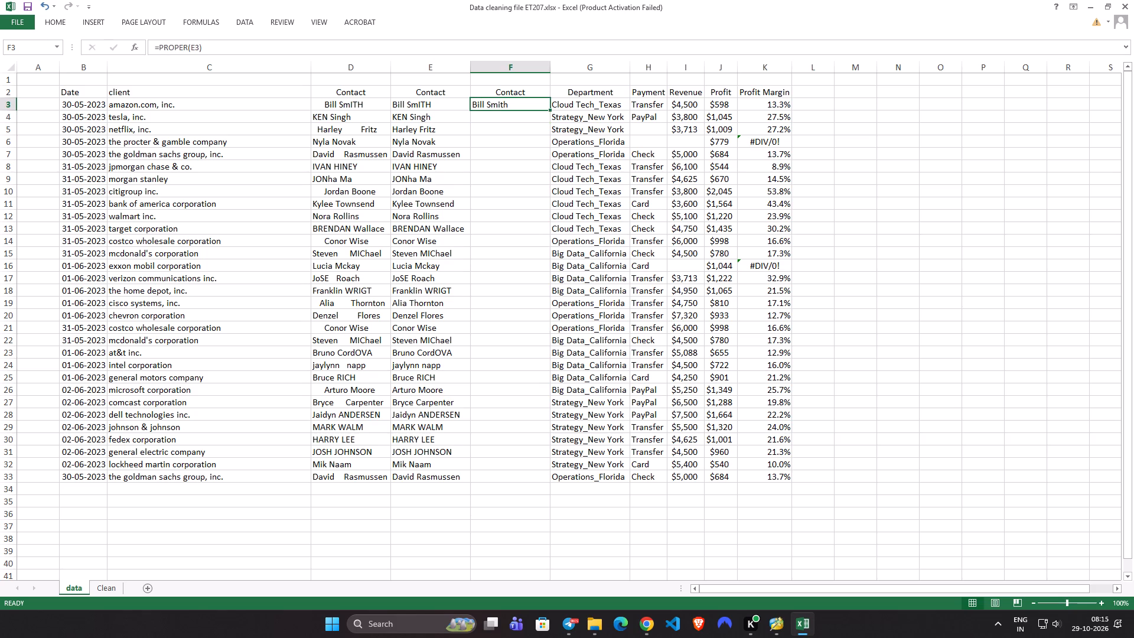
{"action": "left_click_drag", "start_coordinate": [549, 108], "coordinate": [577, 473]}
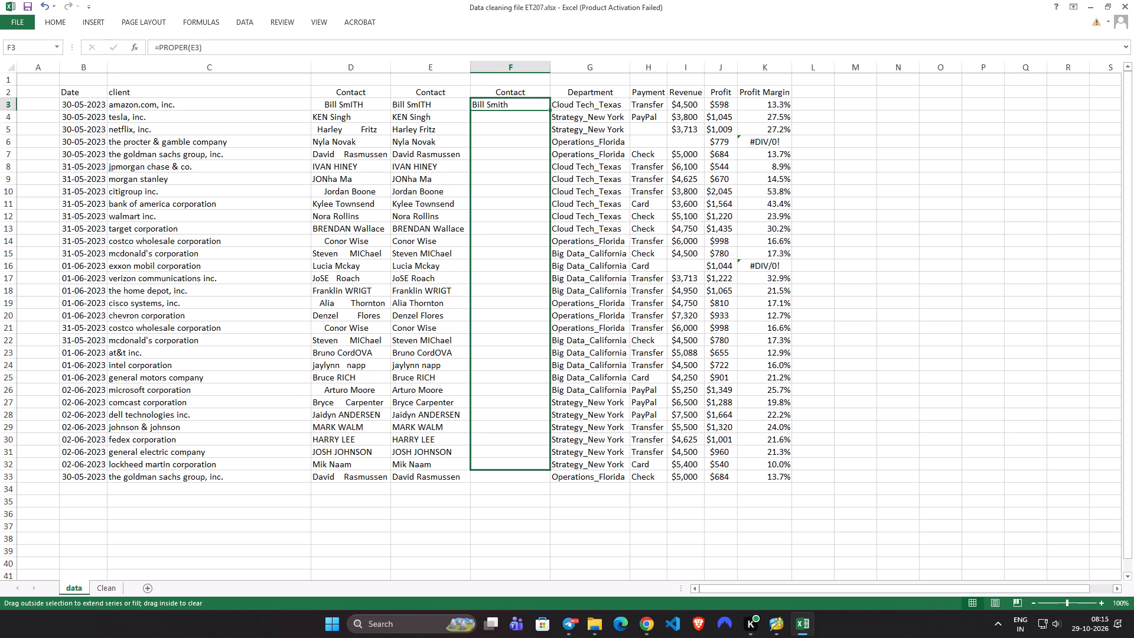
{"action": "left_click_drag", "start_coordinate": [577, 473], "coordinate": [578, 480]}
{"action": "left_click", "coordinate": [964, 377]}
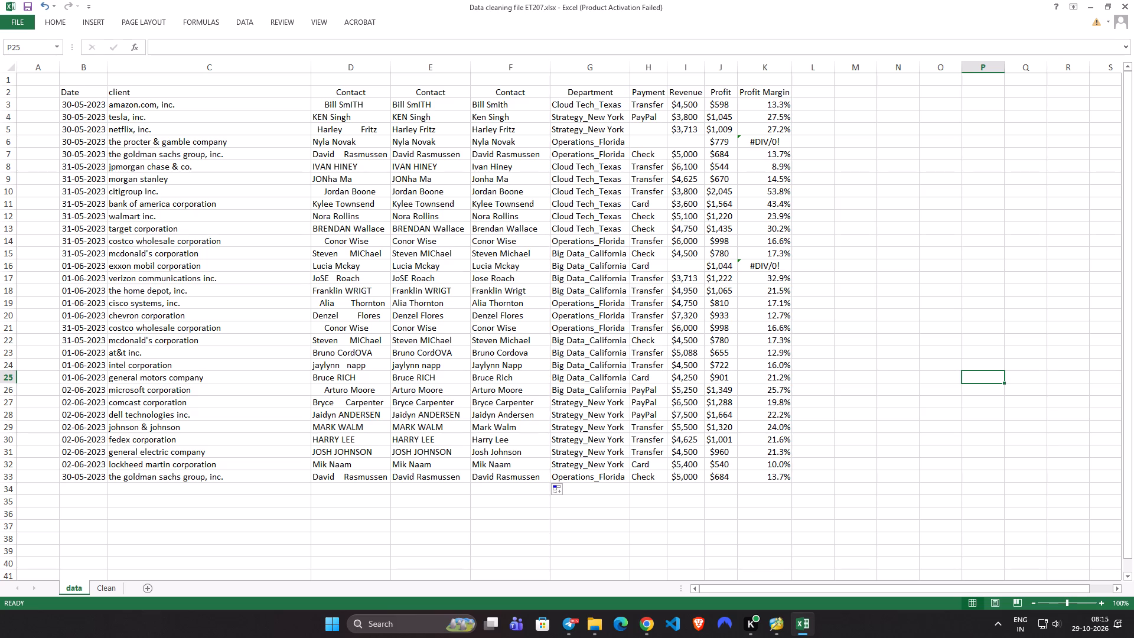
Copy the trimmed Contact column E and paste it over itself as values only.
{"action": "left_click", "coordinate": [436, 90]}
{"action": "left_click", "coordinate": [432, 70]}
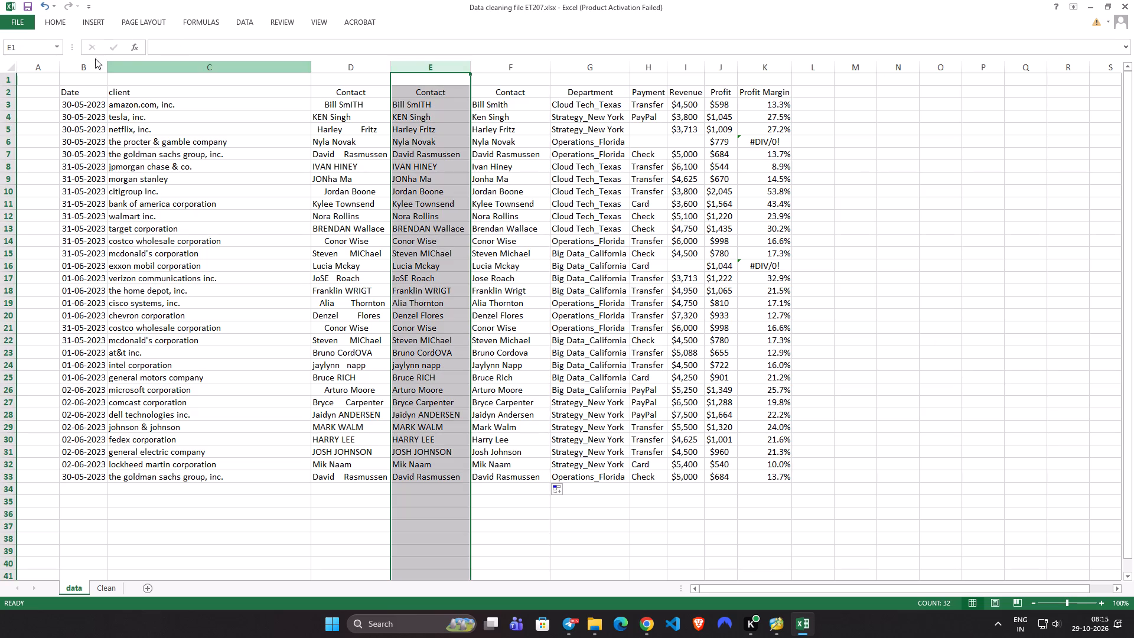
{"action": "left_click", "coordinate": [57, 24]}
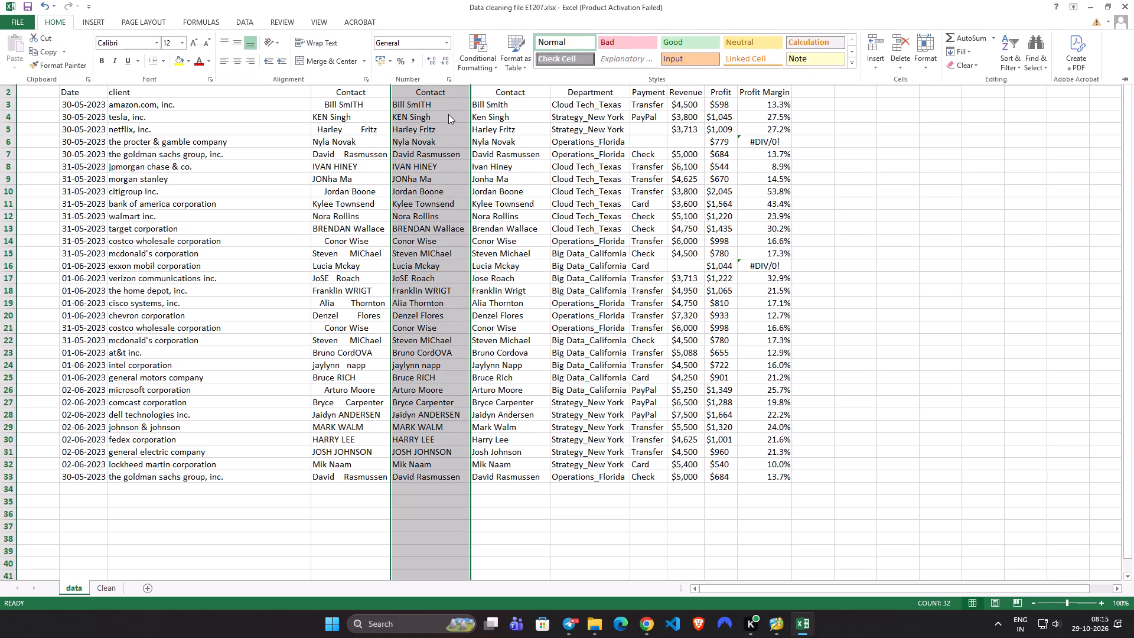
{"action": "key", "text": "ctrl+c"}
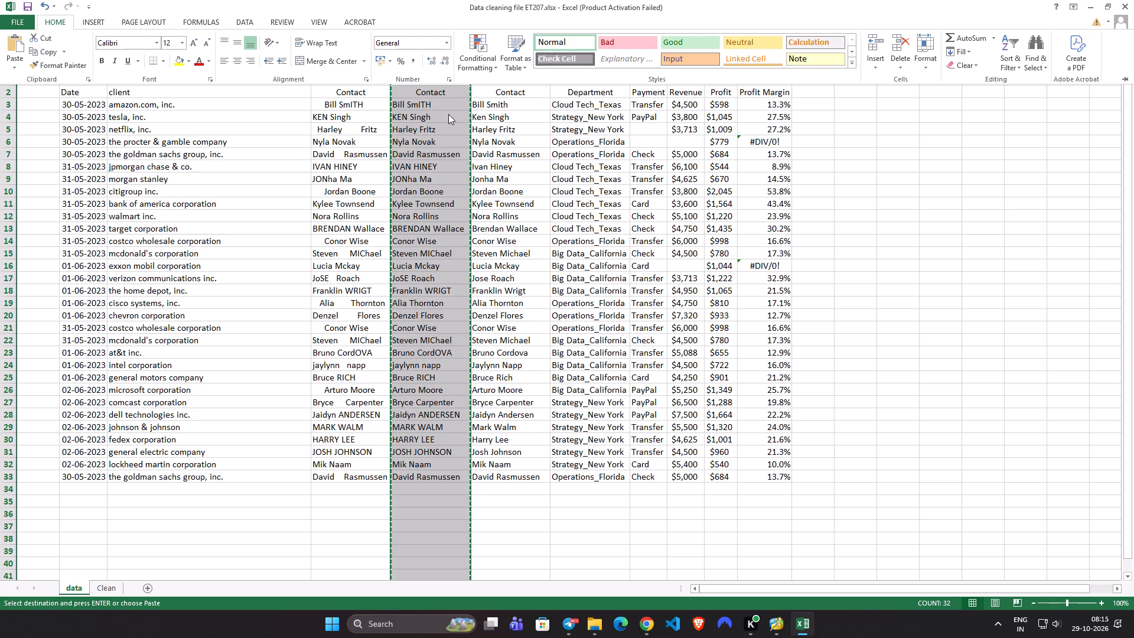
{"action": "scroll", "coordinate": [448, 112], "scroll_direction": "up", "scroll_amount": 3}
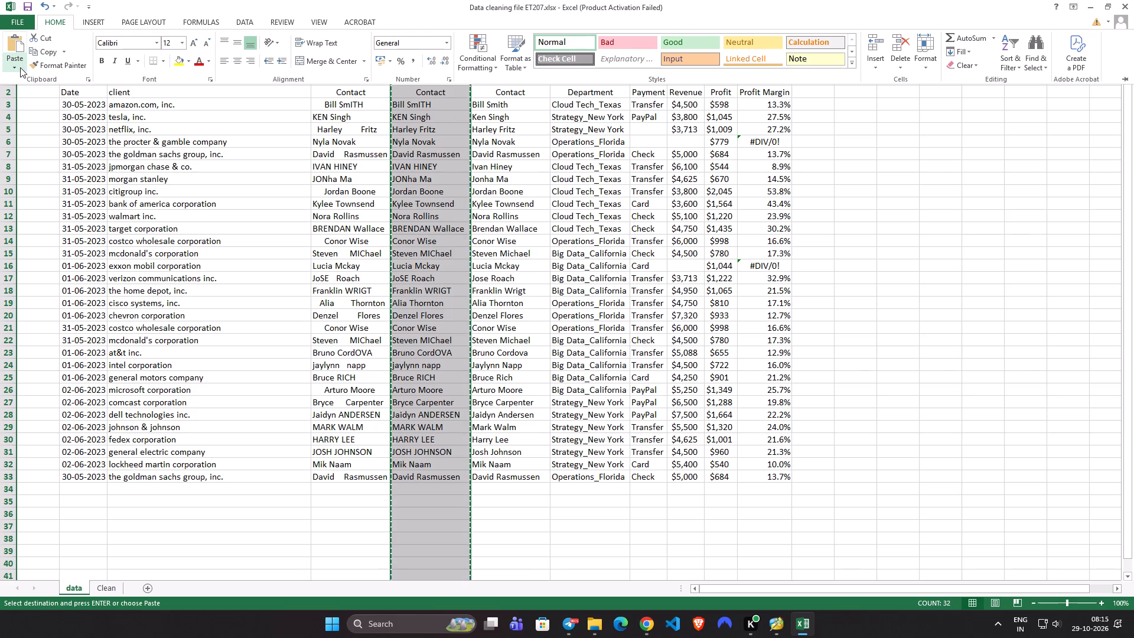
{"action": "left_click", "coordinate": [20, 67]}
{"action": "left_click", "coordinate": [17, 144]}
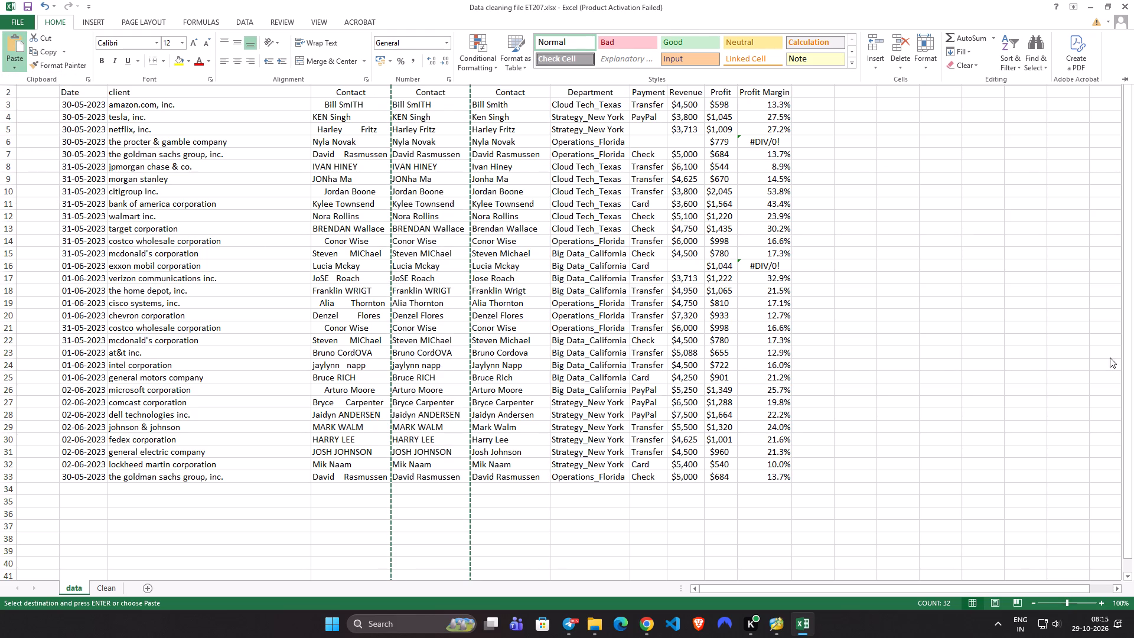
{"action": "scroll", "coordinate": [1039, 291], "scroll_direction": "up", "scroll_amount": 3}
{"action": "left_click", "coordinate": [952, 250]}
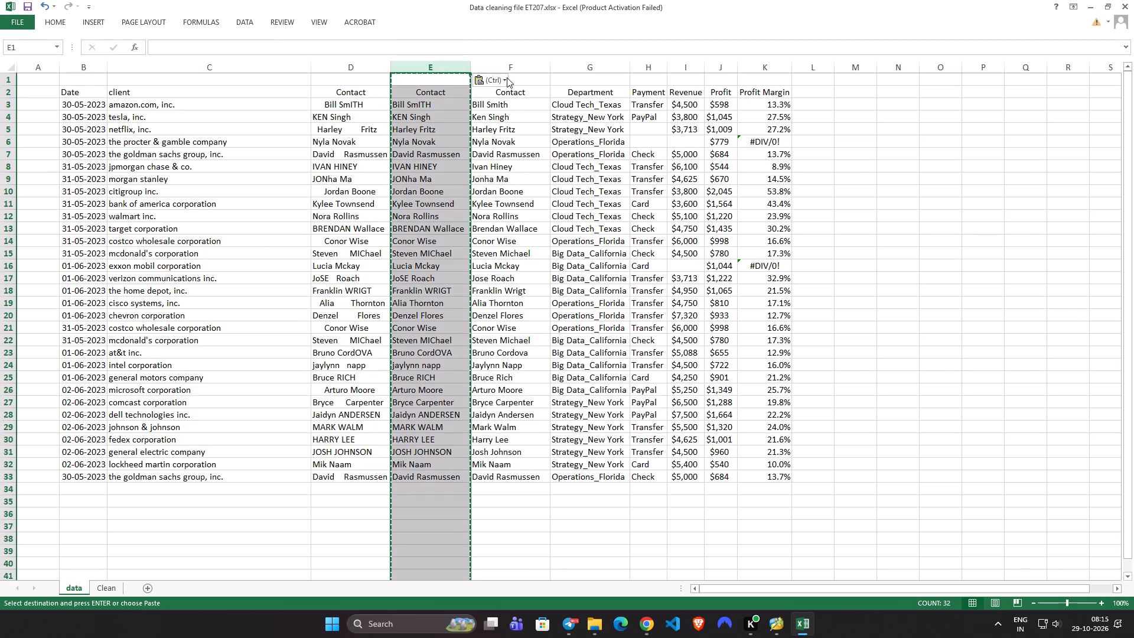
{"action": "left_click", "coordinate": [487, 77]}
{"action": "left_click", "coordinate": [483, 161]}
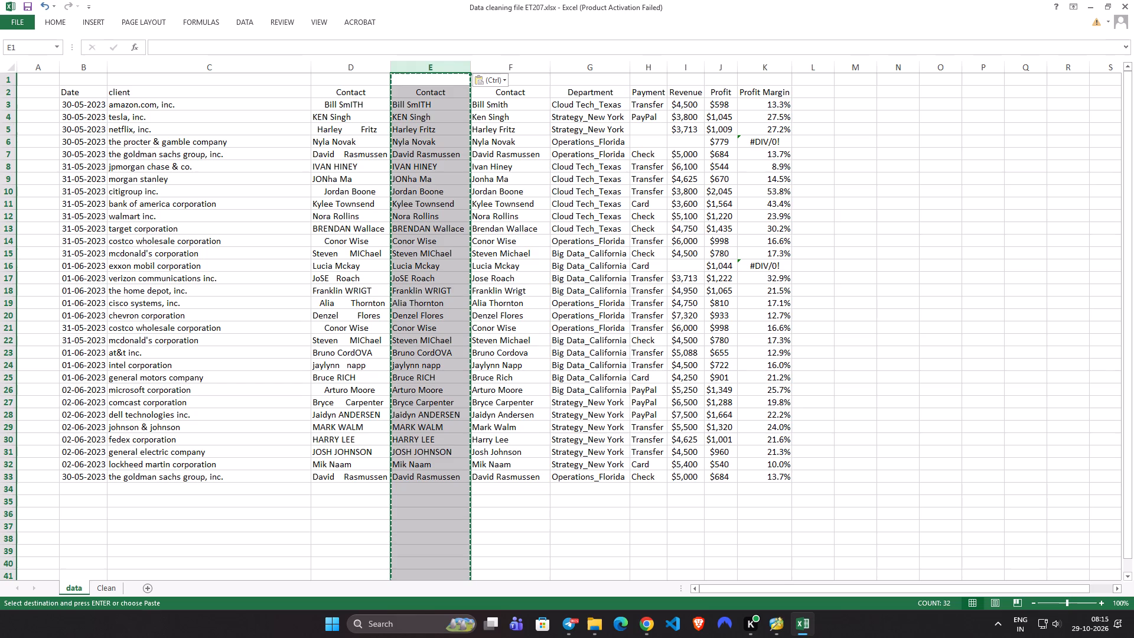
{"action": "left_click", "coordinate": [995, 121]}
Copy the proper-case Contact column F and paste it over itself as values only.
{"action": "left_click", "coordinate": [507, 63]}
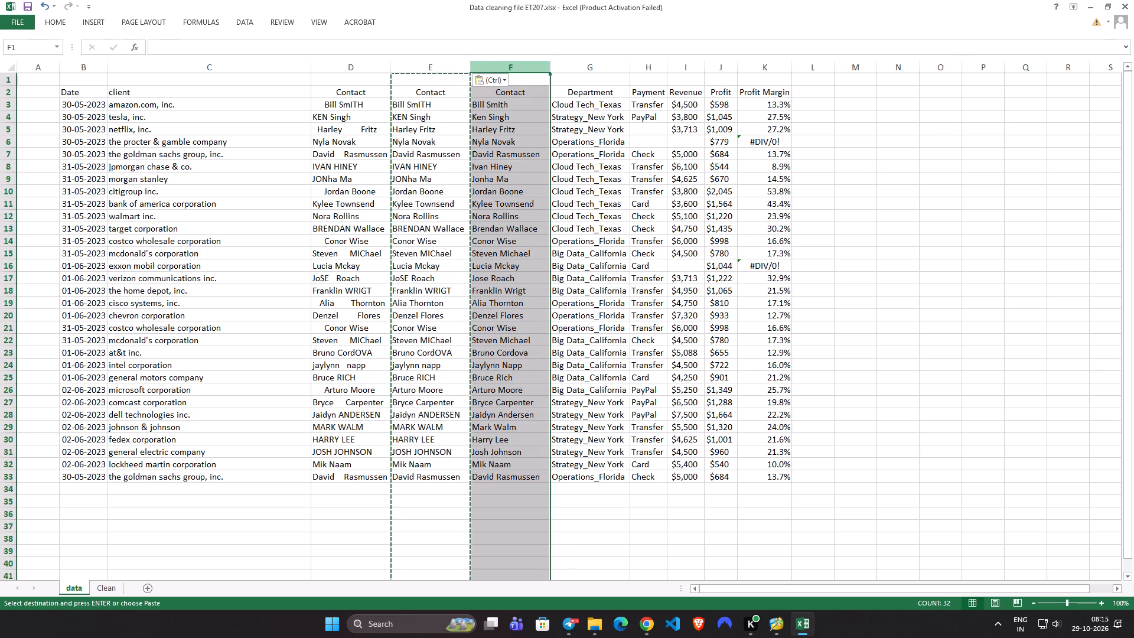
{"action": "left_click", "coordinate": [49, 22]}
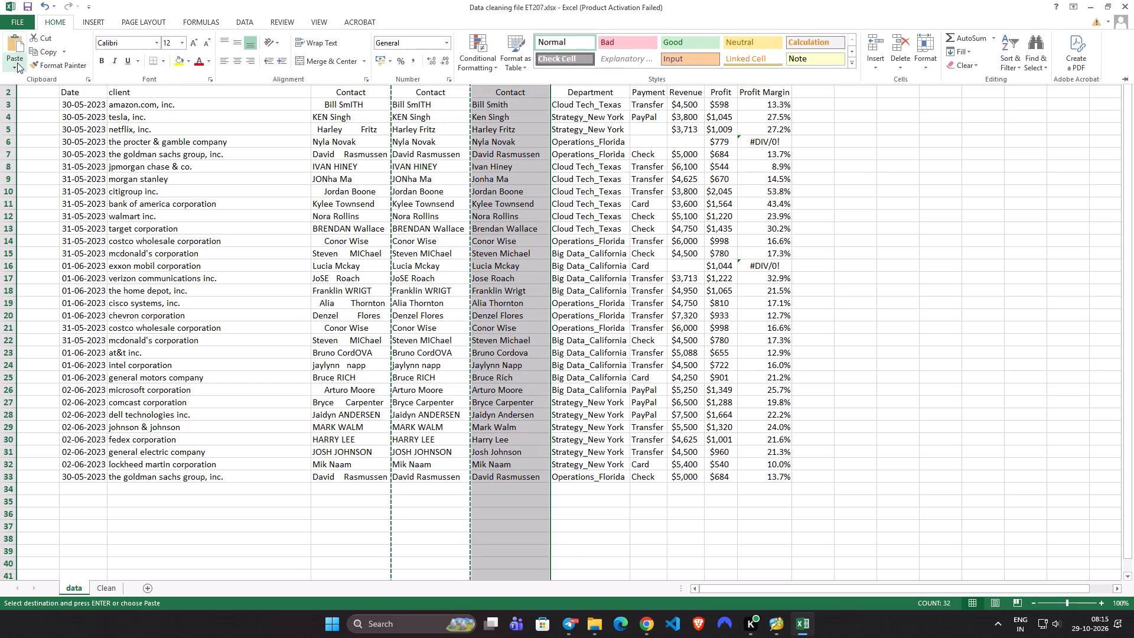
{"action": "key", "text": "ctrl+x"}
{"action": "key", "text": "ctrl+c"}
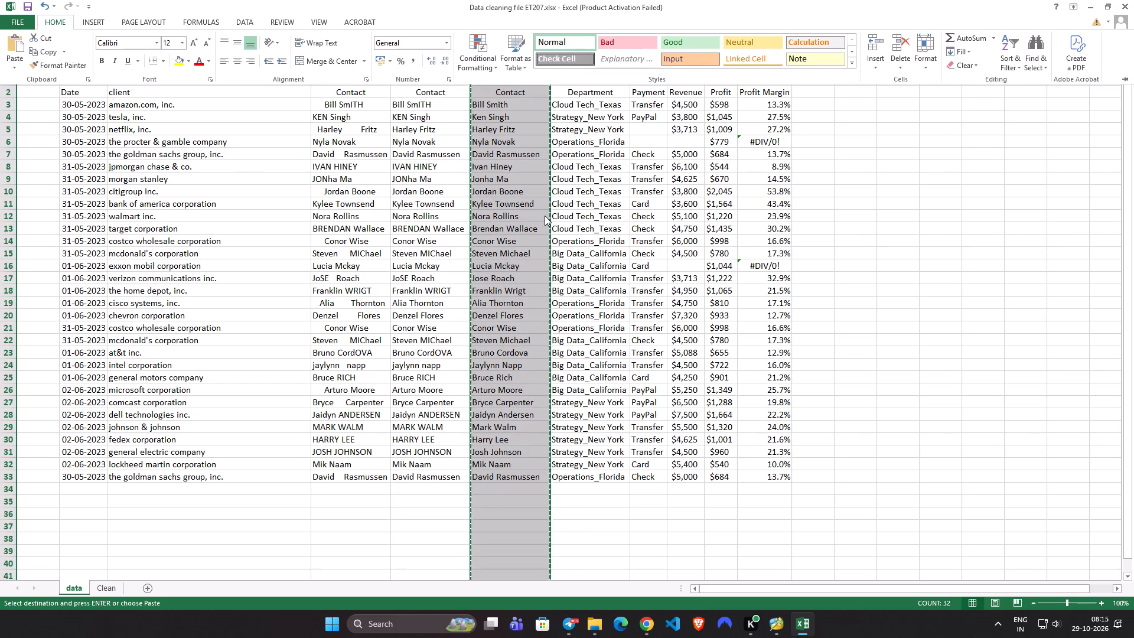
{"action": "key", "text": "ctrl+c"}
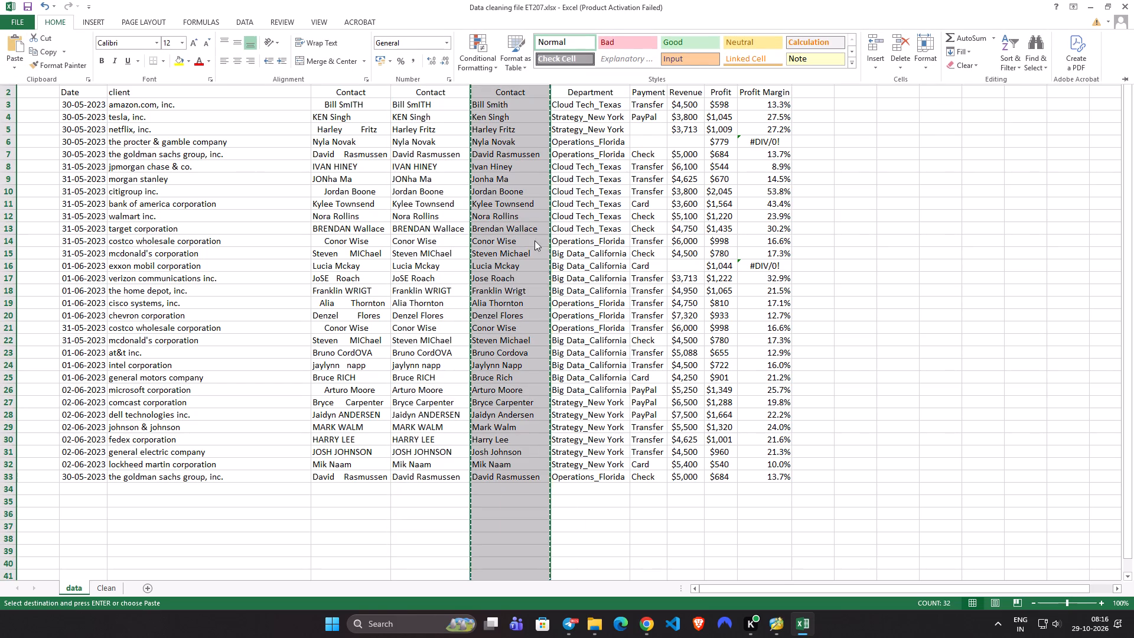
{"action": "scroll", "coordinate": [521, 255], "scroll_direction": "up", "scroll_amount": 3}
{"action": "scroll", "coordinate": [882, 188], "scroll_direction": "up", "scroll_amount": 4}
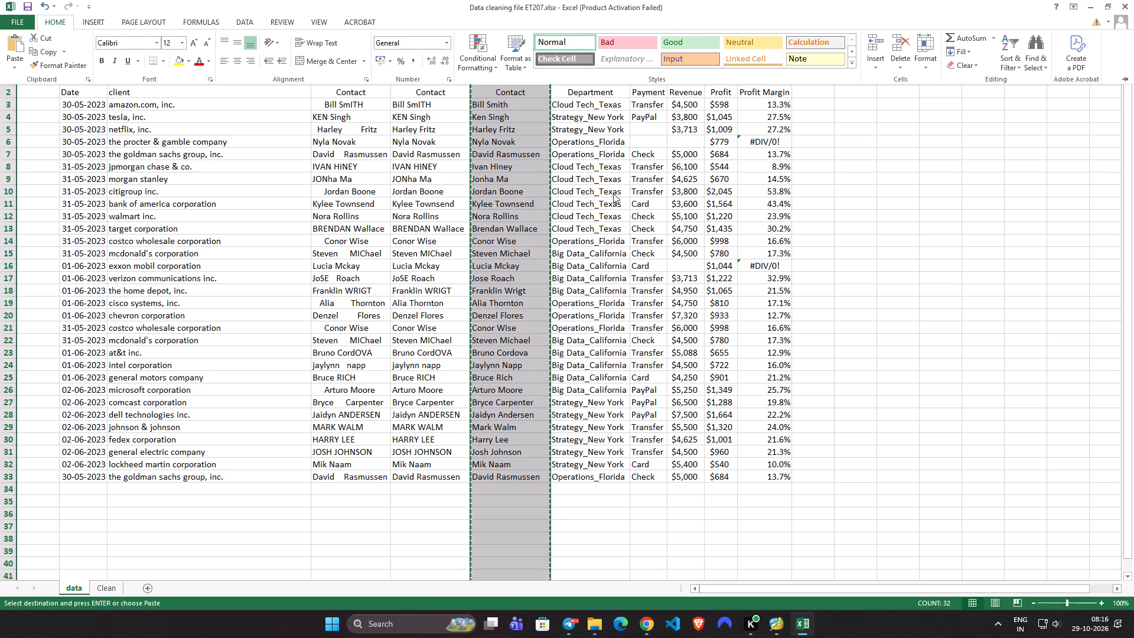
{"action": "left_click", "coordinate": [10, 58]}
{"action": "left_click", "coordinate": [13, 147]}
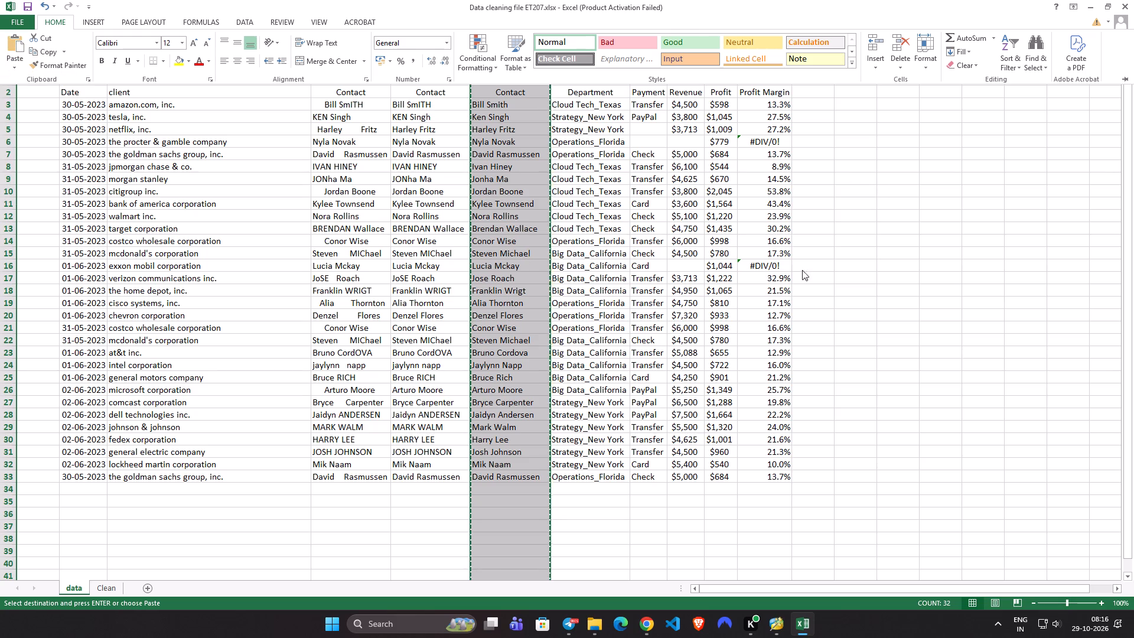
{"action": "scroll", "coordinate": [949, 272], "scroll_direction": "up", "scroll_amount": 3}
{"action": "left_click", "coordinate": [896, 235]}
{"action": "scroll", "coordinate": [845, 235], "scroll_direction": "up", "scroll_amount": 3}
{"action": "left_click", "coordinate": [556, 83]}
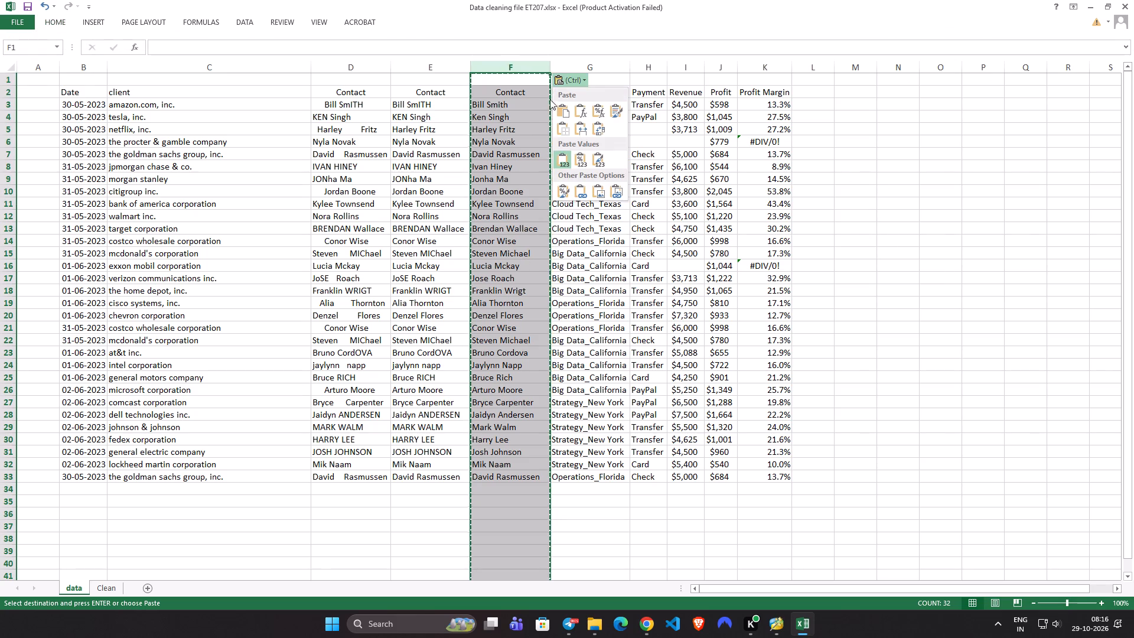
{"action": "left_click", "coordinate": [561, 157]}
{"action": "left_click", "coordinate": [1019, 213]}
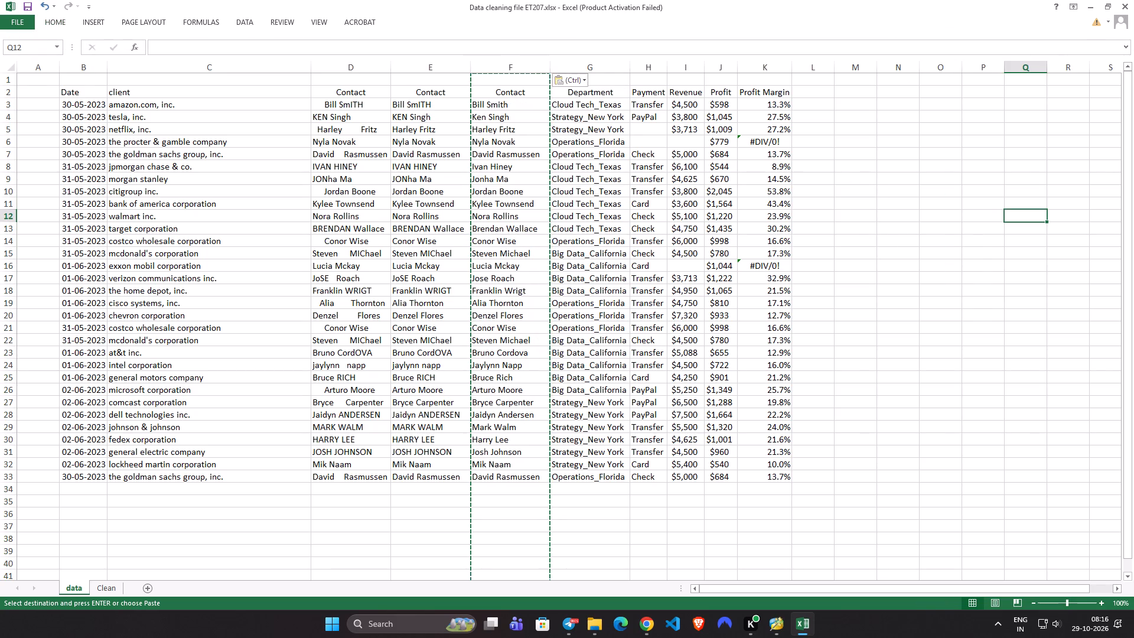
Delete the original Contact column D and the trimmed Contact column beside it, keeping only the proper-case names.
{"action": "left_click", "coordinate": [378, 69]}
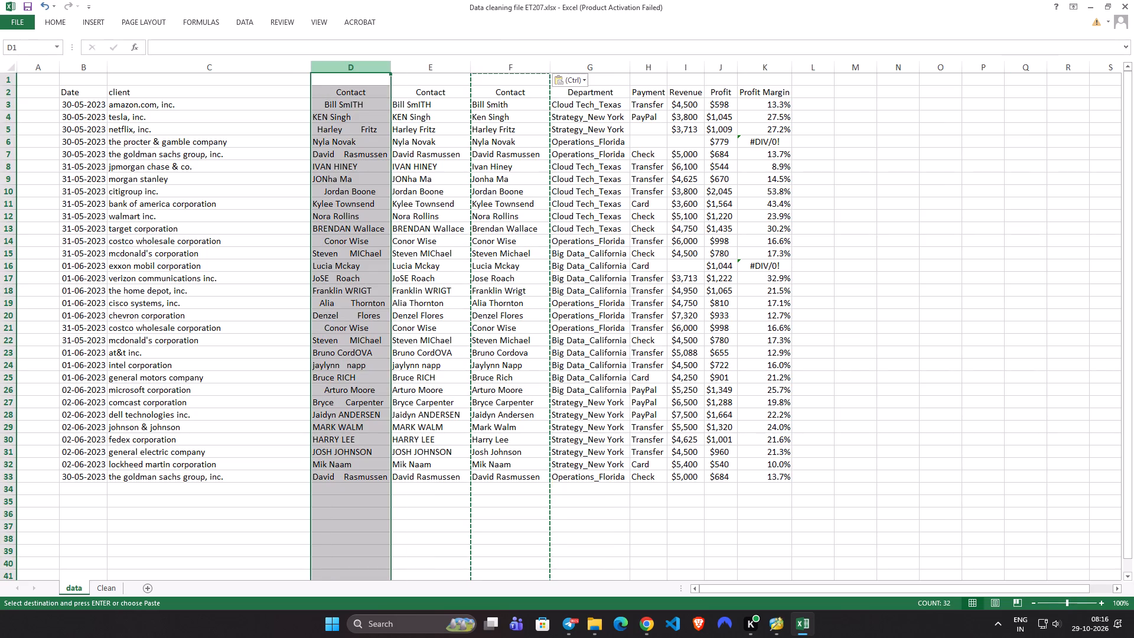
{"action": "key", "text": "ctrl+minus"}
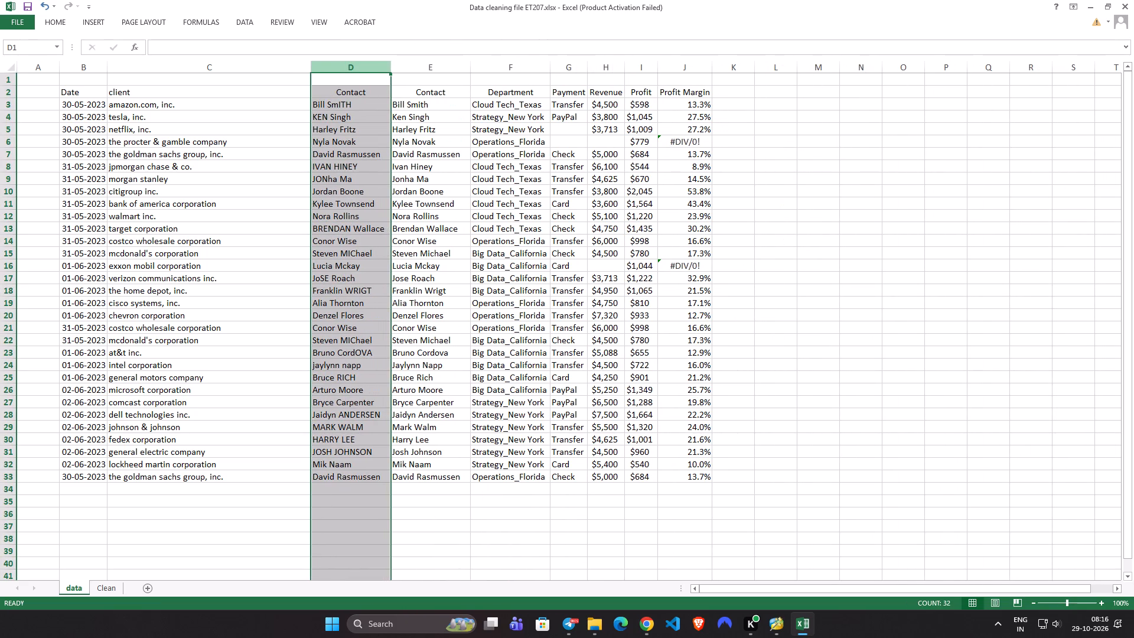
{"action": "key", "text": "ctrl+minus"}
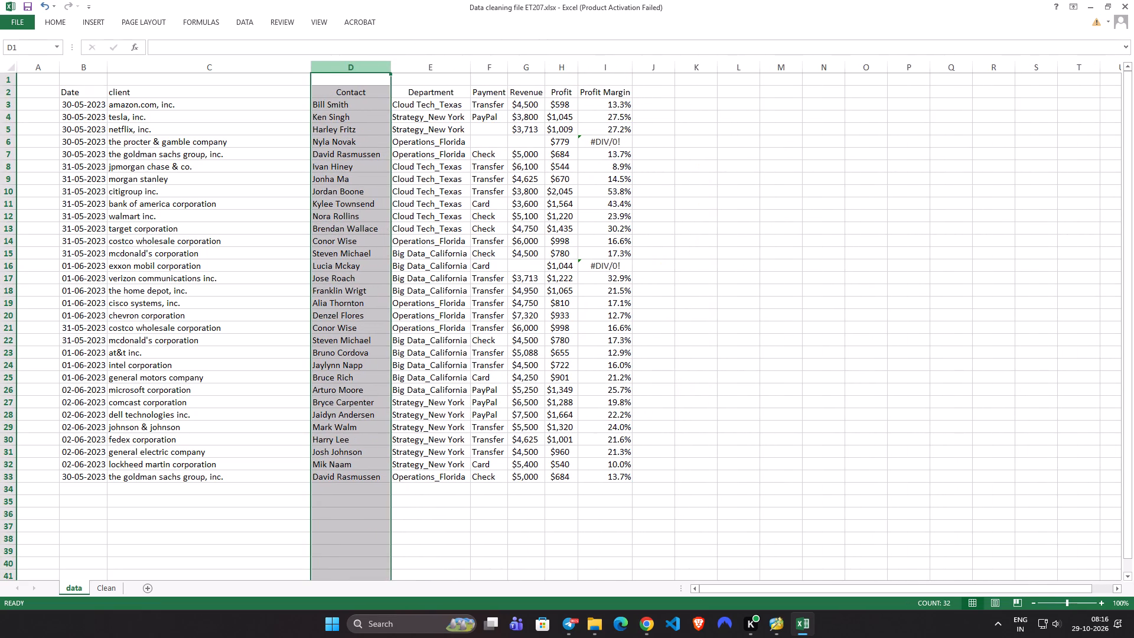
{"action": "left_click", "coordinate": [764, 142]}
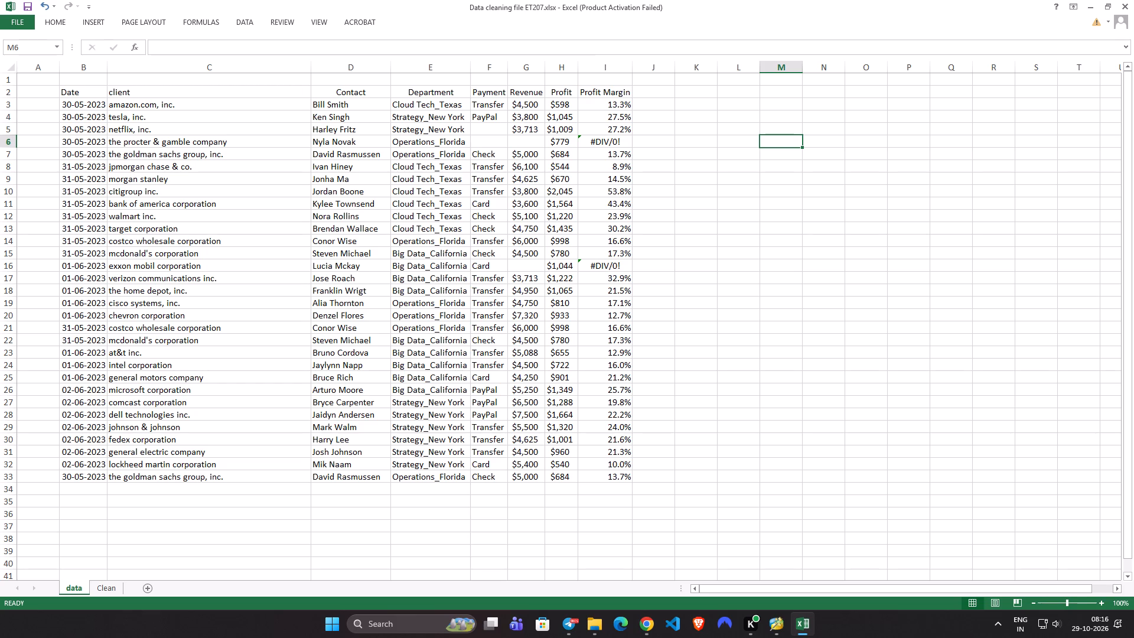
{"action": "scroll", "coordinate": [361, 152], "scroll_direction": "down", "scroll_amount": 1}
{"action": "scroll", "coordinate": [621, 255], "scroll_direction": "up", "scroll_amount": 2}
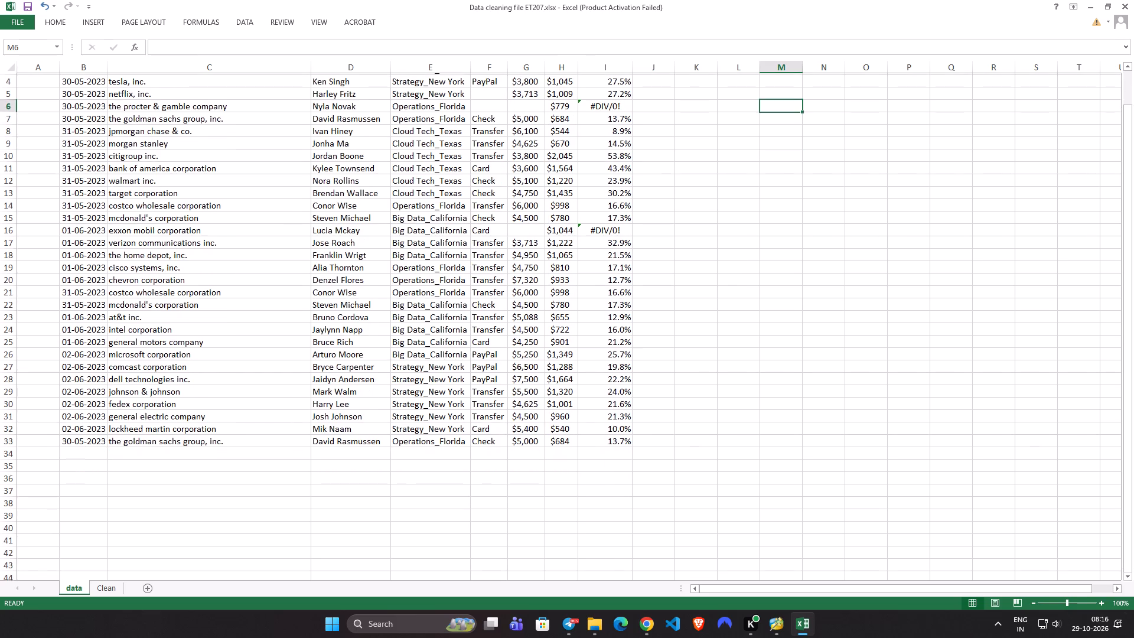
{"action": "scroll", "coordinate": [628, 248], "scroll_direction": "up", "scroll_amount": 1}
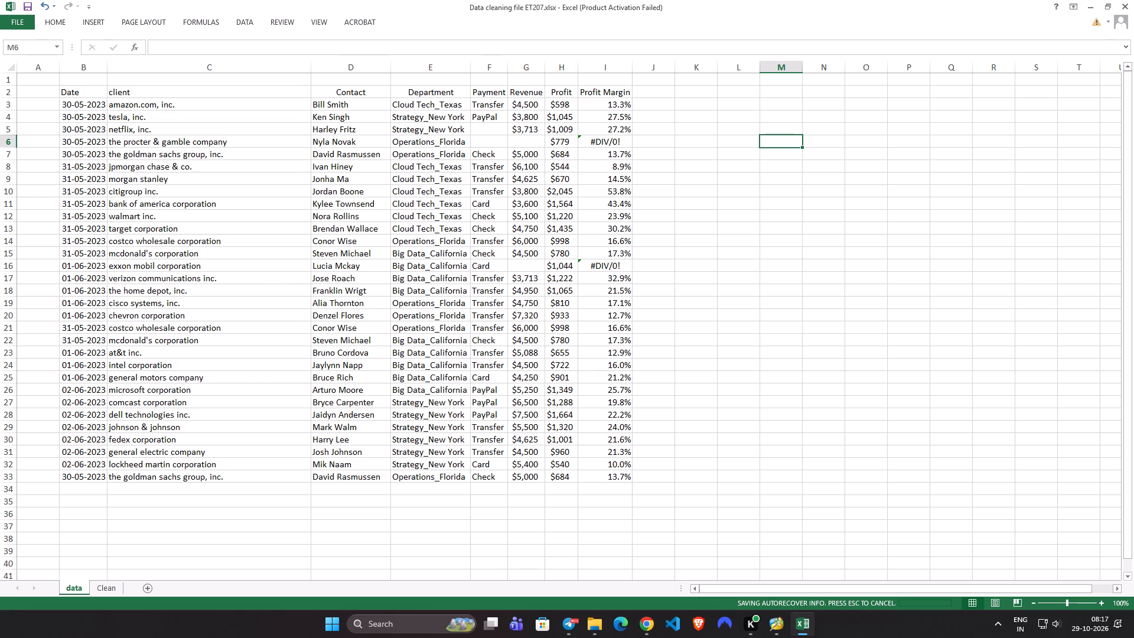
Capitalise the client column header in C2 so it reads Client.
{"action": "scroll", "coordinate": [506, 530], "scroll_direction": "up", "scroll_amount": 3}
{"action": "scroll", "coordinate": [607, 392], "scroll_direction": "up", "scroll_amount": 1}
{"action": "scroll", "coordinate": [615, 391], "scroll_direction": "down", "scroll_amount": 2}
{"action": "scroll", "coordinate": [826, 561], "scroll_direction": "up", "scroll_amount": 2}
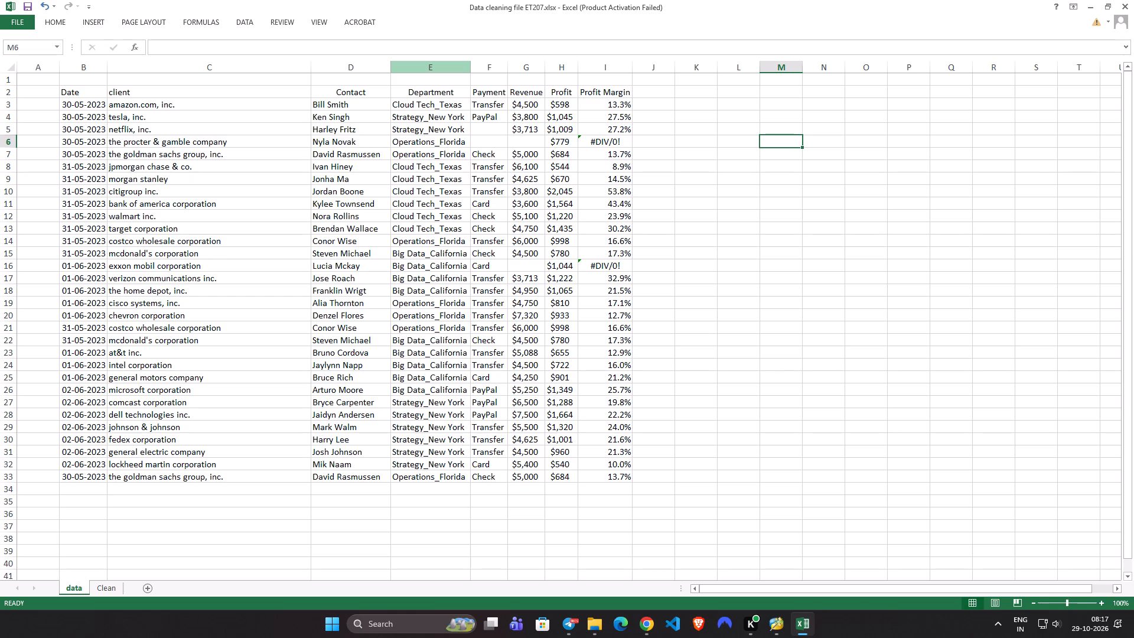
{"action": "triple_click", "coordinate": [112, 94]}
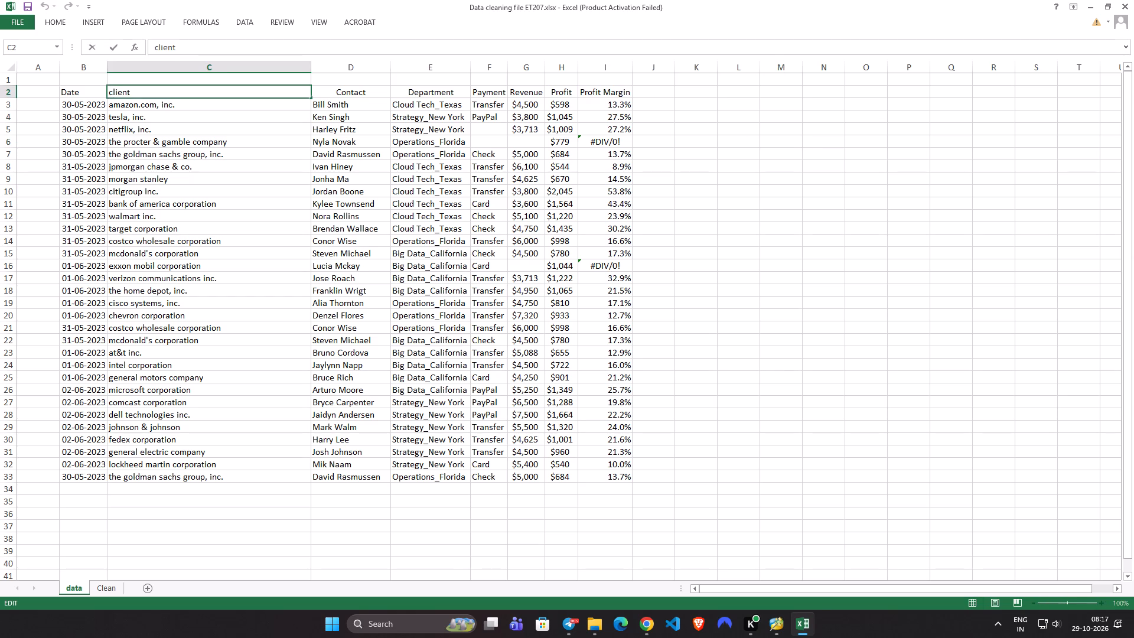
{"action": "key", "text": "BackSpace"}
{"action": "key", "text": "shift+c"}
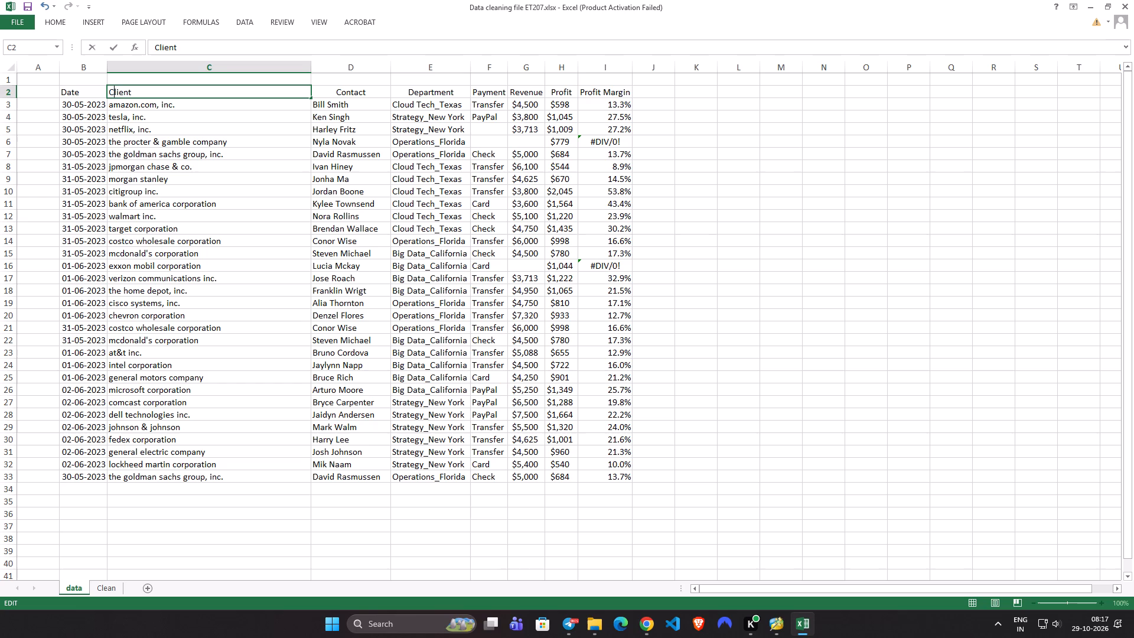
{"action": "left_click", "coordinate": [804, 129]}
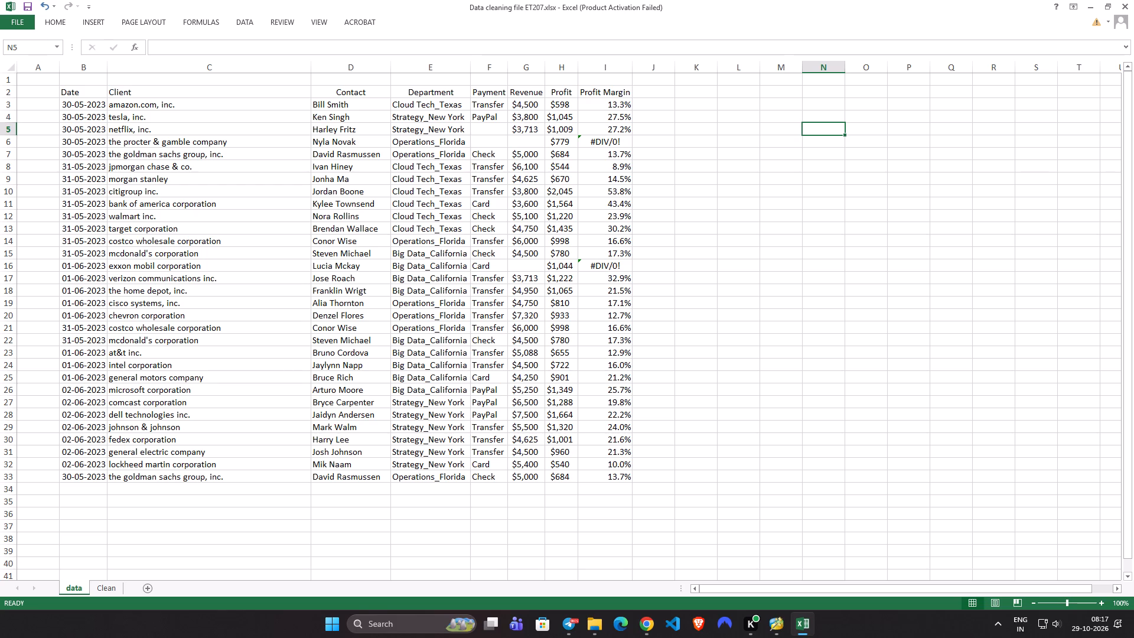
Extend the Department header in E2 to read Department City.
{"action": "double_click", "coordinate": [457, 92]}
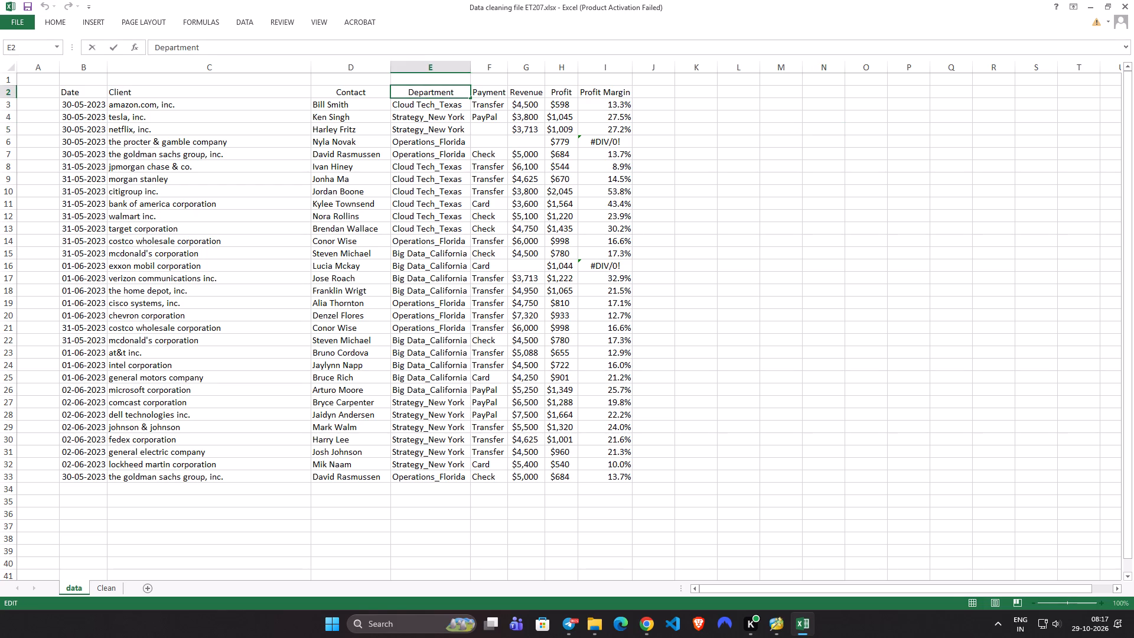
{"action": "key", "text": "space"}
{"action": "type", "text": "City"}
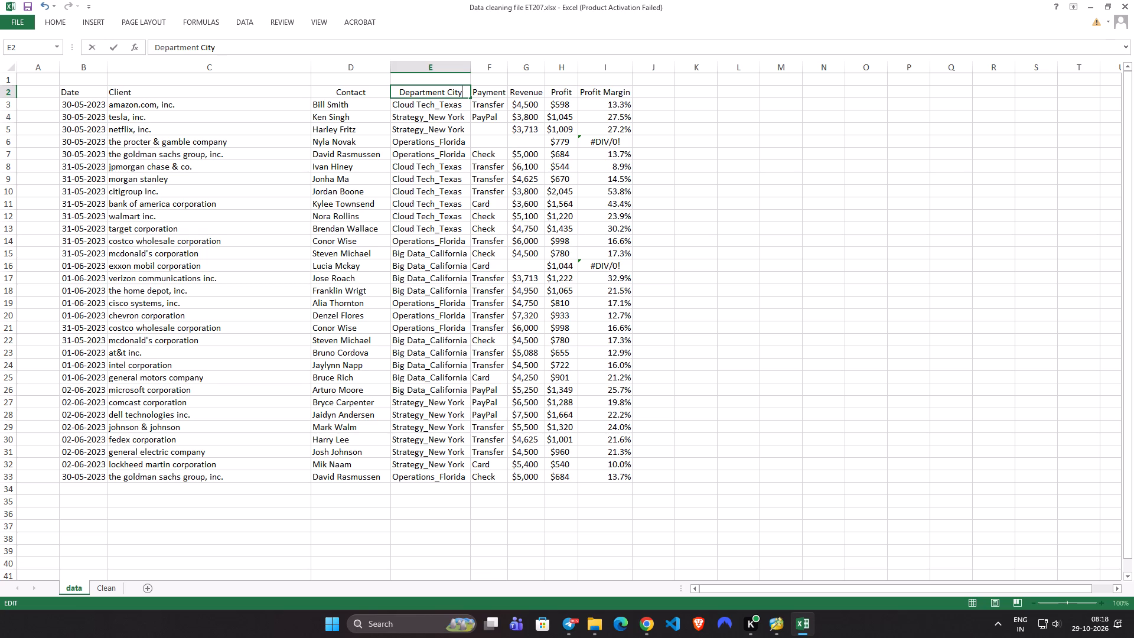
Insert an empty column between the Department City and Payment columns.
{"action": "left_click", "coordinate": [475, 67]}
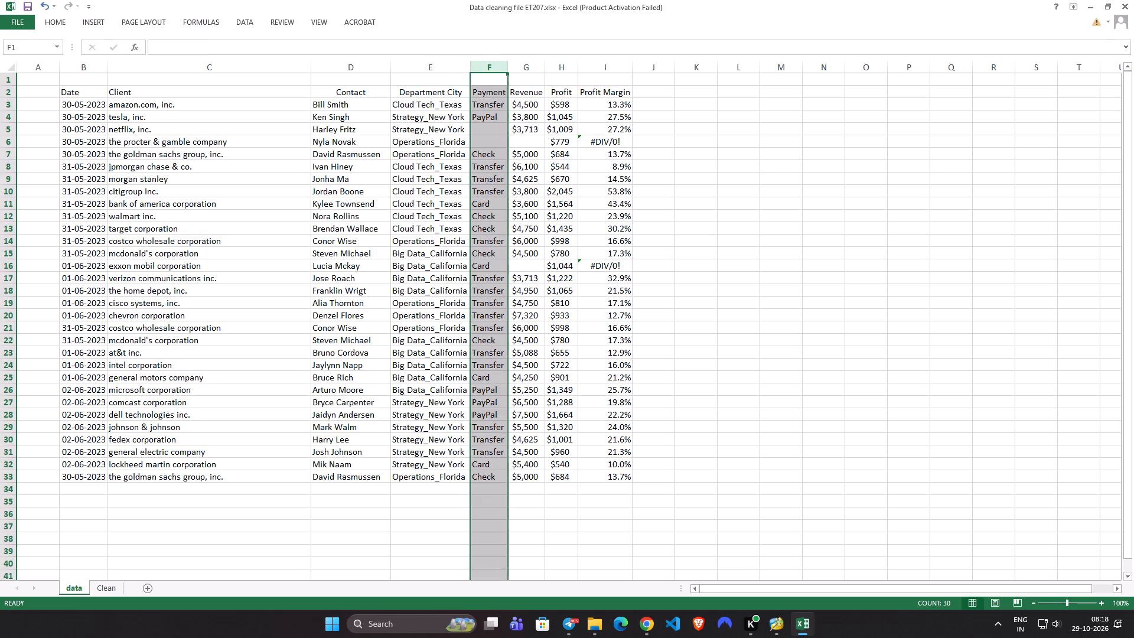
{"action": "key", "text": "ctrl+plus"}
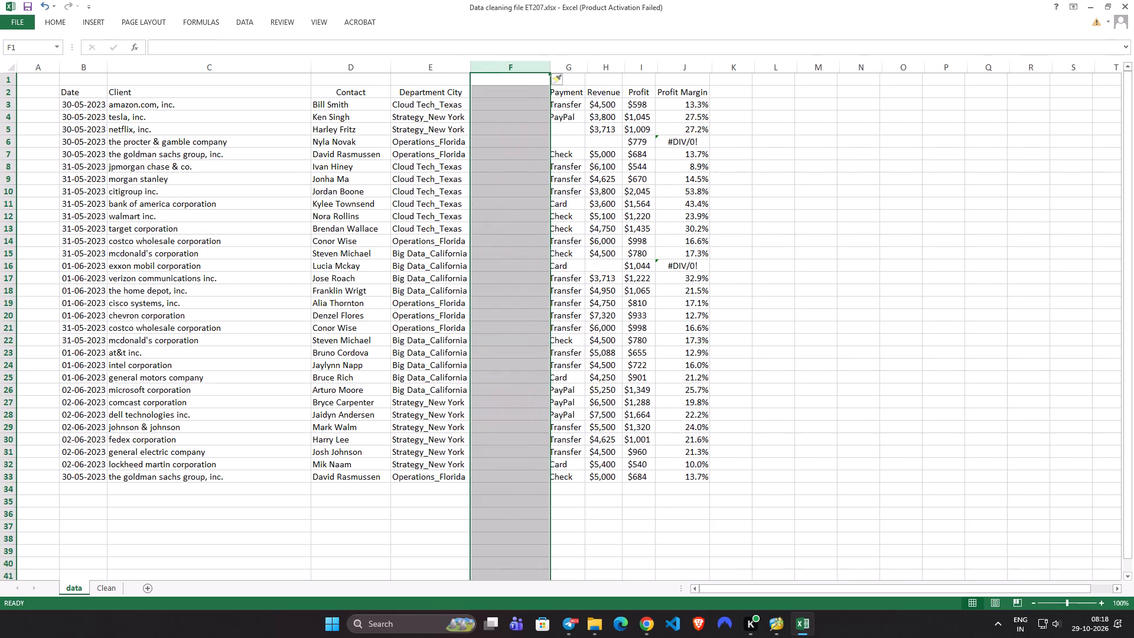
{"action": "scroll", "coordinate": [475, 67], "scroll_direction": "up", "scroll_amount": 1}
{"action": "left_click", "coordinate": [949, 278]}
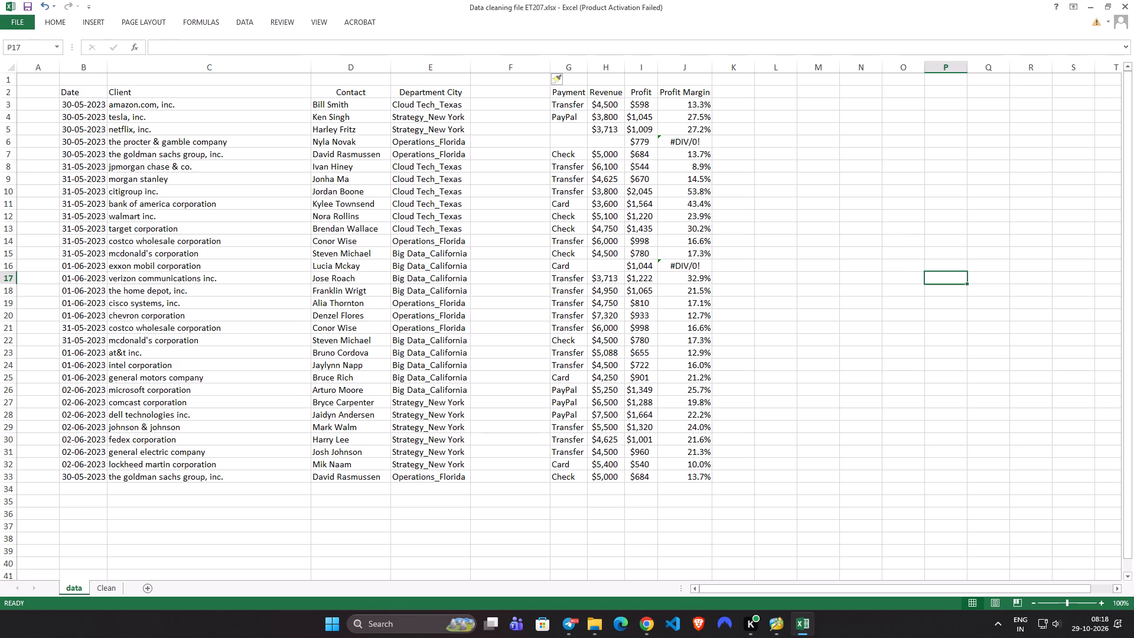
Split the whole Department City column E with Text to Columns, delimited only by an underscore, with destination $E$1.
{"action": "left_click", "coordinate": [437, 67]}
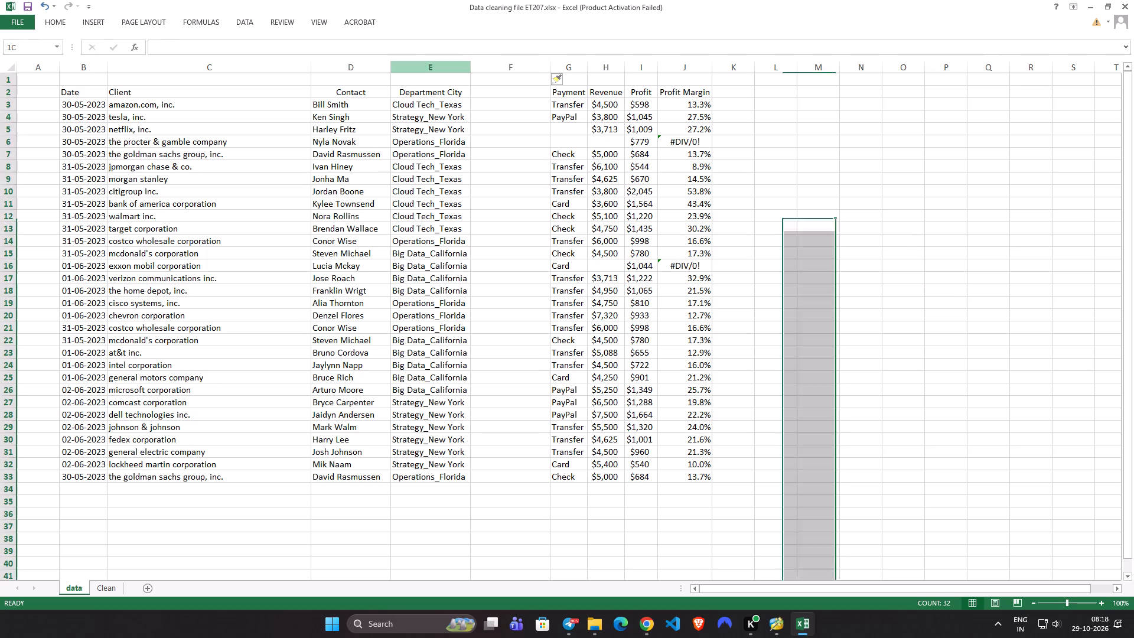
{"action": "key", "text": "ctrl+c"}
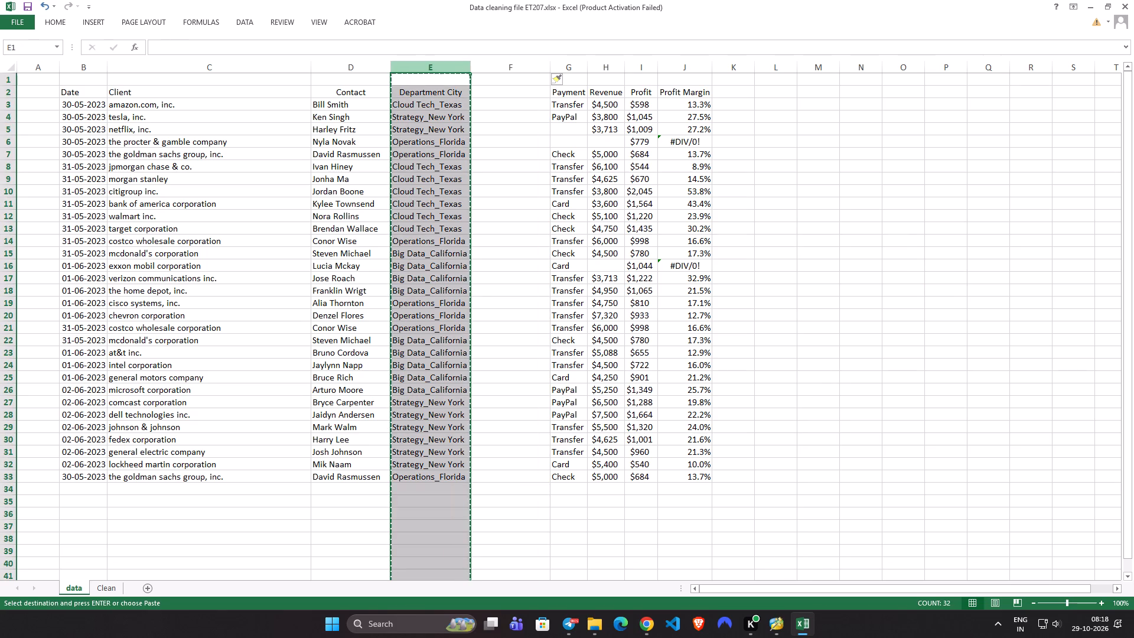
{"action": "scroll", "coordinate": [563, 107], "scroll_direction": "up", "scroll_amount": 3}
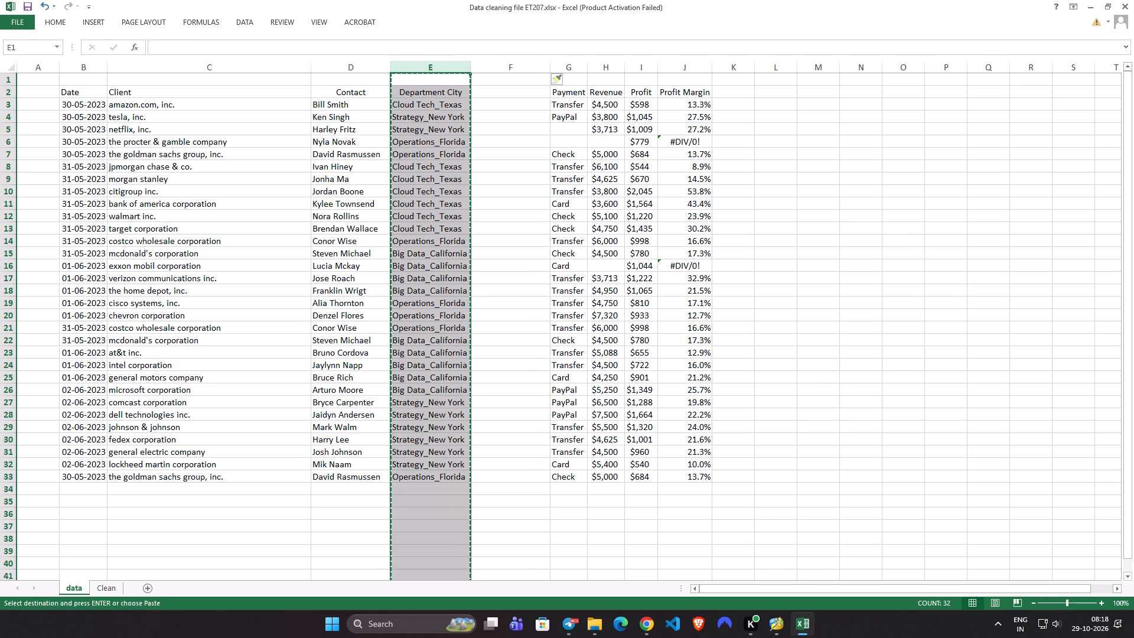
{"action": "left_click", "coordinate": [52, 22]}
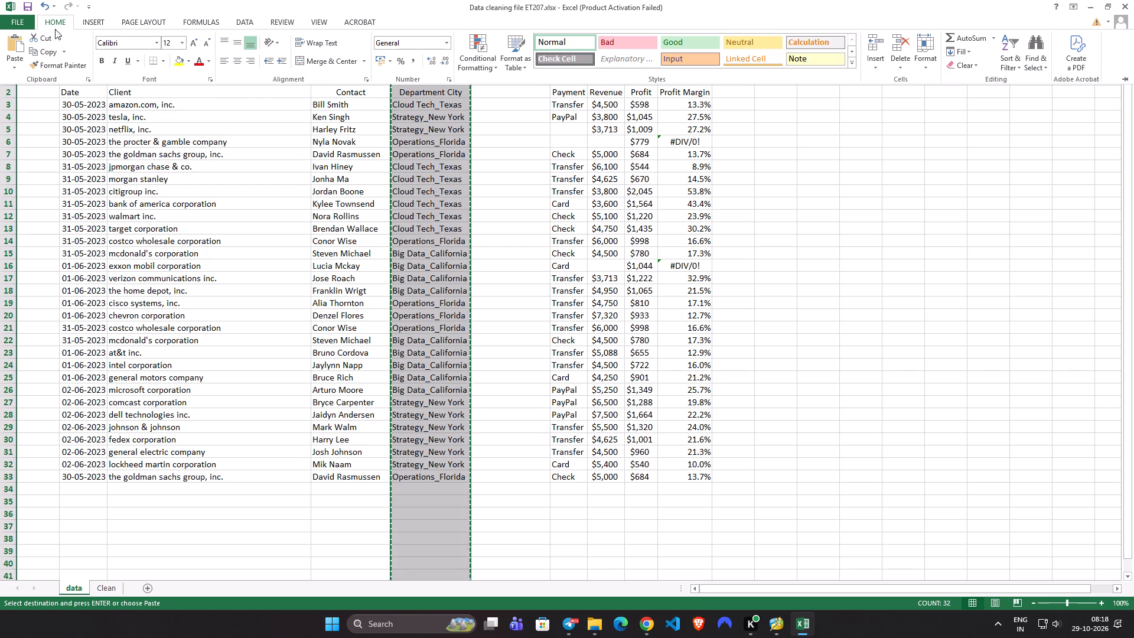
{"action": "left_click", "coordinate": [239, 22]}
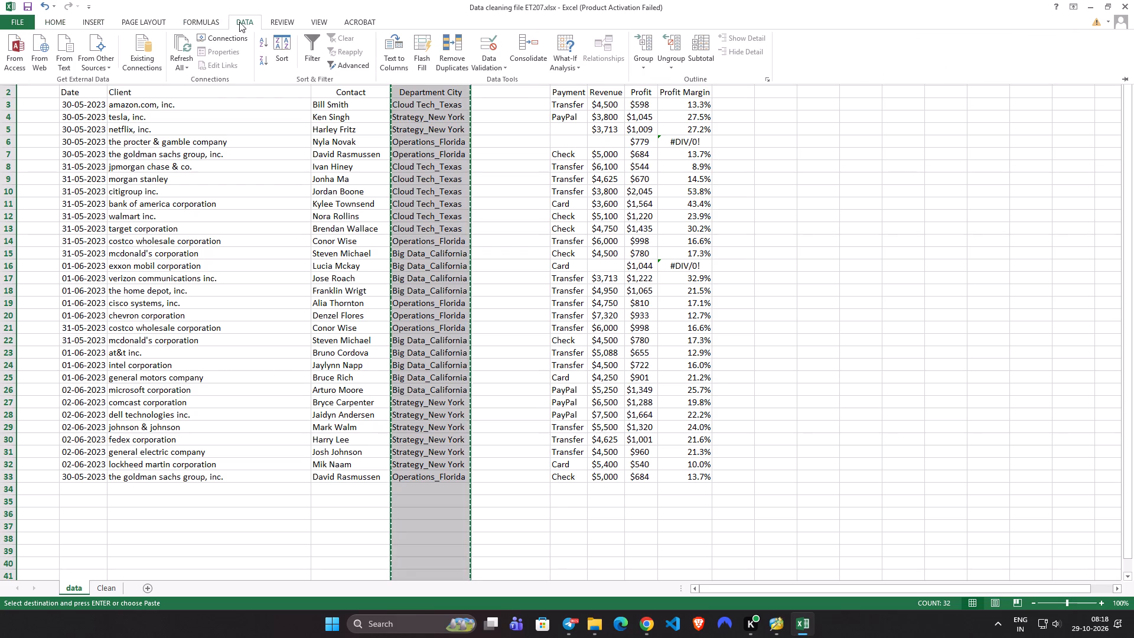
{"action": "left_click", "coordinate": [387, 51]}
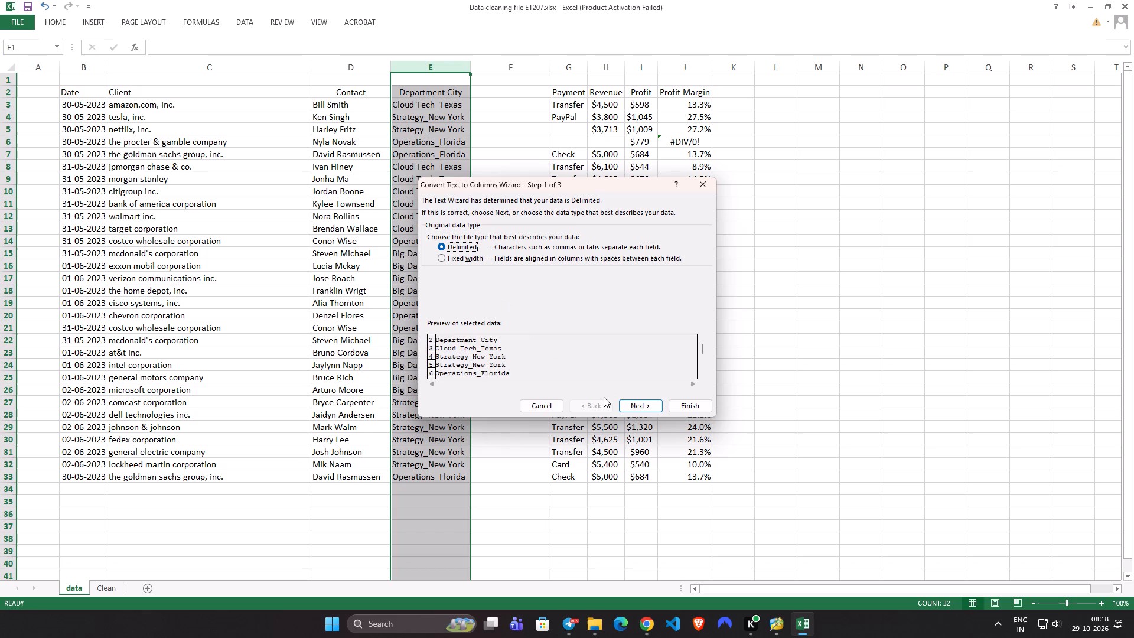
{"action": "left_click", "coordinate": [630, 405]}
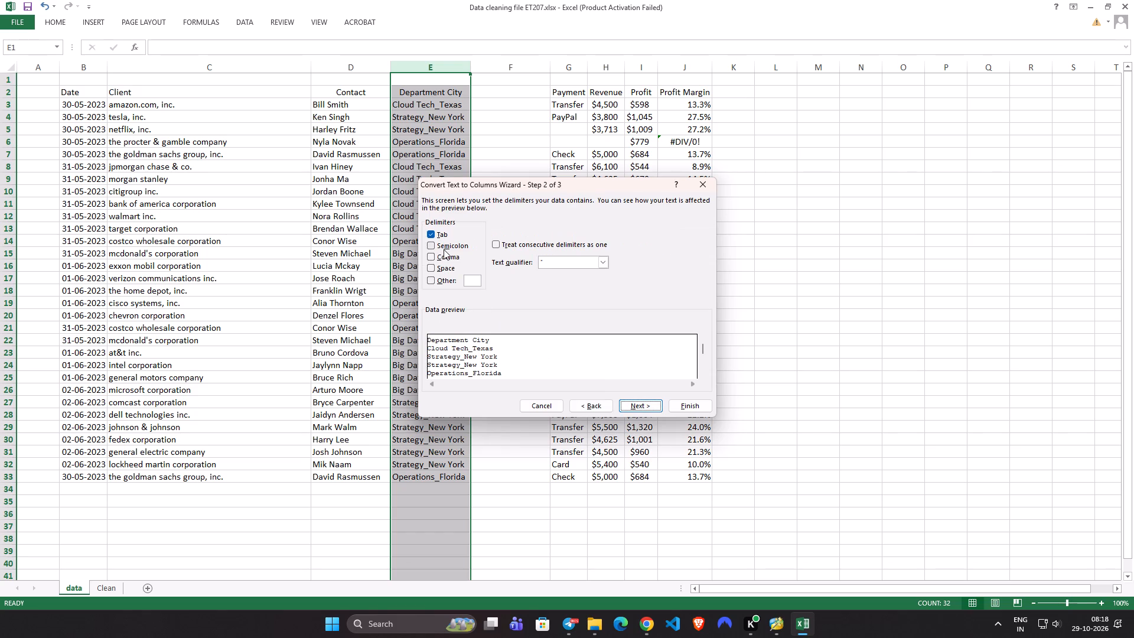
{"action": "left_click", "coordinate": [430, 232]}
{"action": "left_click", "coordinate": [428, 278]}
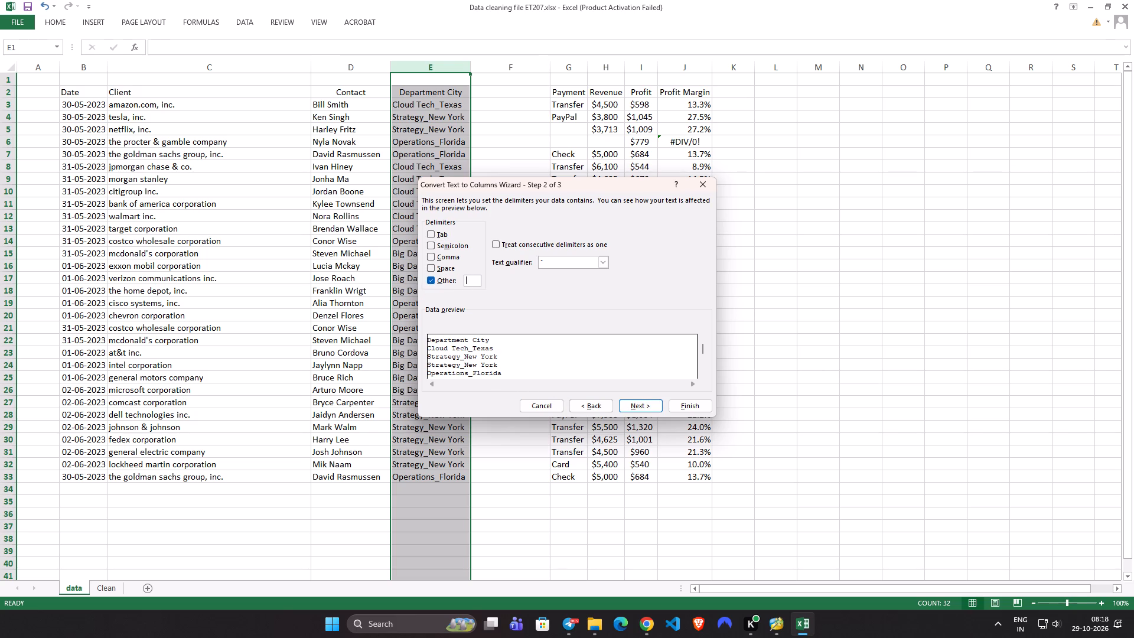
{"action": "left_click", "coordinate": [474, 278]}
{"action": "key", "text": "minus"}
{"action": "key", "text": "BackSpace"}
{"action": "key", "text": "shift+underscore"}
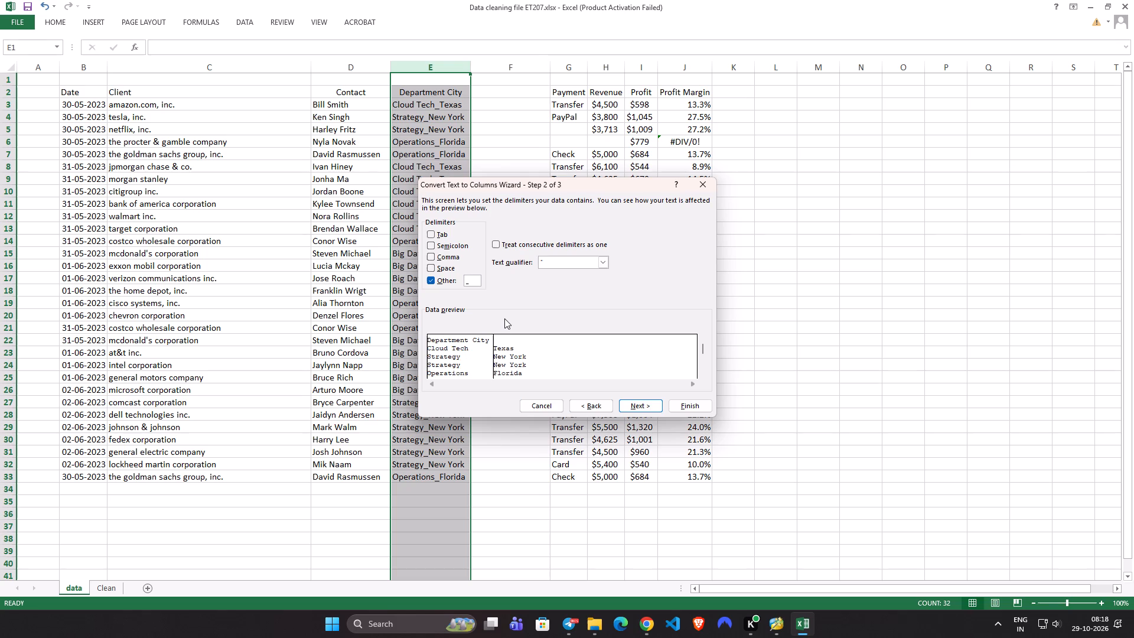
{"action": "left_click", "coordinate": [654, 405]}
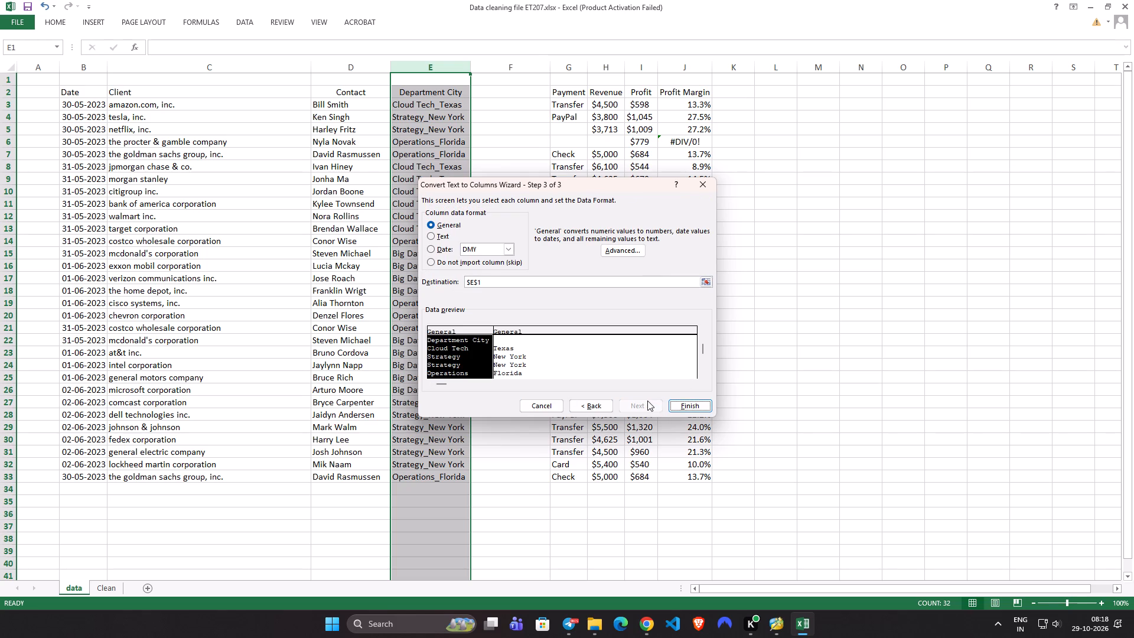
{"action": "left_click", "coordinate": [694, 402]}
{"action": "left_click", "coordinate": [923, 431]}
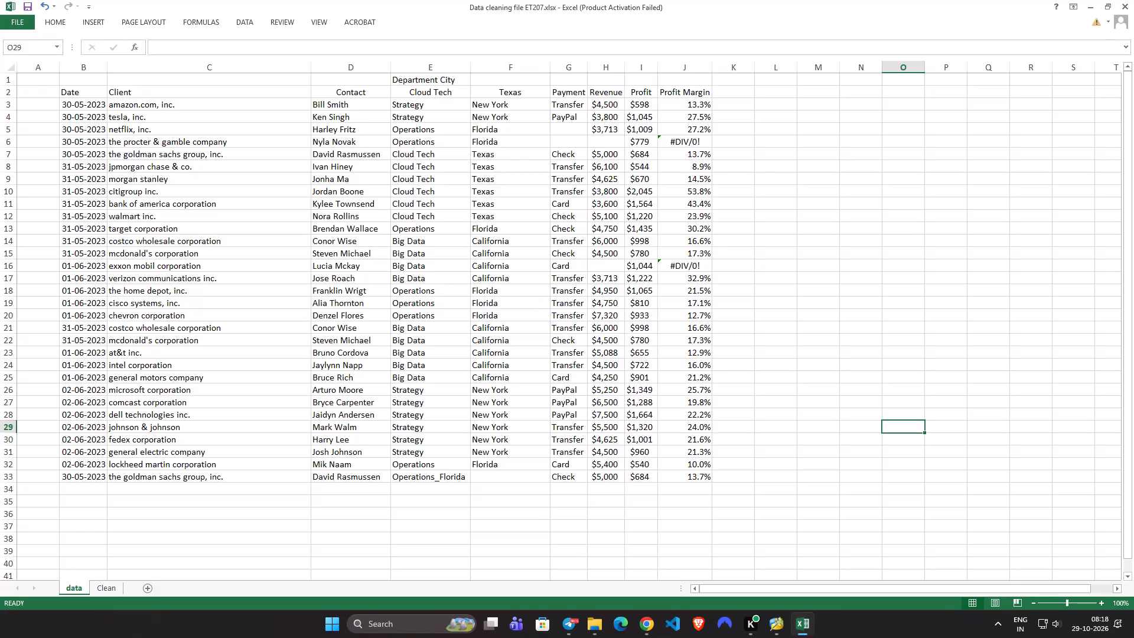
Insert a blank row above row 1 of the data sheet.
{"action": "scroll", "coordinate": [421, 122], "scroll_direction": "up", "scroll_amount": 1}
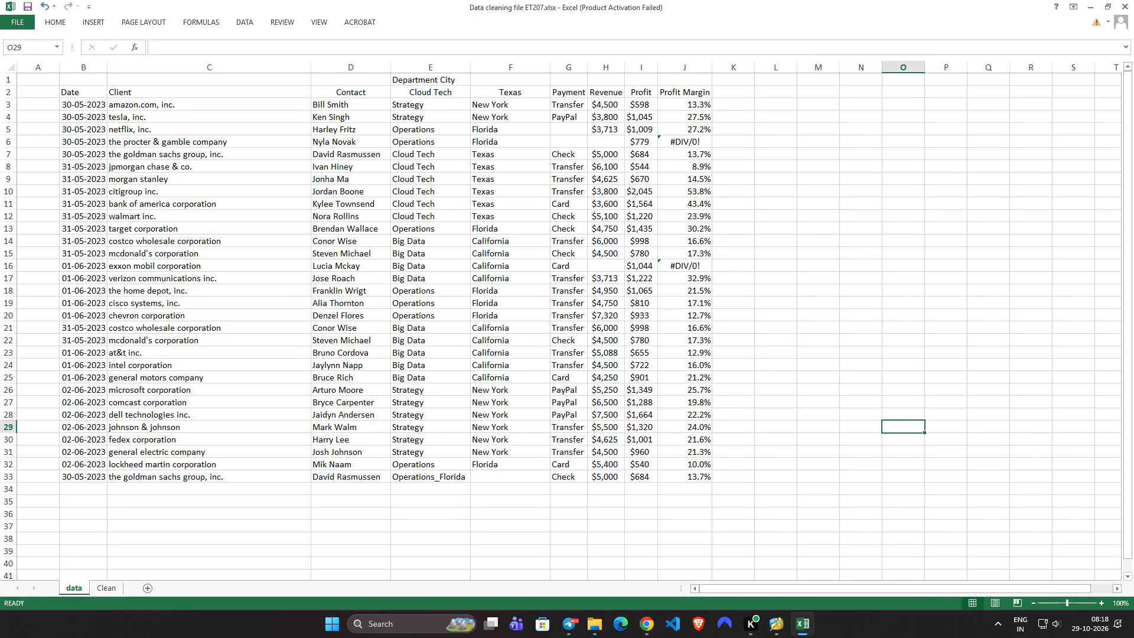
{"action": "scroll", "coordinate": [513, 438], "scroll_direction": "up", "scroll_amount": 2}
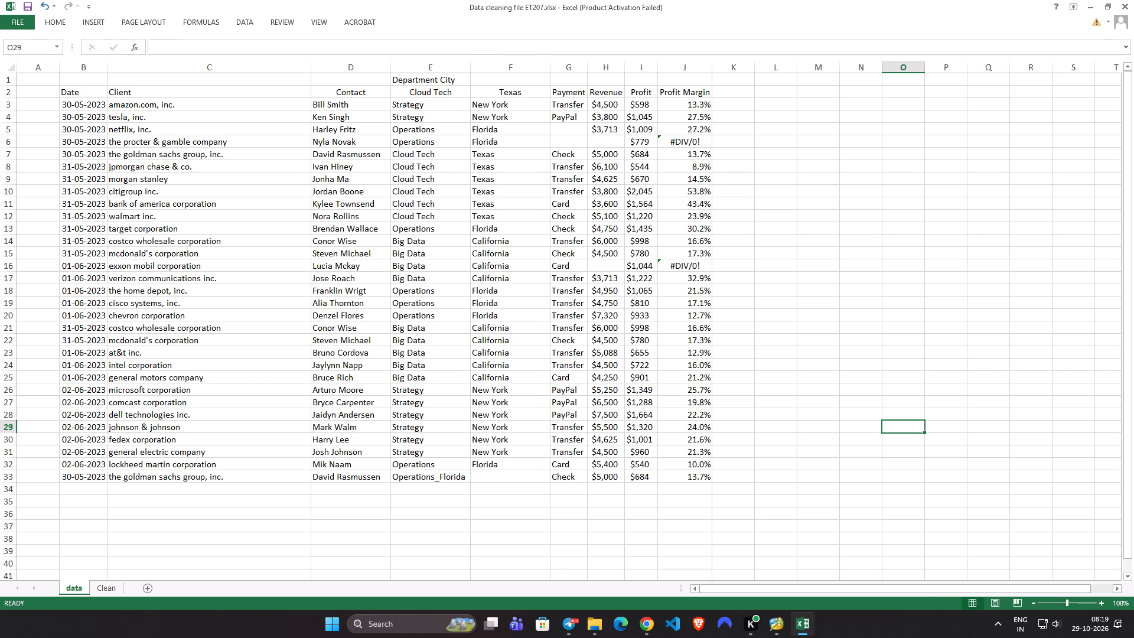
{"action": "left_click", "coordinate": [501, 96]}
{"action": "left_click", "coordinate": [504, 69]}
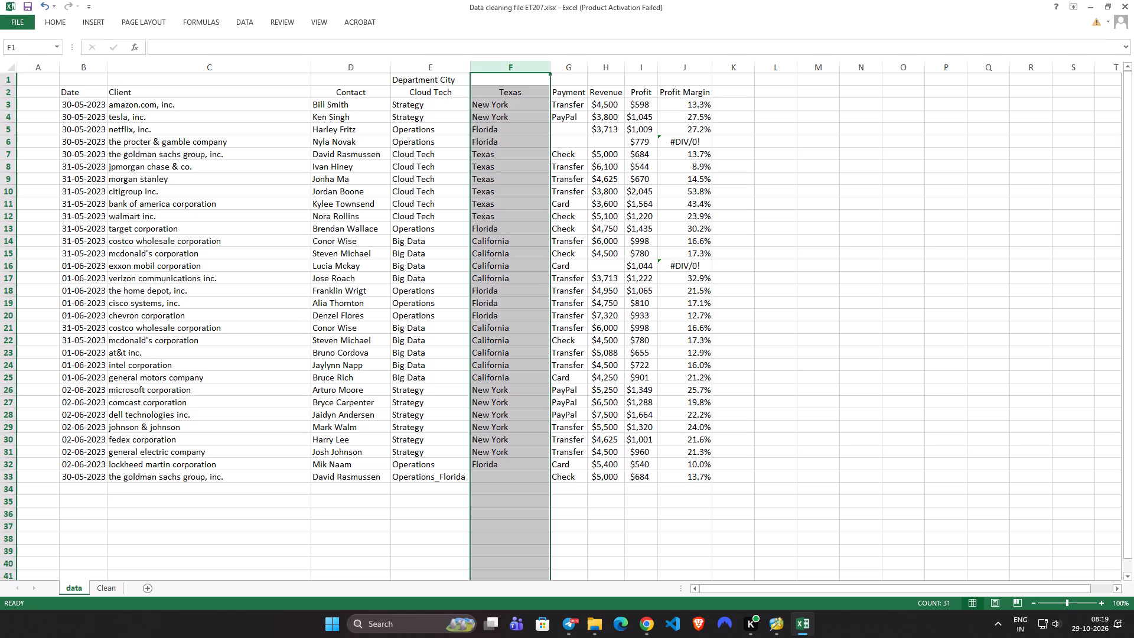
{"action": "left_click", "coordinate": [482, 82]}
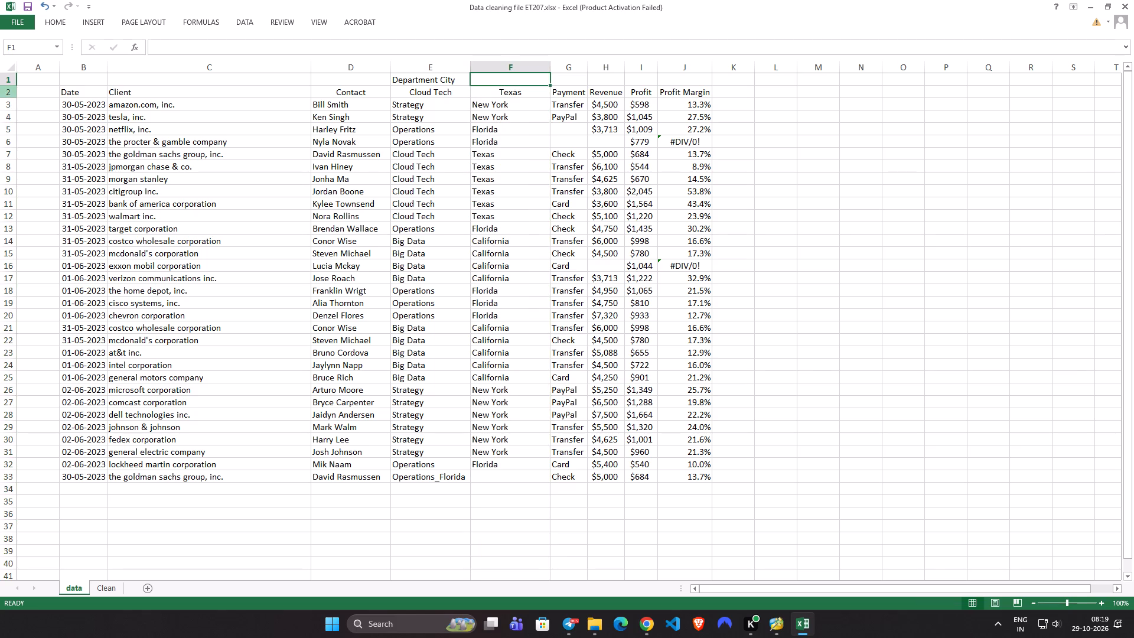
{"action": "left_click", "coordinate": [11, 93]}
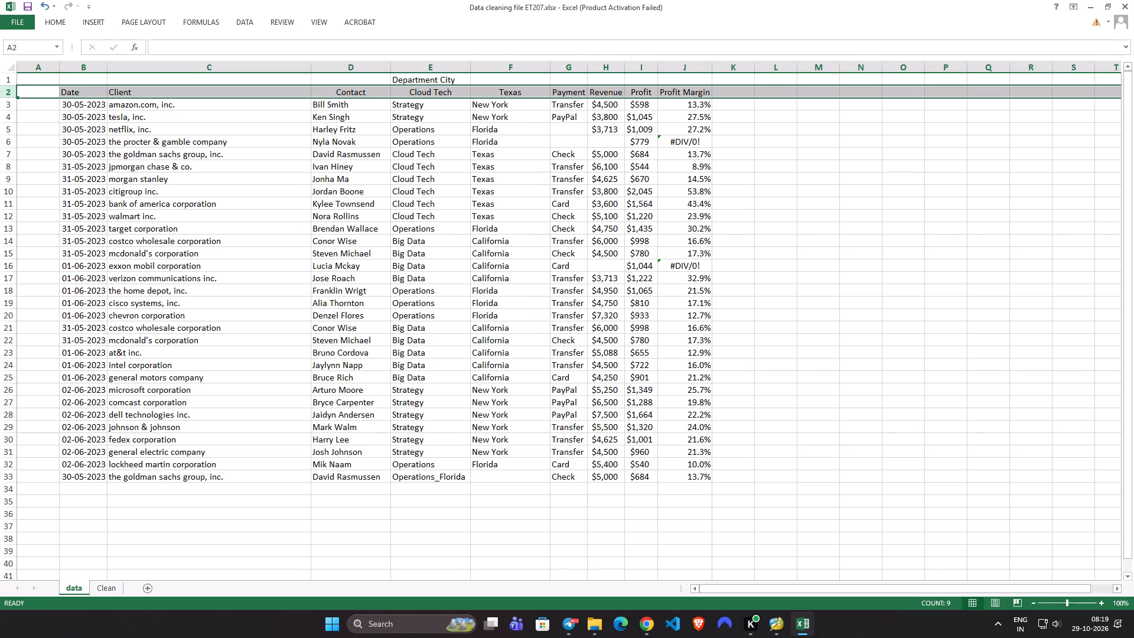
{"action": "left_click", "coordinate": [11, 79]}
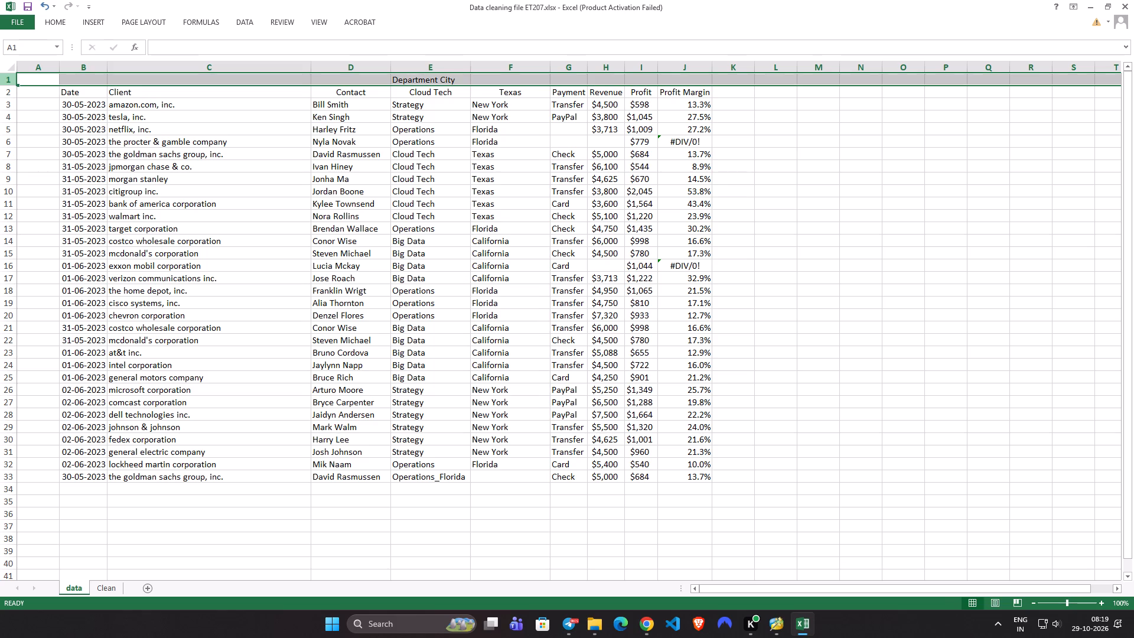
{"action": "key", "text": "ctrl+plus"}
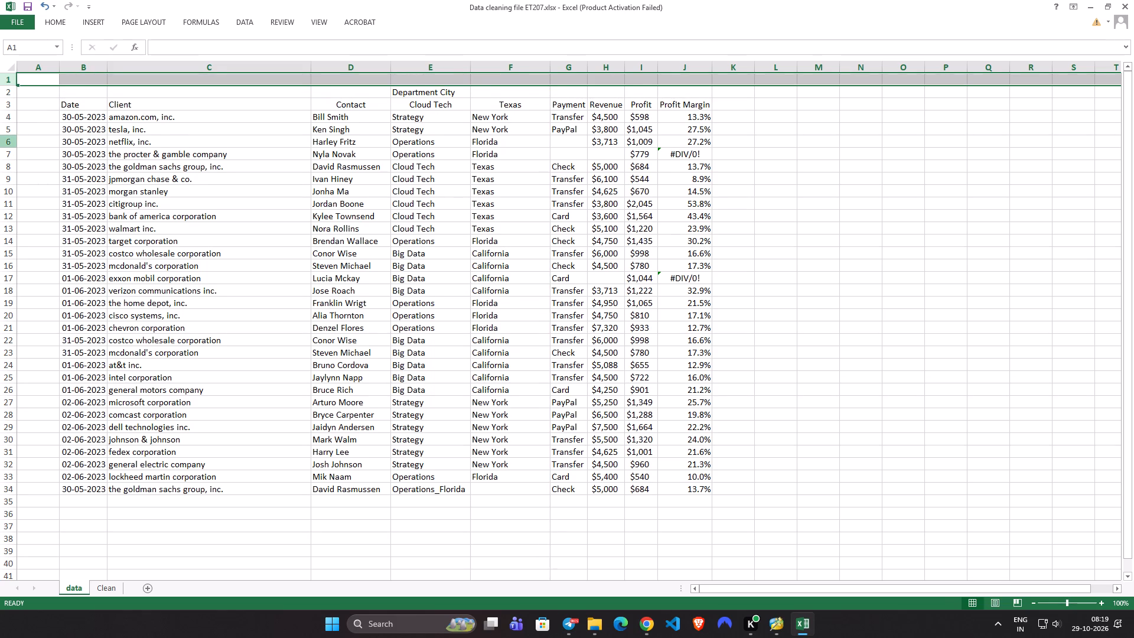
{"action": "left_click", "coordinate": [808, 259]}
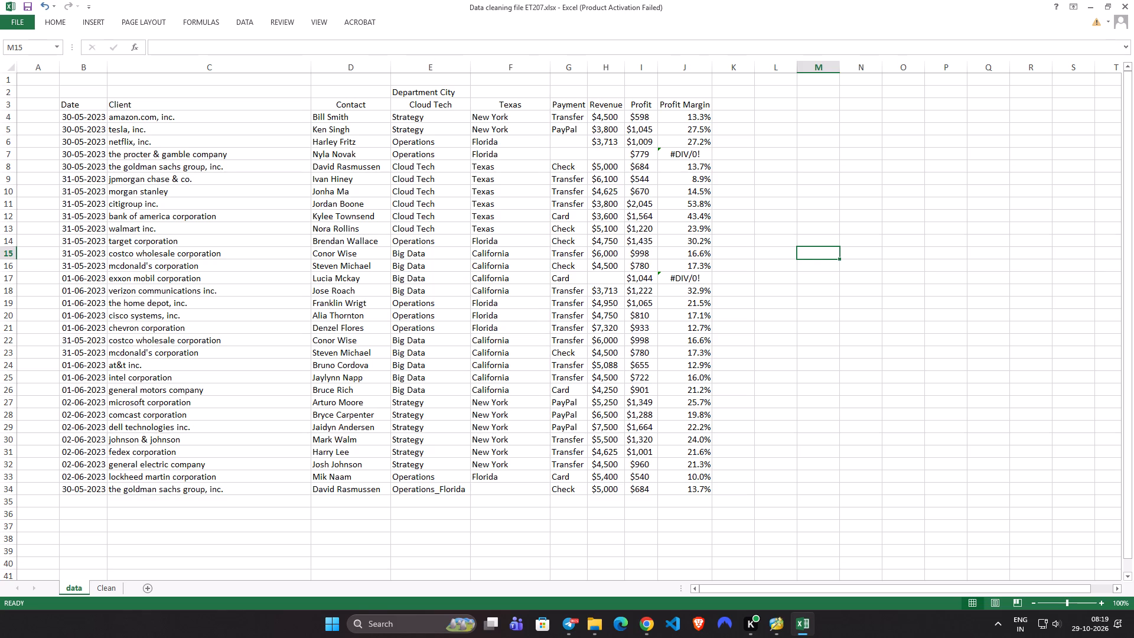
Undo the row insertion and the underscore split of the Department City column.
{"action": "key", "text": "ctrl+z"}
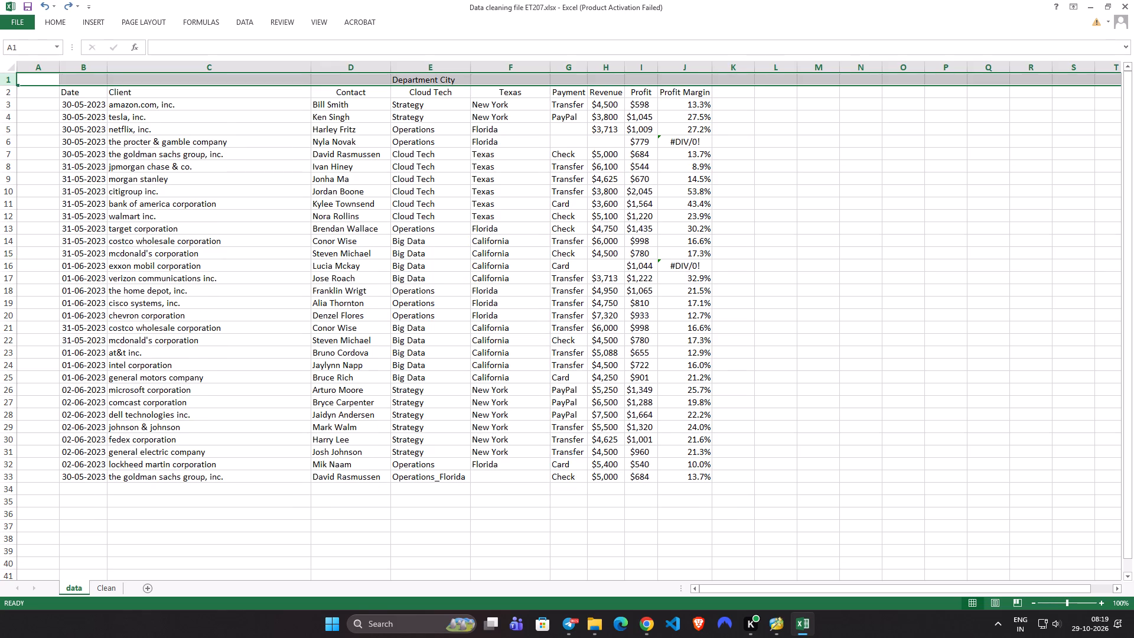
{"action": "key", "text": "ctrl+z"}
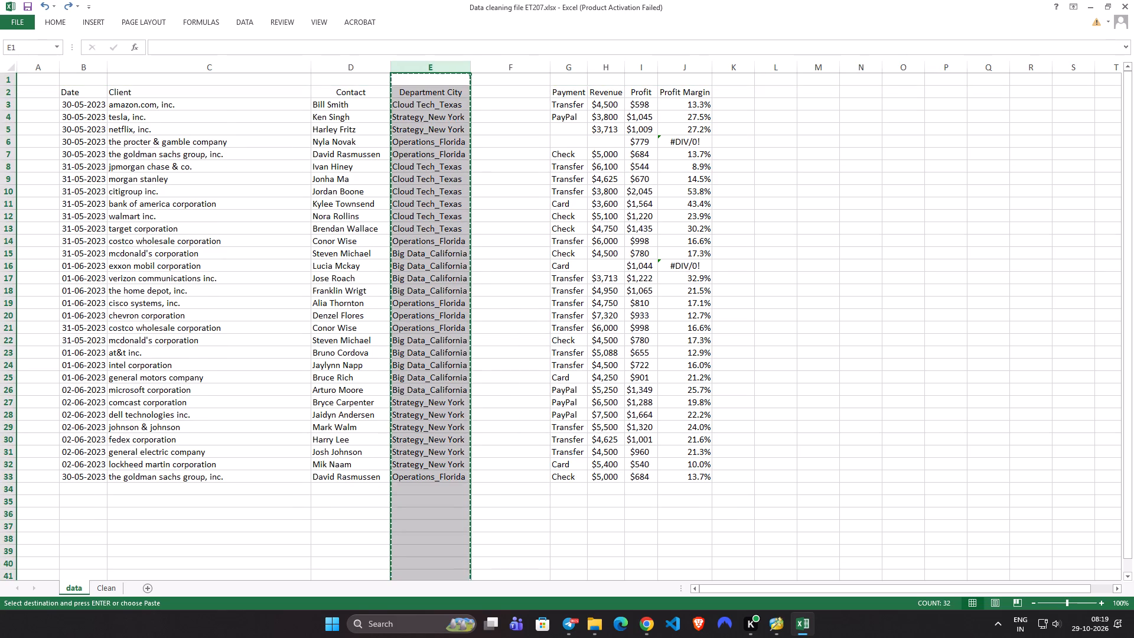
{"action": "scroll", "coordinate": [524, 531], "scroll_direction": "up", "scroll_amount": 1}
Split the whole Department City column E with Text to Columns, delimited only by an underscore, with destination $E$1.
{"action": "left_click", "coordinate": [842, 229]}
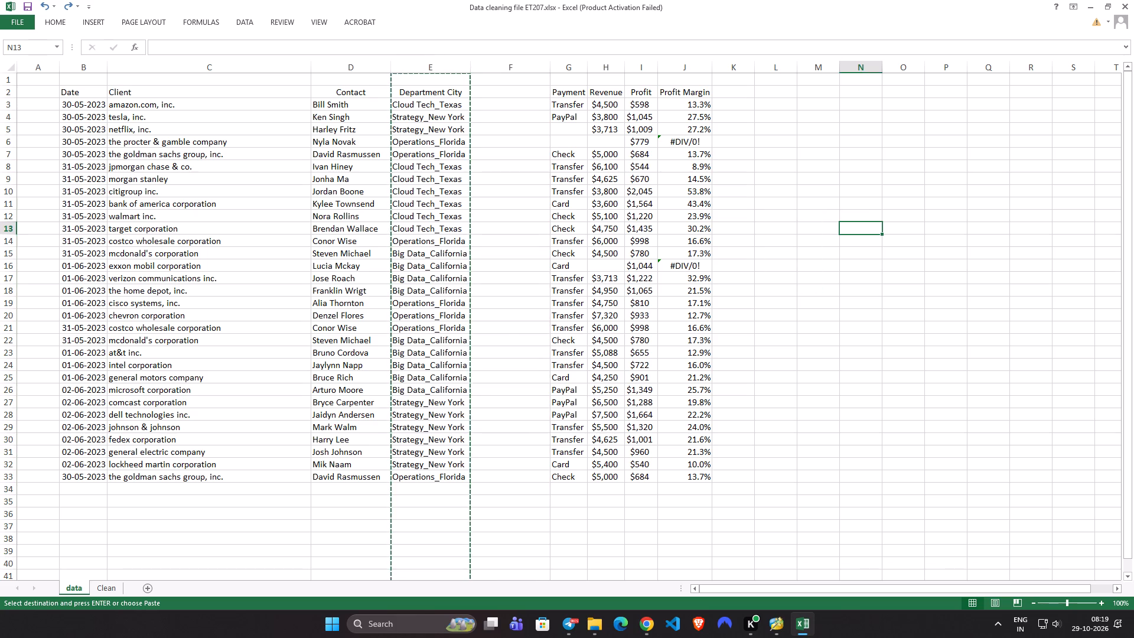
{"action": "left_click", "coordinate": [419, 67]}
{"action": "key", "text": "ctrl+c"}
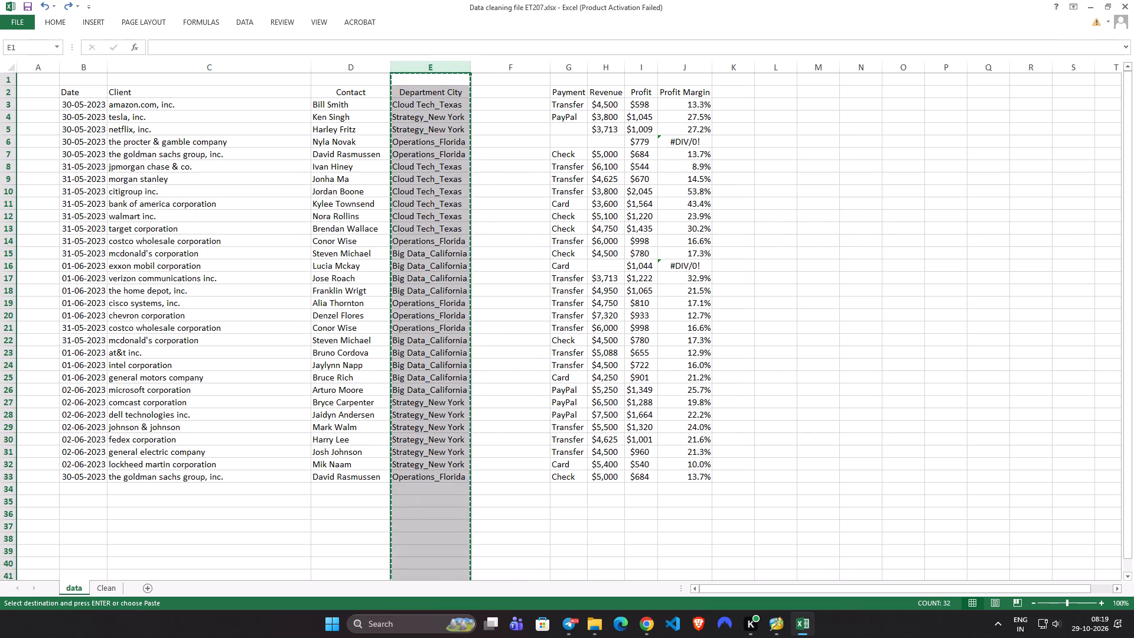
{"action": "scroll", "coordinate": [493, 184], "scroll_direction": "up", "scroll_amount": 4}
{"action": "left_click", "coordinate": [245, 19]}
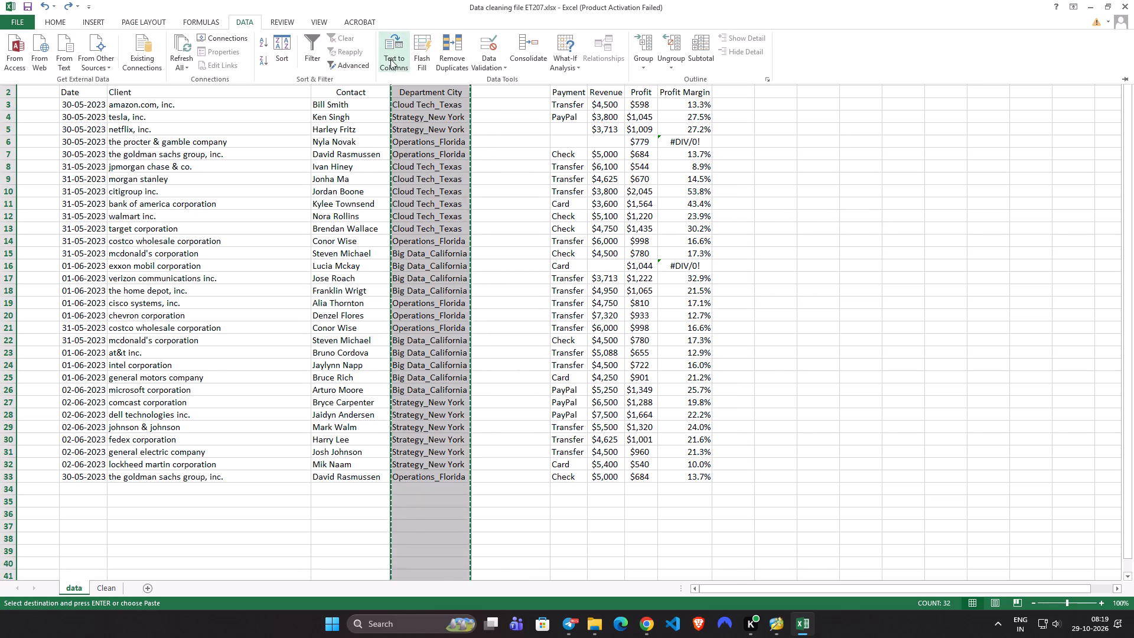
{"action": "left_click", "coordinate": [390, 58]}
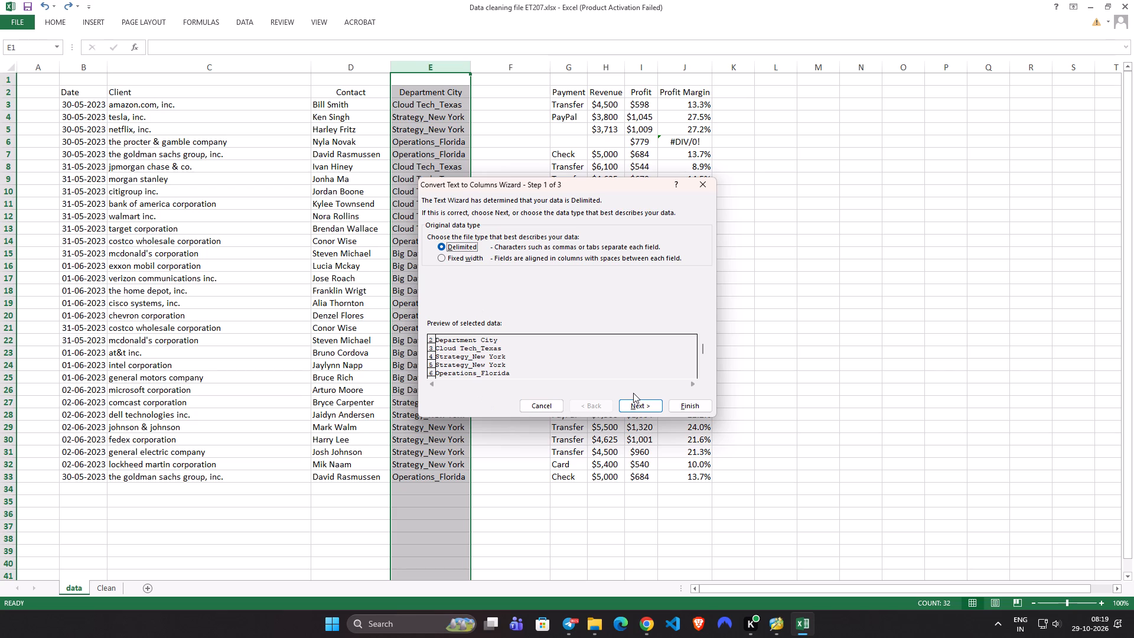
{"action": "left_click", "coordinate": [633, 401]}
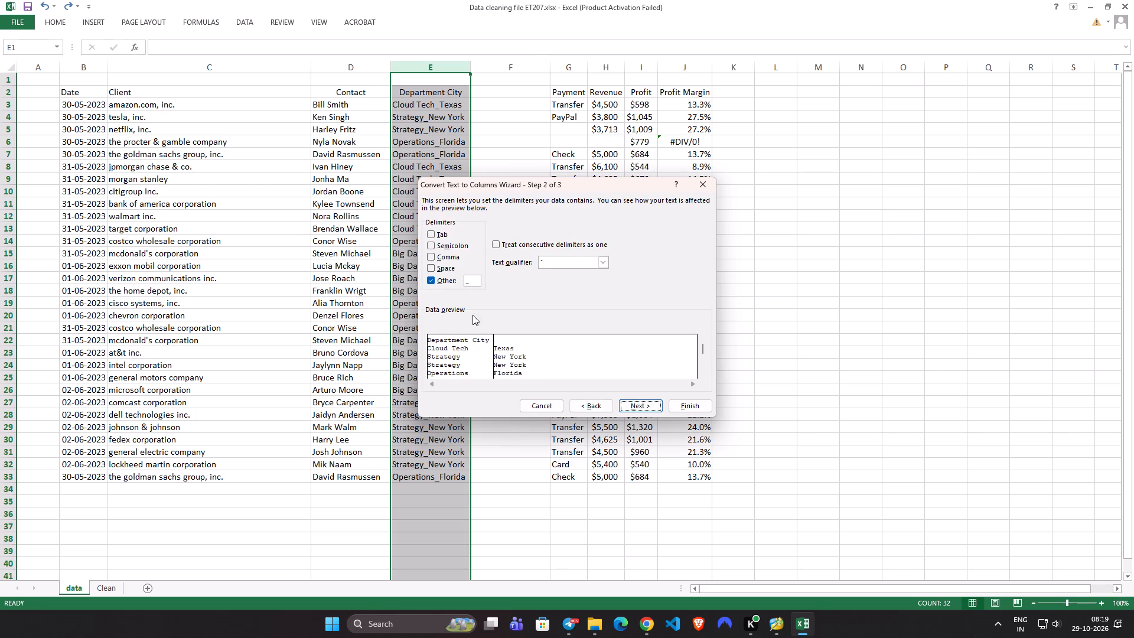
{"action": "scroll", "coordinate": [522, 351], "scroll_direction": "down", "scroll_amount": 7}
{"action": "scroll", "coordinate": [522, 360], "scroll_direction": "up", "scroll_amount": 4}
{"action": "scroll", "coordinate": [610, 375], "scroll_direction": "down", "scroll_amount": 5}
{"action": "left_click_drag", "start_coordinate": [701, 347], "coordinate": [708, 393]}
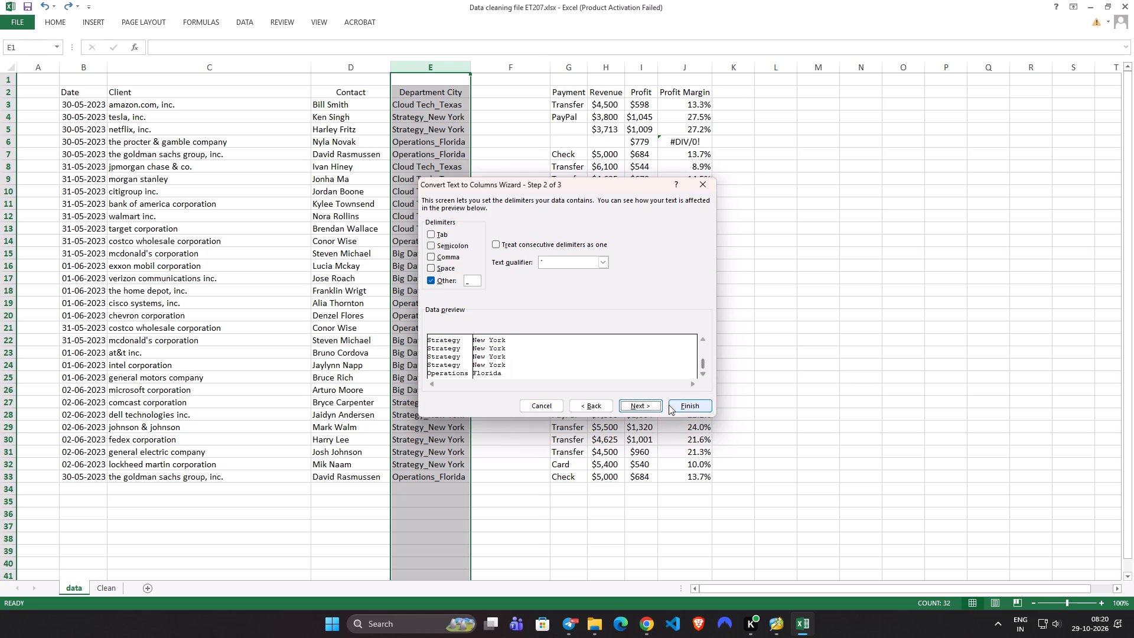
{"action": "left_click", "coordinate": [643, 405]}
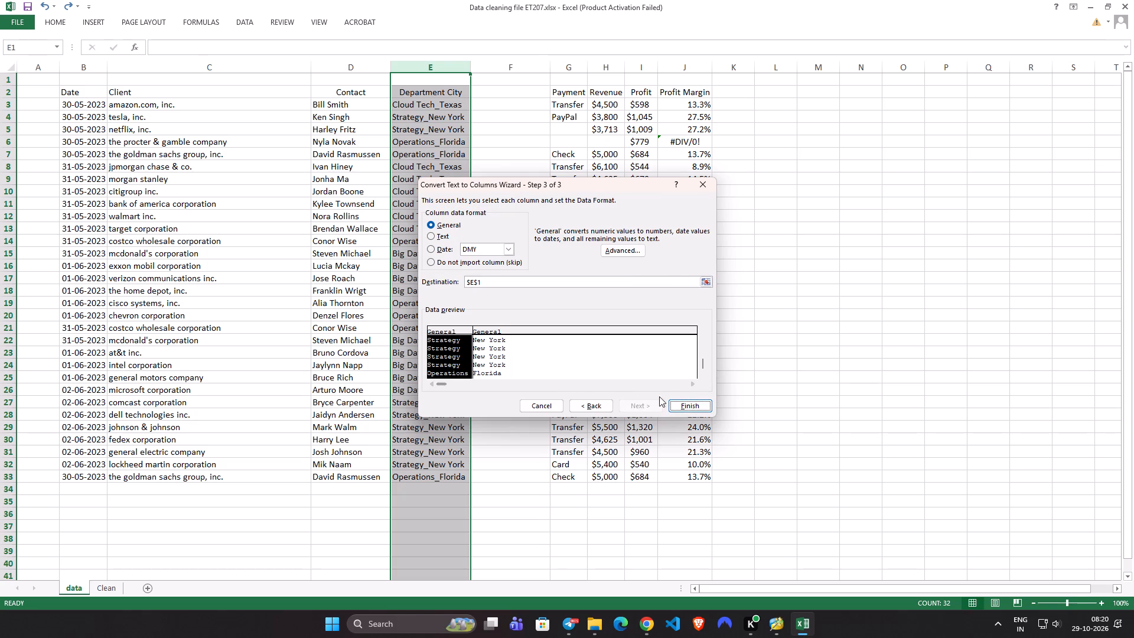
{"action": "left_click", "coordinate": [673, 401]}
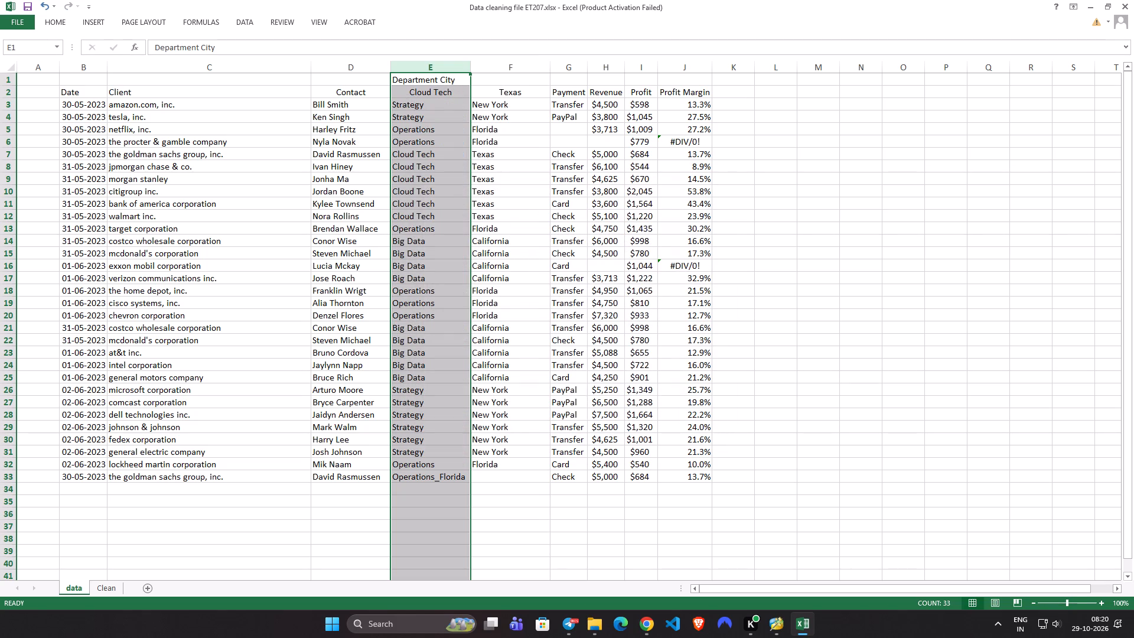
{"action": "scroll", "coordinate": [503, 441], "scroll_direction": "up", "scroll_amount": 2}
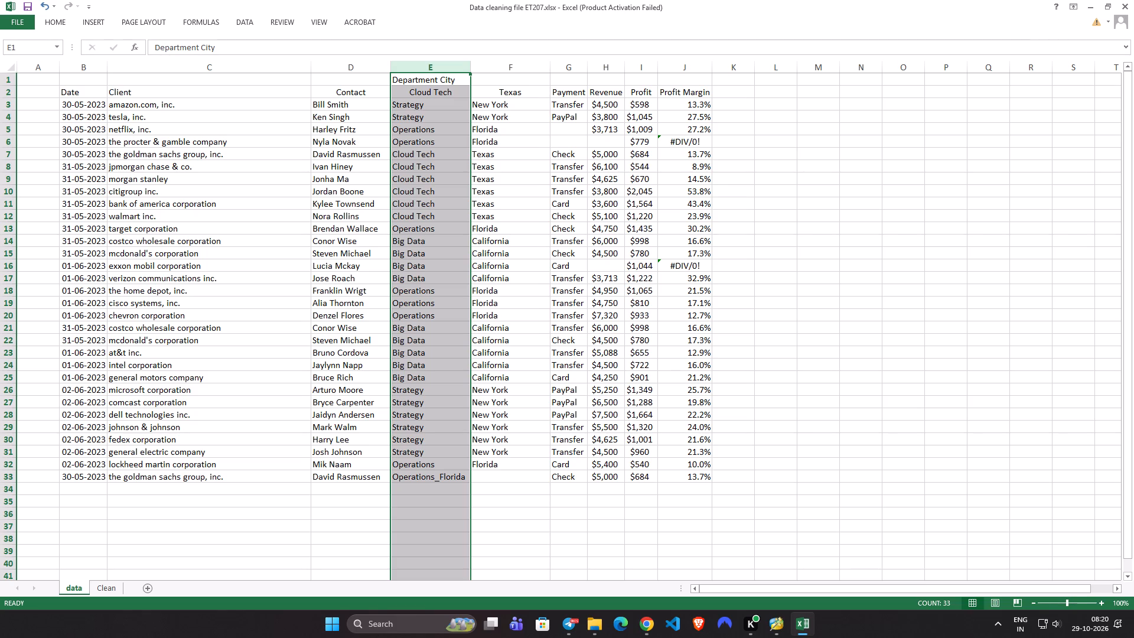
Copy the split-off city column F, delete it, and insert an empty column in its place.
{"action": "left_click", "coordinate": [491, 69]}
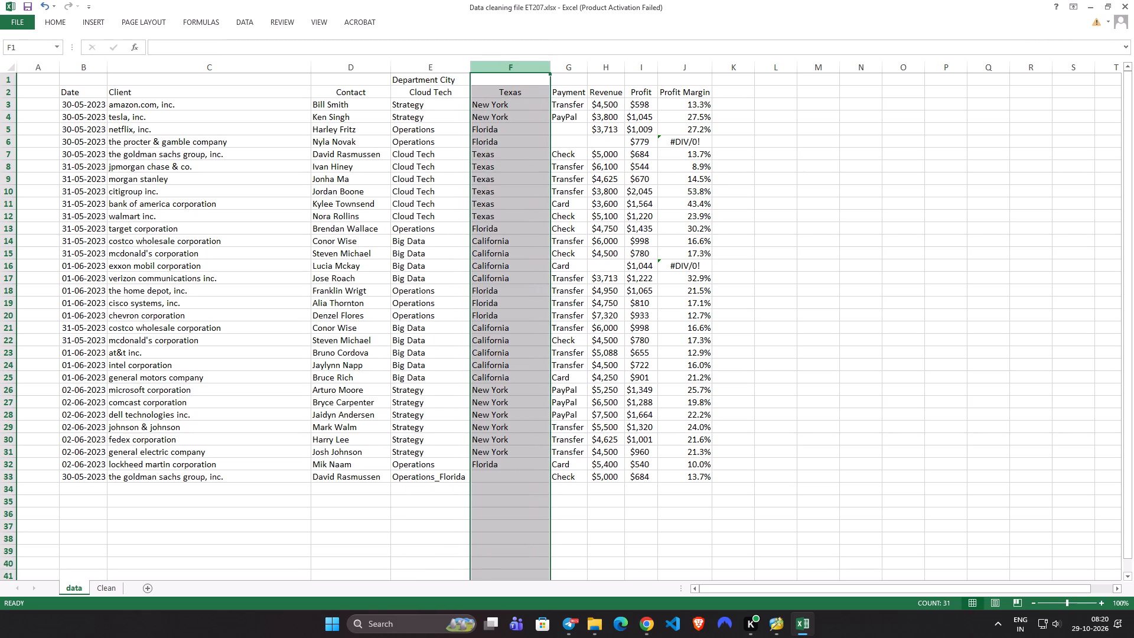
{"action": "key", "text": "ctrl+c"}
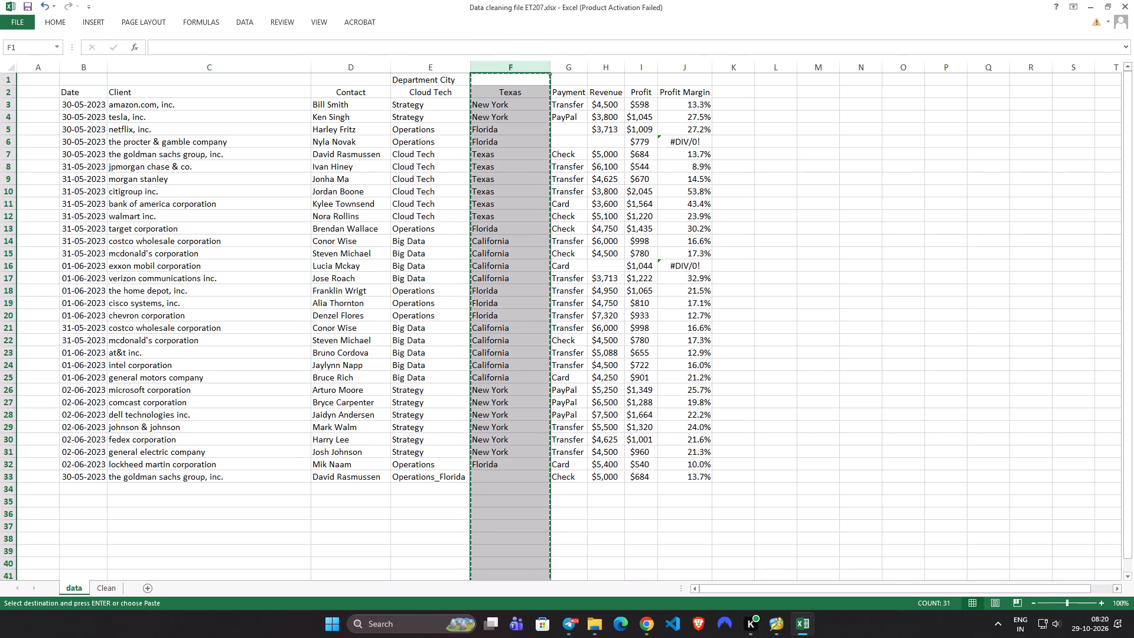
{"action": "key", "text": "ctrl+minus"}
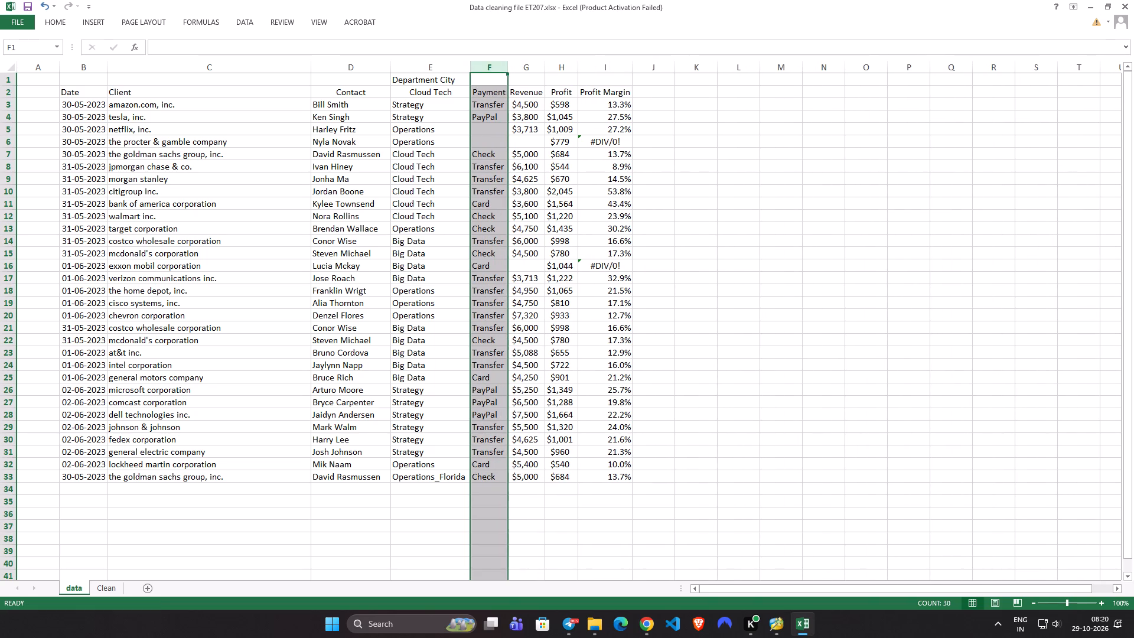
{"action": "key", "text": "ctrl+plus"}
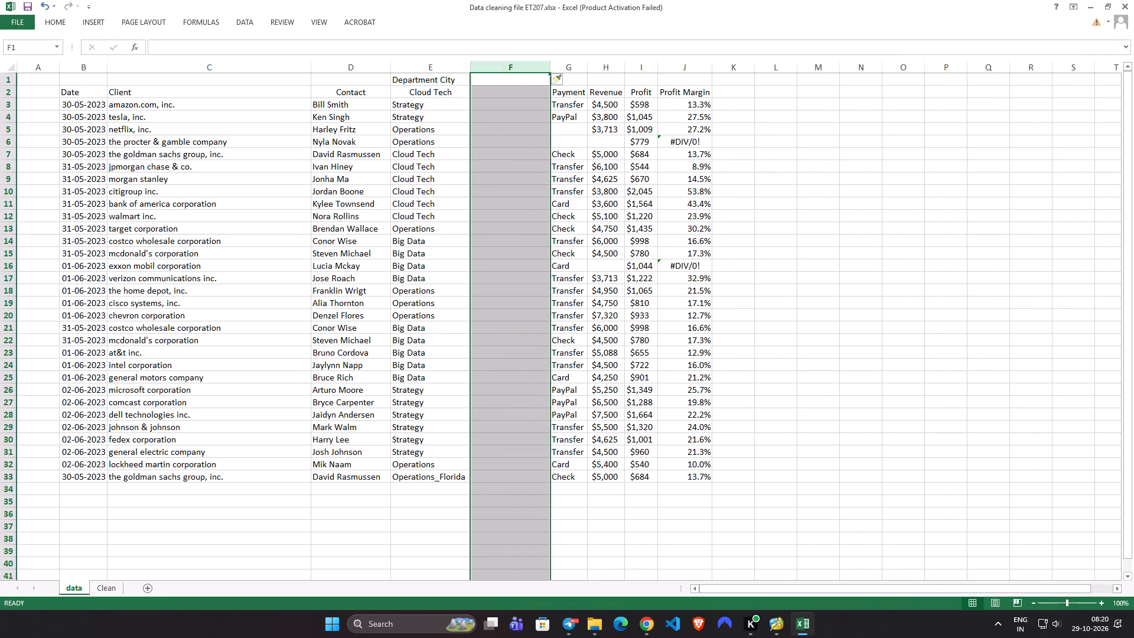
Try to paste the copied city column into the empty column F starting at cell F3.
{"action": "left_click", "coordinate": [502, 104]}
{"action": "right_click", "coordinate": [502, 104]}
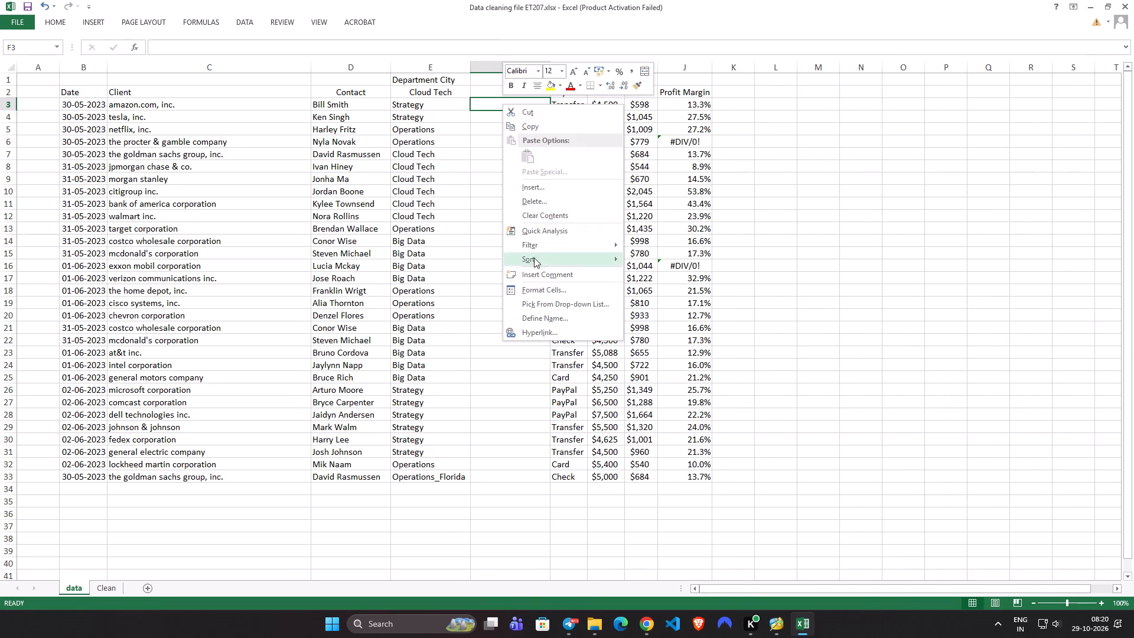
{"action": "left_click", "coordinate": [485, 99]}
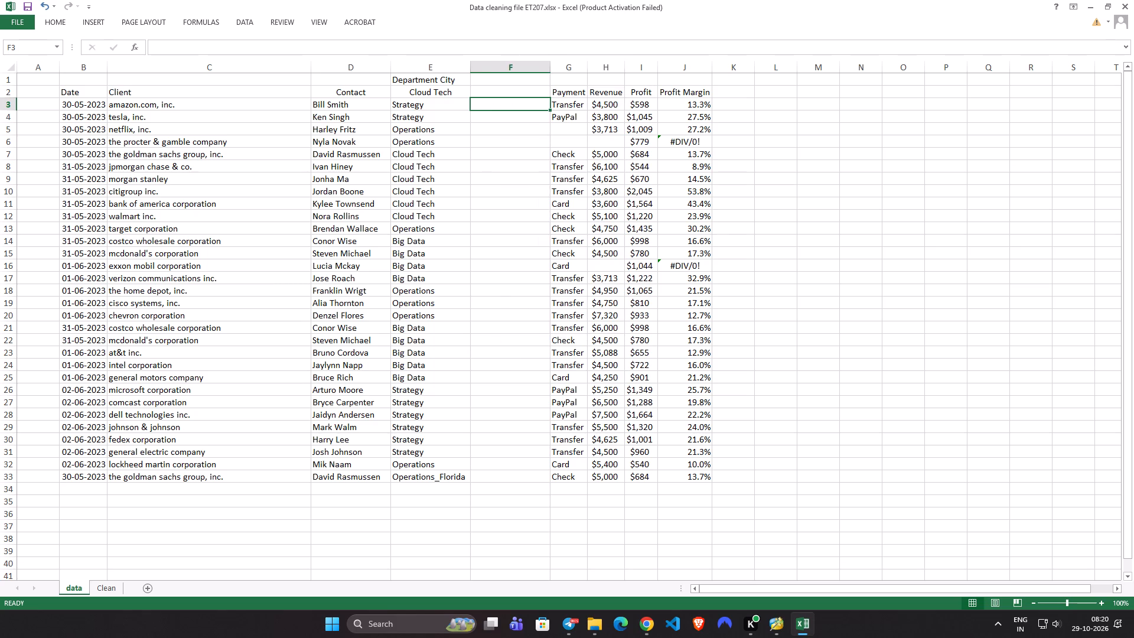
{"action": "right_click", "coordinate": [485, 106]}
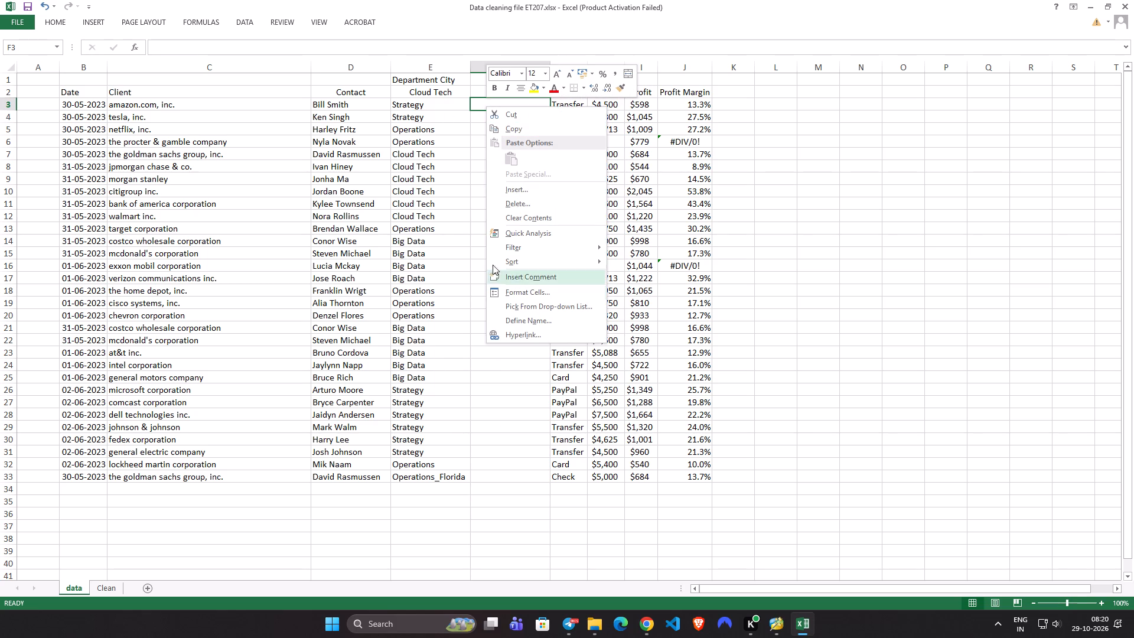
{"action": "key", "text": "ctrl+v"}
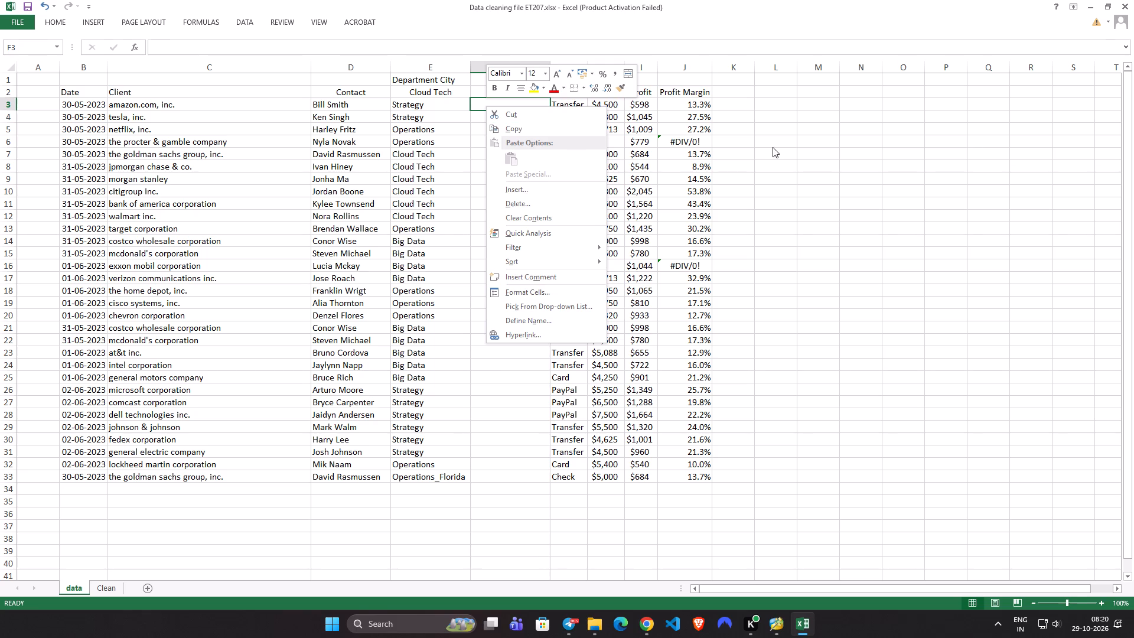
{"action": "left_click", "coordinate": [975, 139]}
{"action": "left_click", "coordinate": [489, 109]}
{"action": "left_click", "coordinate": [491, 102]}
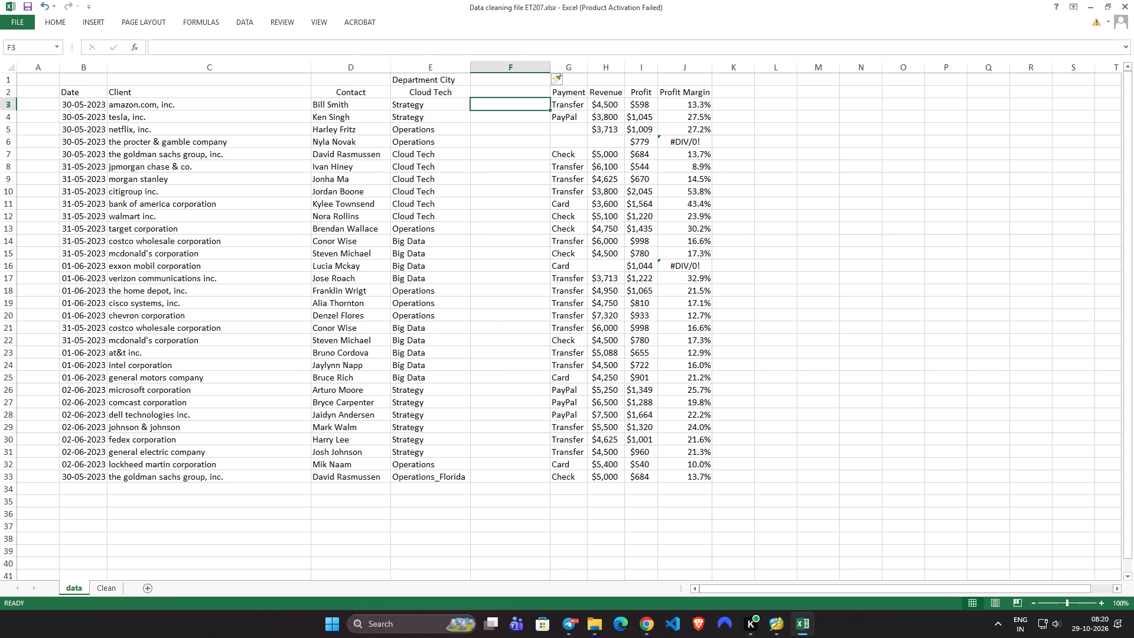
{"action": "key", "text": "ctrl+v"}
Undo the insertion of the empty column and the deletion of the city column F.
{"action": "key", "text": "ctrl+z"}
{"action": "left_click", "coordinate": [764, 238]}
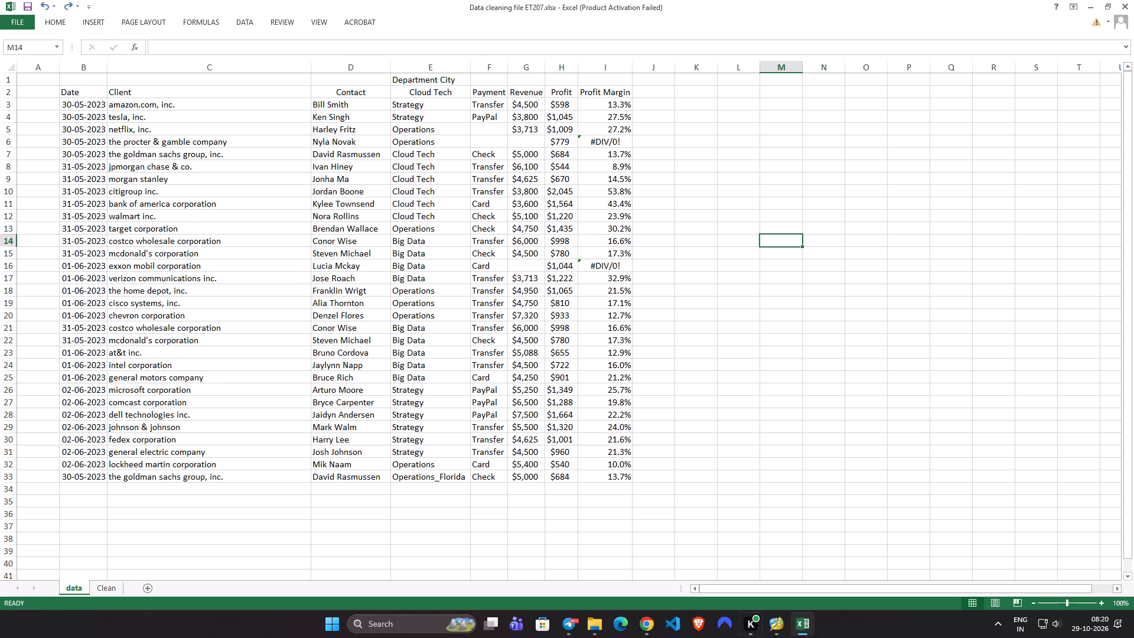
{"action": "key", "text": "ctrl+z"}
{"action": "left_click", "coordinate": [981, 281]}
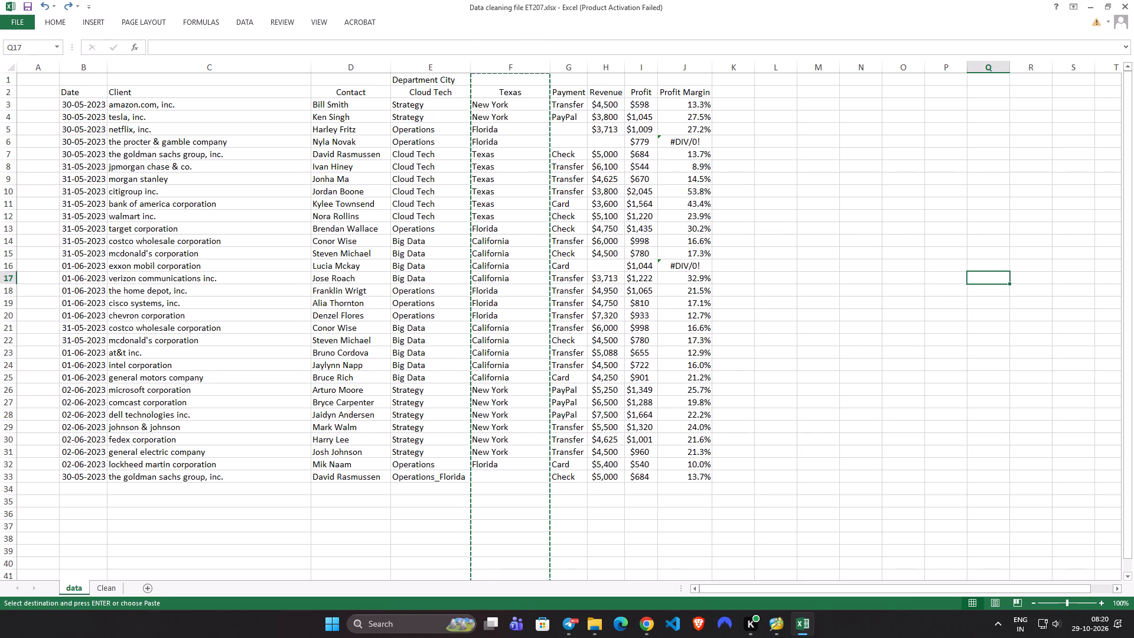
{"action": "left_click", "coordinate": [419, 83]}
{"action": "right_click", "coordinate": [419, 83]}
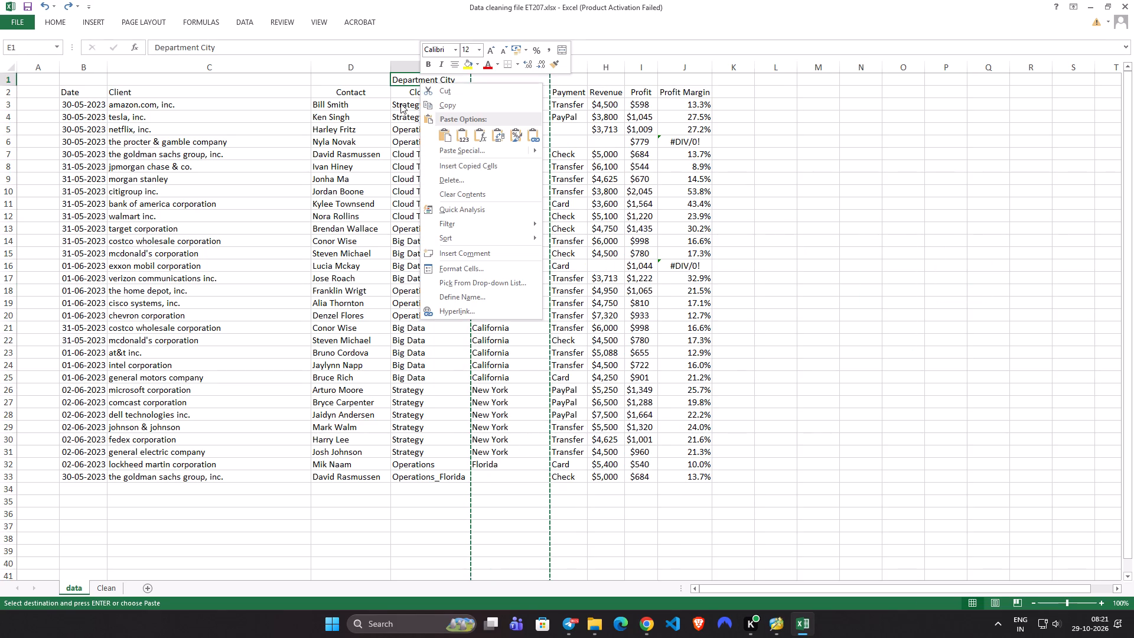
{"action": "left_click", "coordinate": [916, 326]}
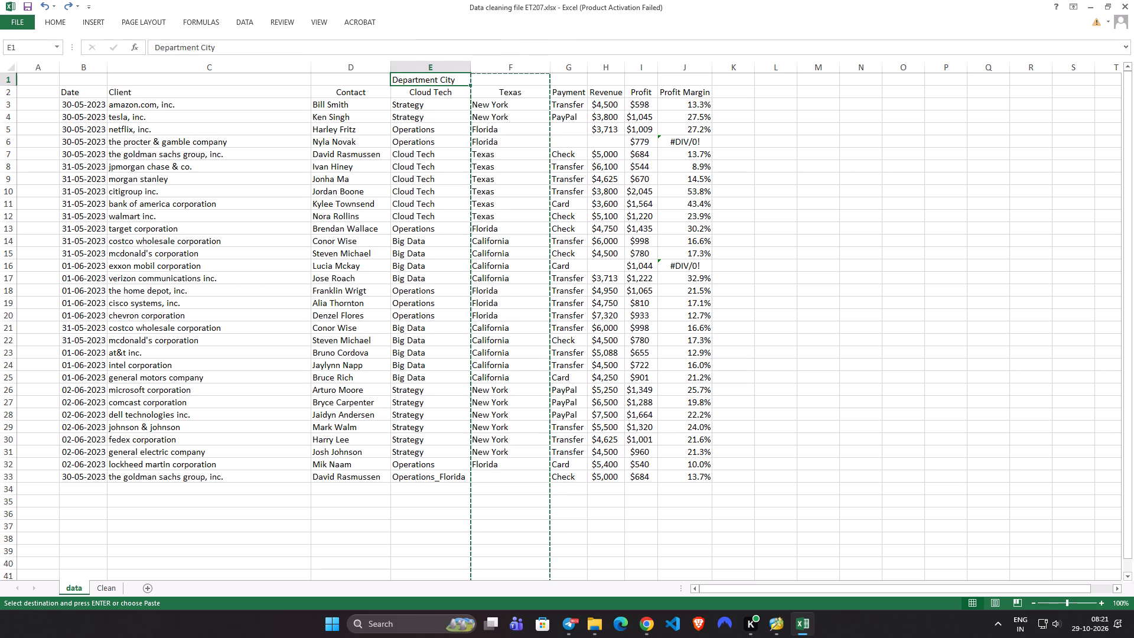
Delete the leftover unsplit Operations_Florida cell E33, shifting cells up.
{"action": "right_click", "coordinate": [444, 480]}
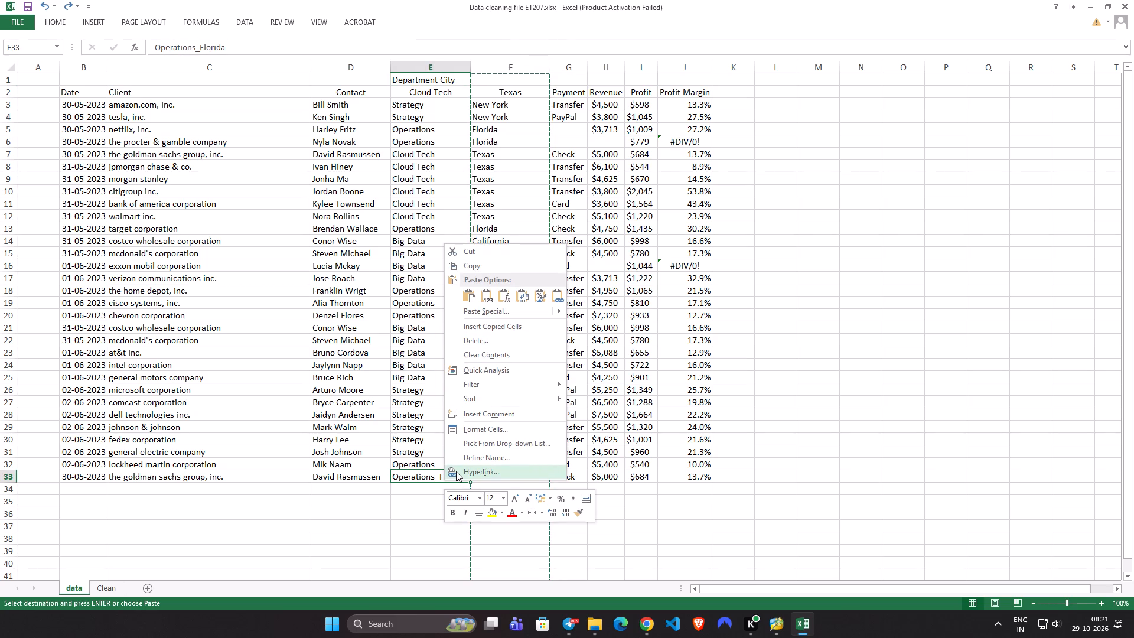
{"action": "key", "text": "Delete"}
{"action": "left_click", "coordinate": [520, 341]}
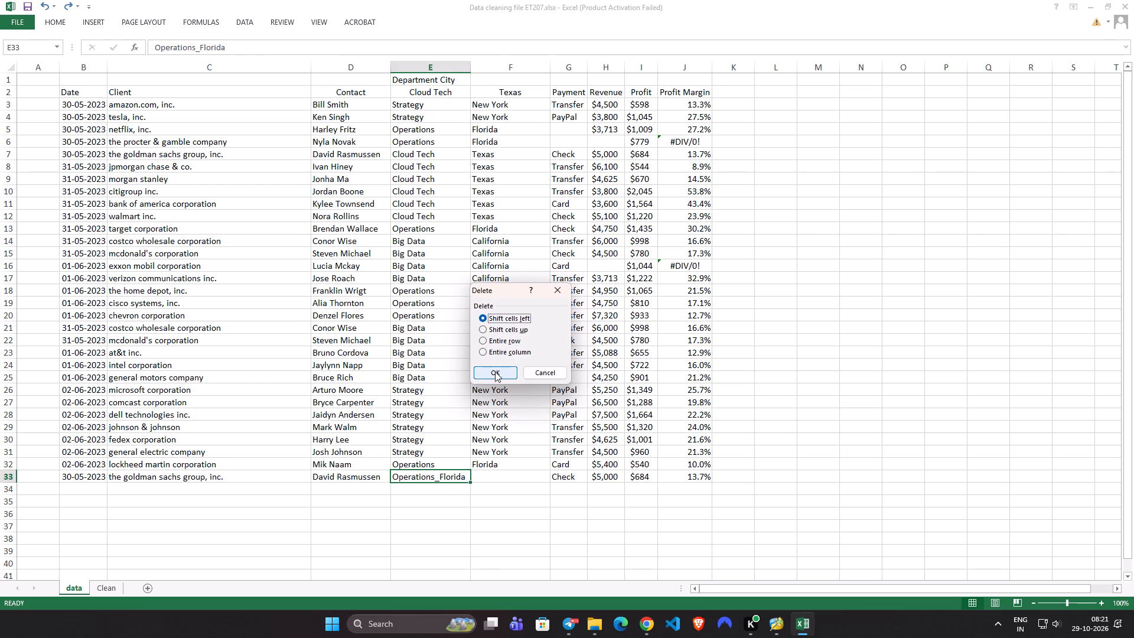
{"action": "left_click", "coordinate": [502, 333]}
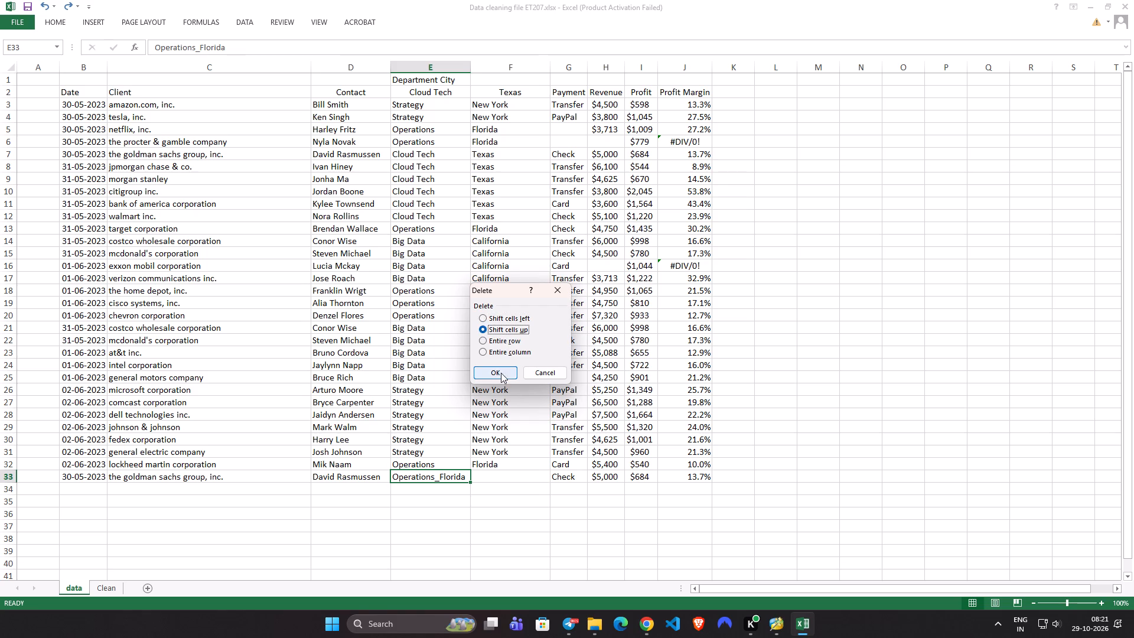
{"action": "left_click", "coordinate": [498, 369]}
{"action": "left_click", "coordinate": [917, 391]}
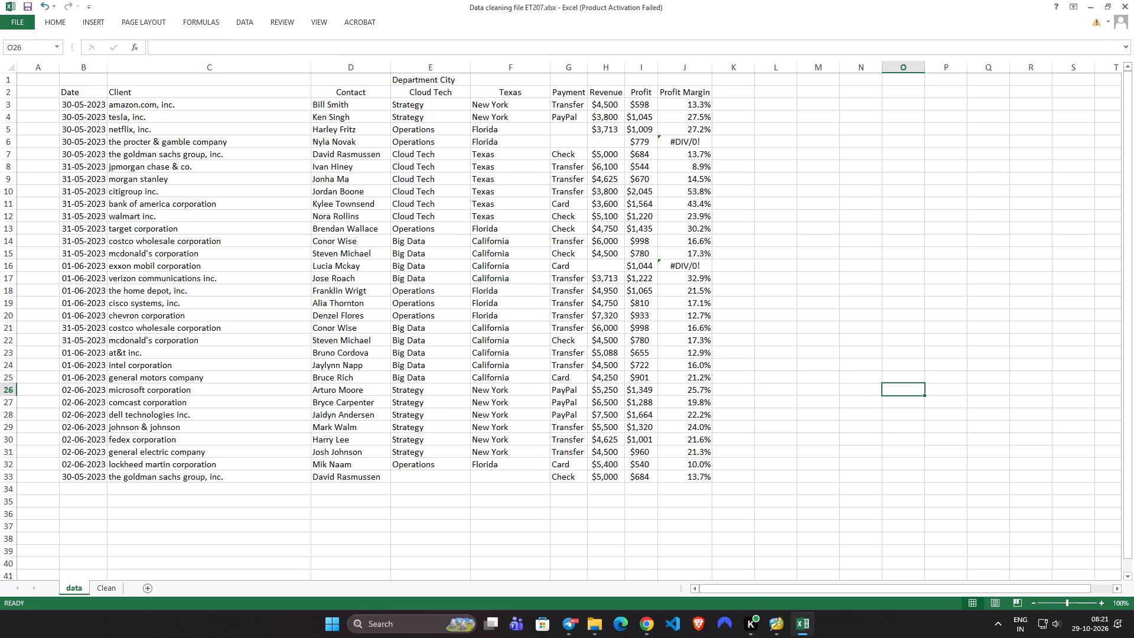
Copy the department values in cells E2:E32 and paste them into column L starting at cell L3.
{"action": "left_click", "coordinate": [400, 95]}
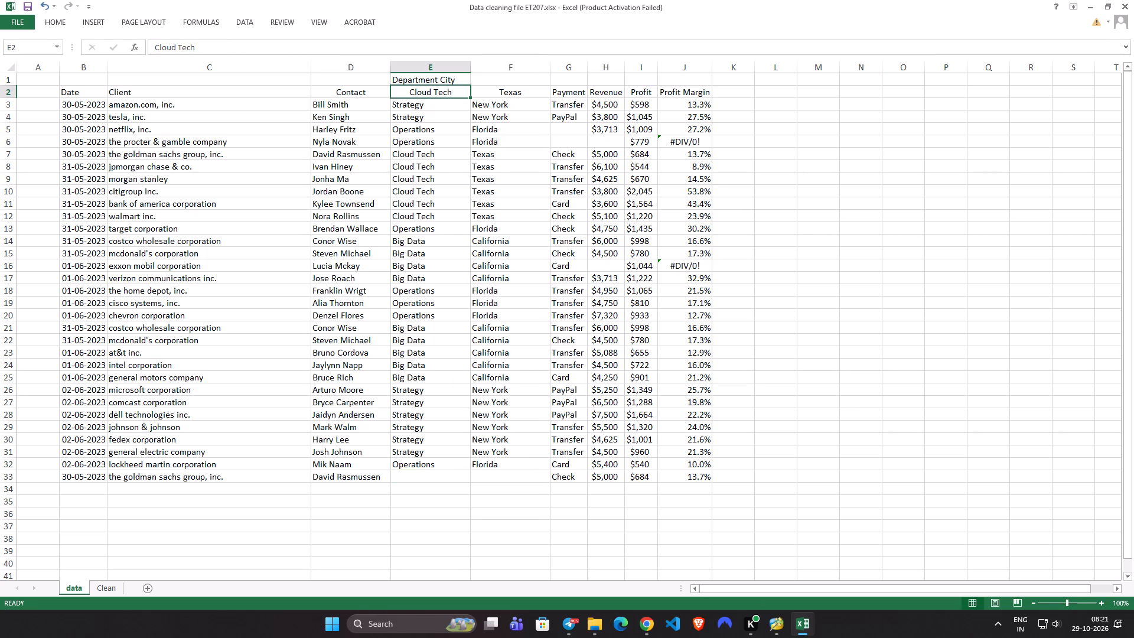
{"action": "left_click_drag", "start_coordinate": [397, 91], "coordinate": [447, 474]}
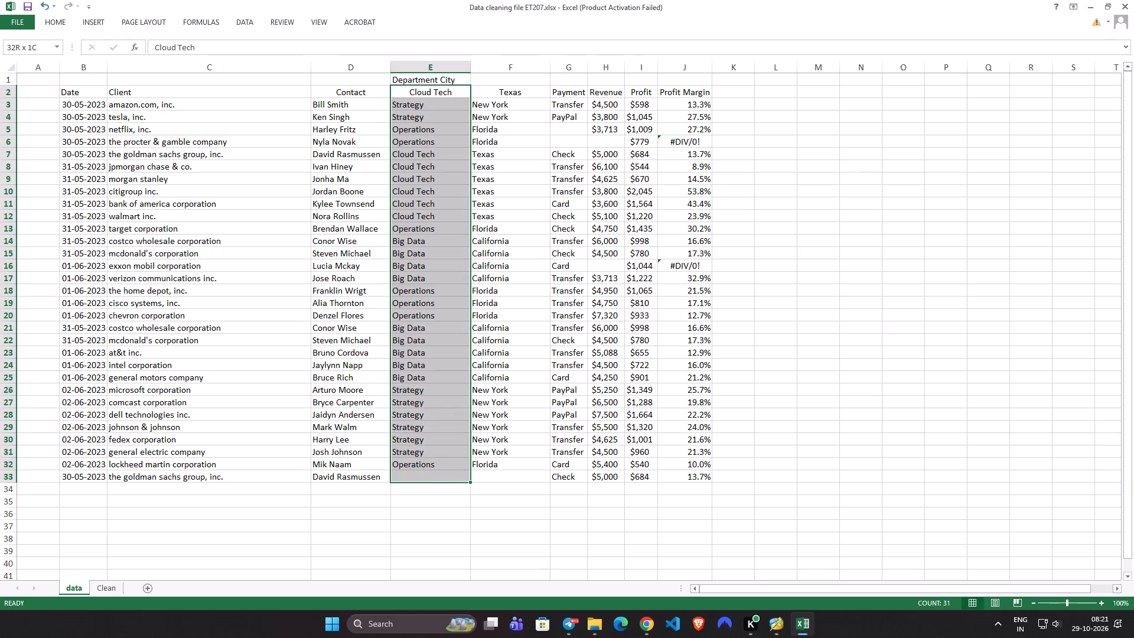
{"action": "left_click_drag", "start_coordinate": [447, 474], "coordinate": [447, 461]}
{"action": "right_click", "coordinate": [460, 363]}
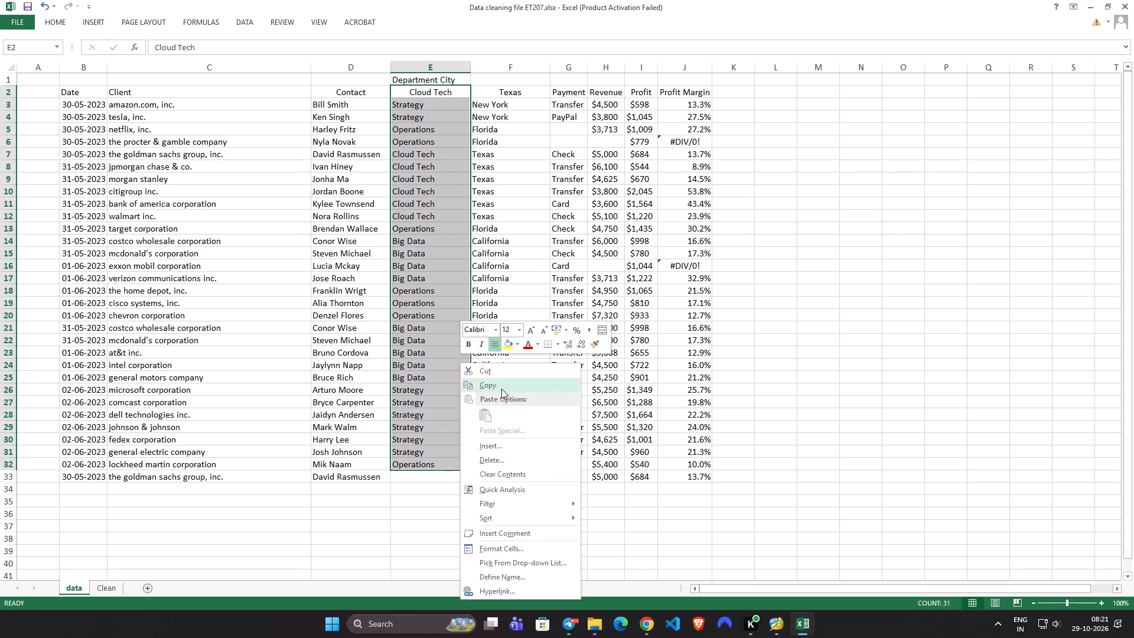
{"action": "left_click", "coordinate": [501, 385]}
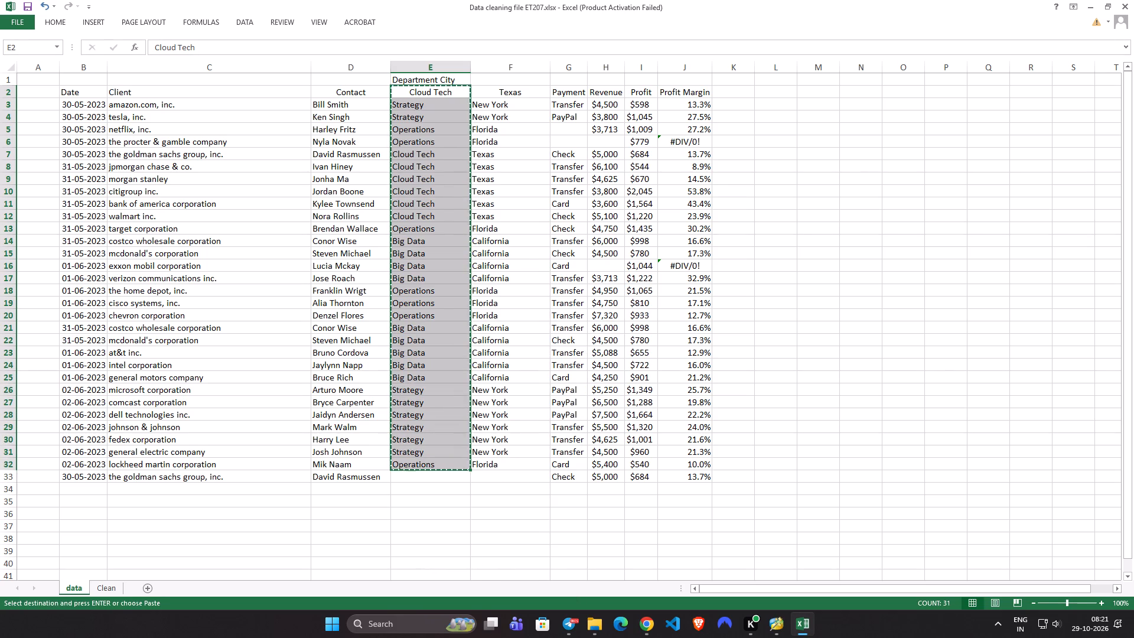
{"action": "left_click", "coordinate": [772, 110]}
{"action": "right_click", "coordinate": [772, 110]}
{"action": "right_click", "coordinate": [773, 103]}
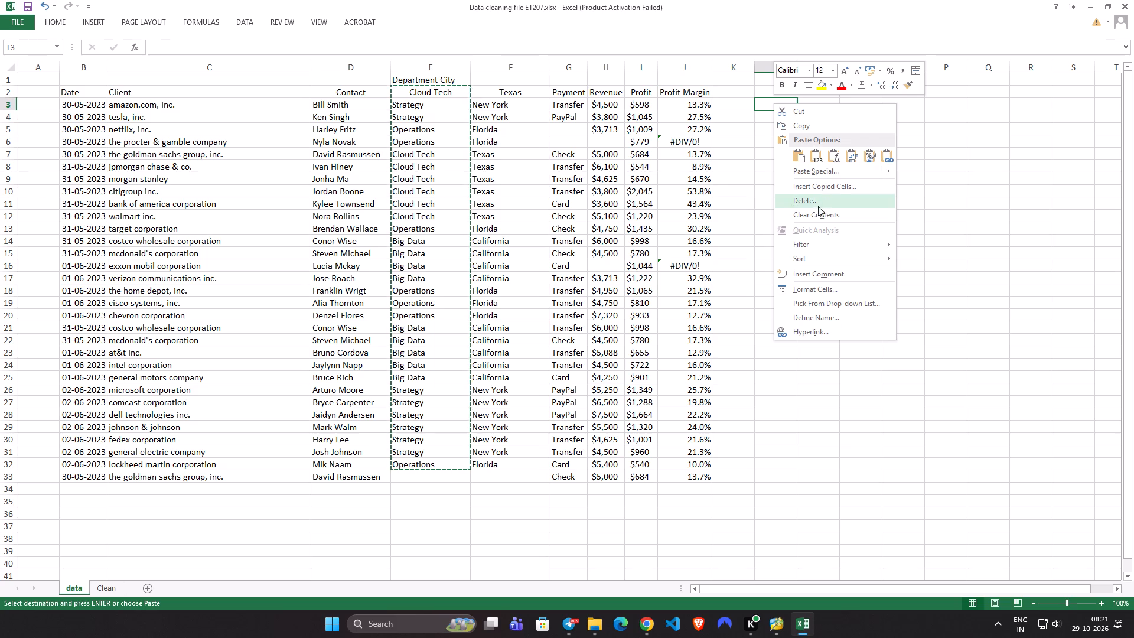
{"action": "left_click", "coordinate": [795, 155]}
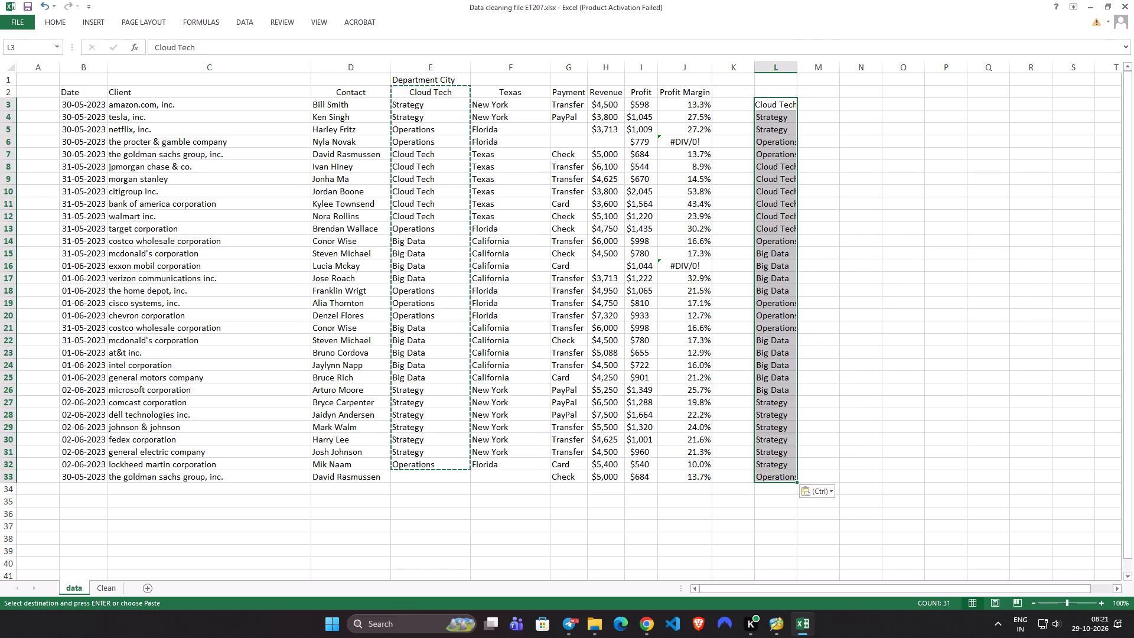
{"action": "left_click", "coordinate": [937, 246]}
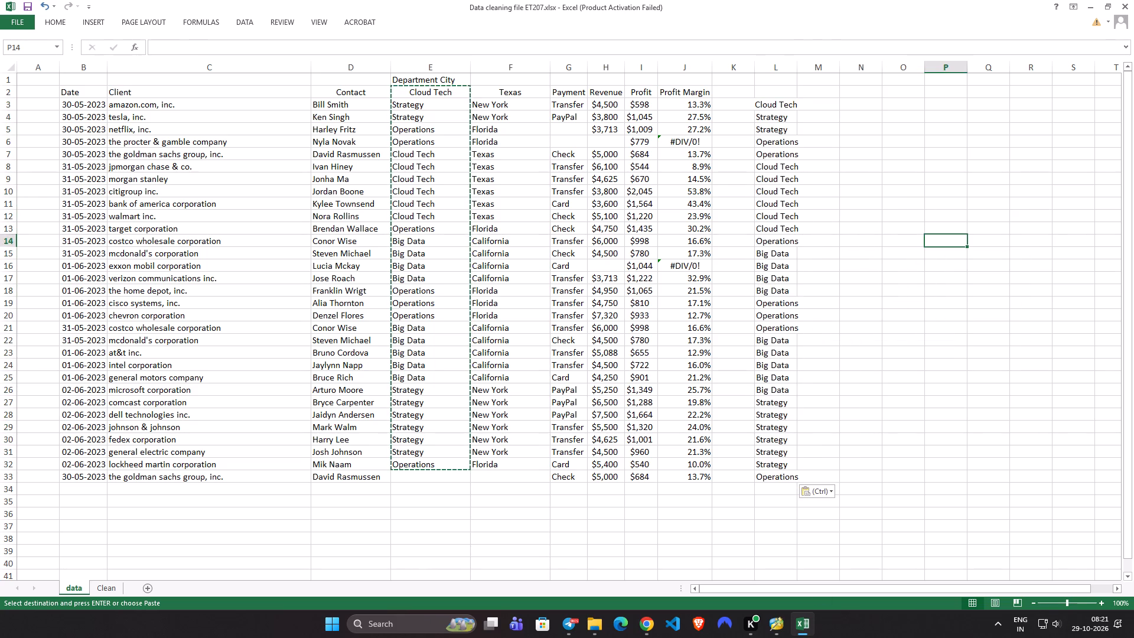
Copy the Department City header from cell E1 into cell L2 above the pasted department values.
{"action": "right_click", "coordinate": [419, 80]}
{"action": "left_click", "coordinate": [451, 100]}
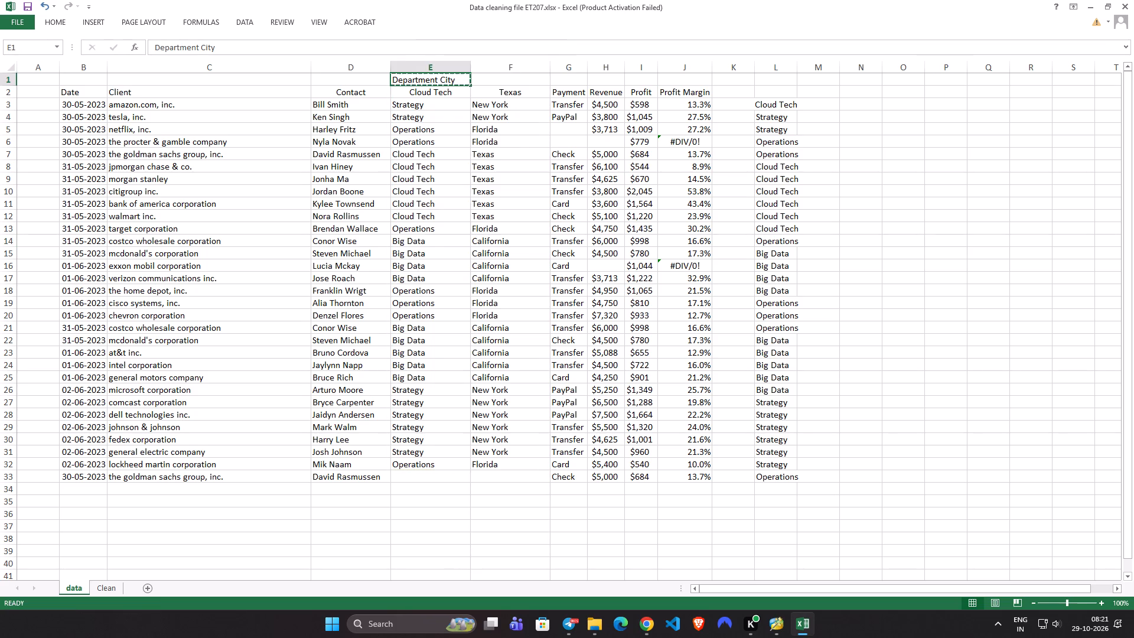
{"action": "right_click", "coordinate": [762, 92]}
{"action": "left_click", "coordinate": [786, 147]}
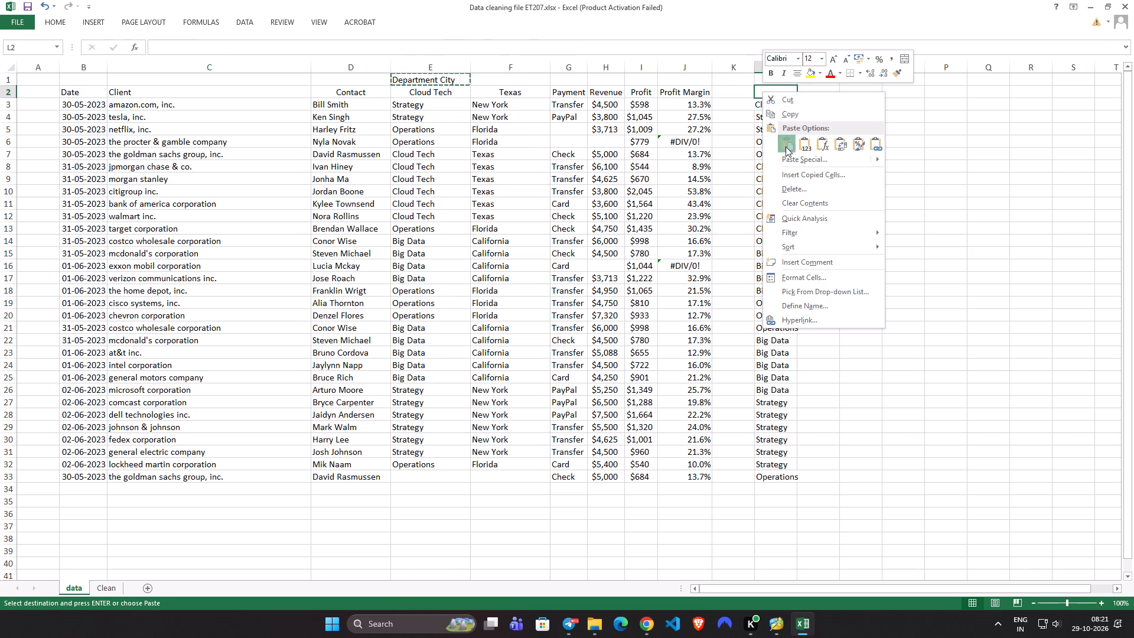
{"action": "left_click", "coordinate": [944, 158]}
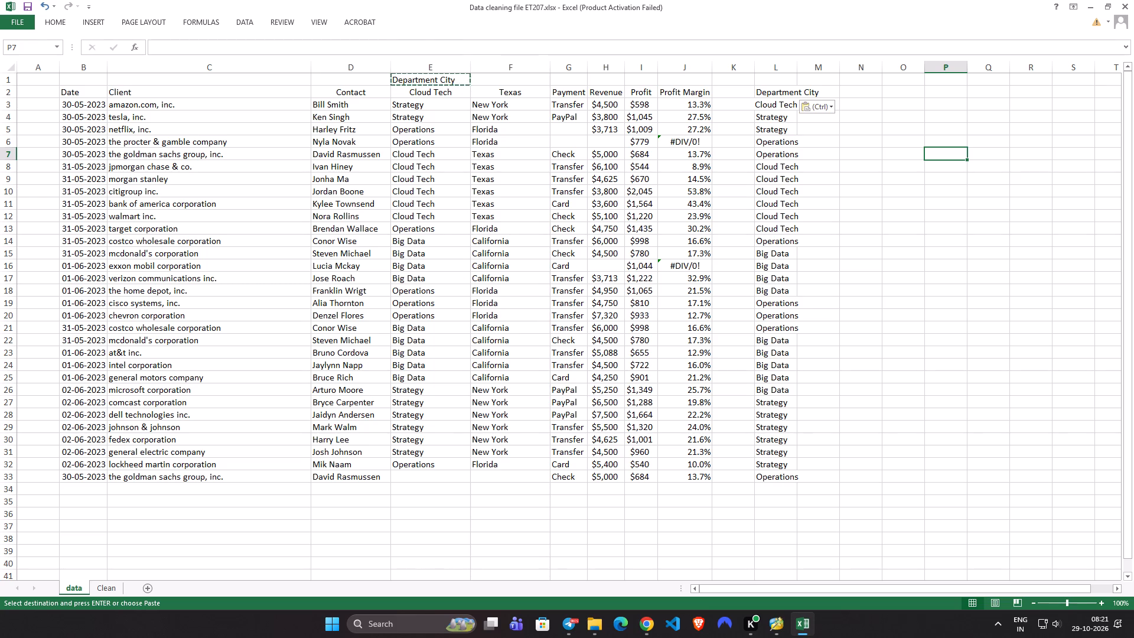
Delete the misaligned department column E and insert an empty column in its place.
{"action": "left_click", "coordinate": [426, 94]}
{"action": "left_click", "coordinate": [430, 71]}
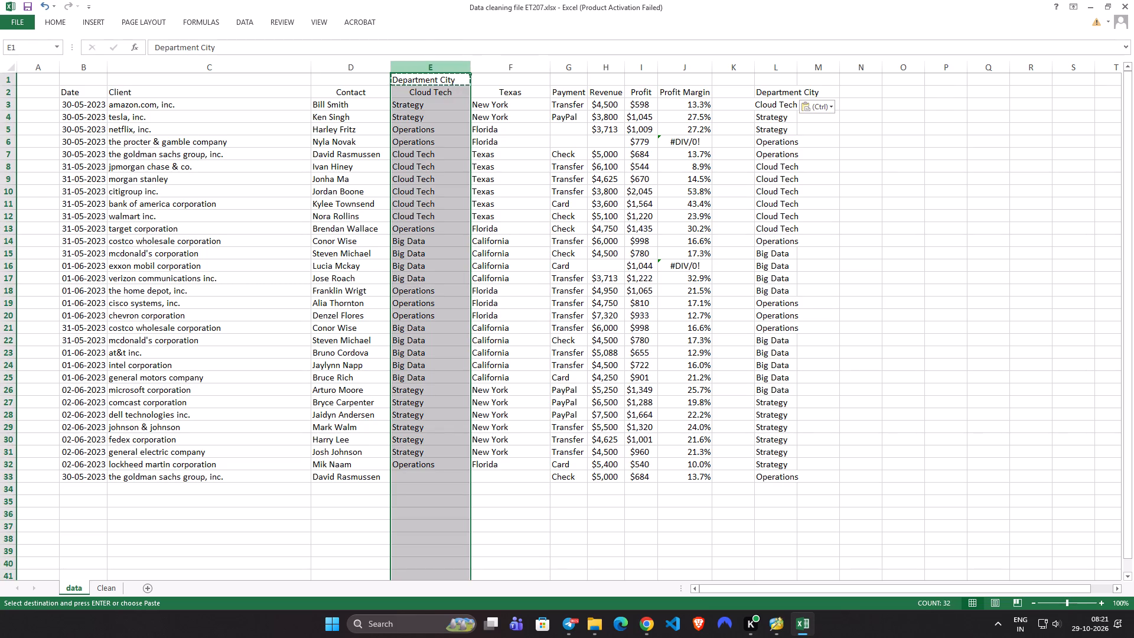
{"action": "key", "text": "ctrl+minus"}
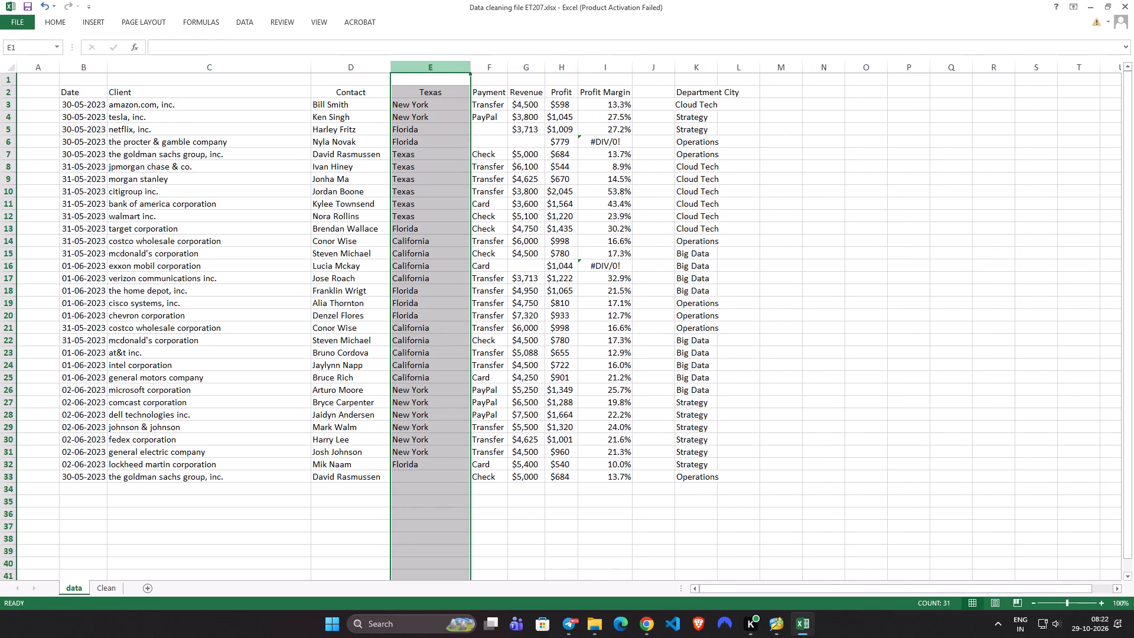
{"action": "key", "text": "ctrl+plus"}
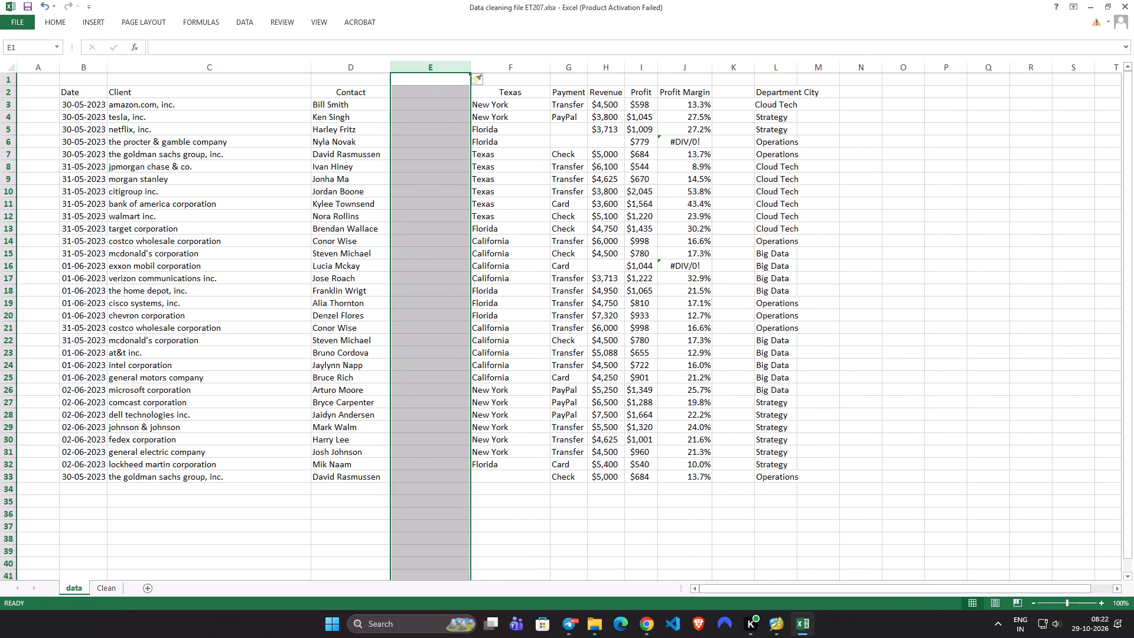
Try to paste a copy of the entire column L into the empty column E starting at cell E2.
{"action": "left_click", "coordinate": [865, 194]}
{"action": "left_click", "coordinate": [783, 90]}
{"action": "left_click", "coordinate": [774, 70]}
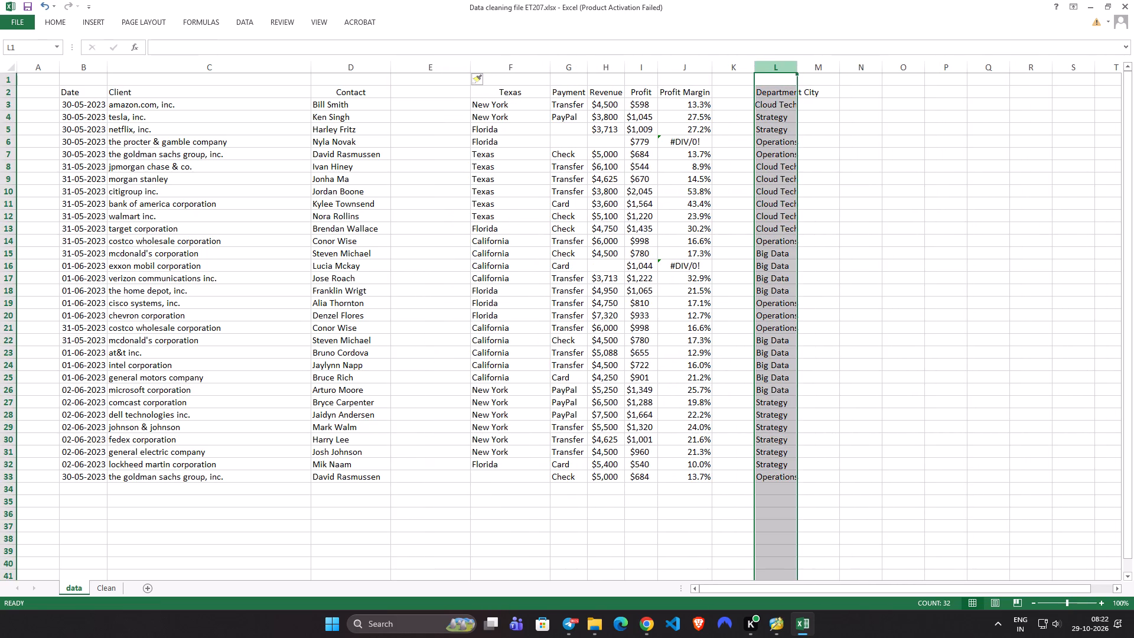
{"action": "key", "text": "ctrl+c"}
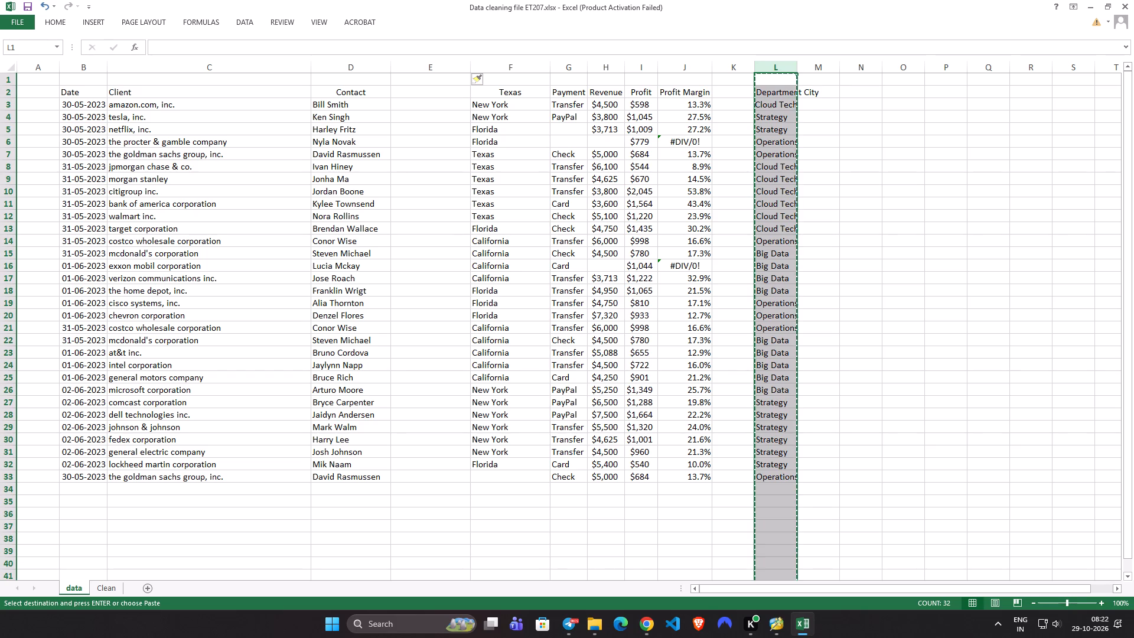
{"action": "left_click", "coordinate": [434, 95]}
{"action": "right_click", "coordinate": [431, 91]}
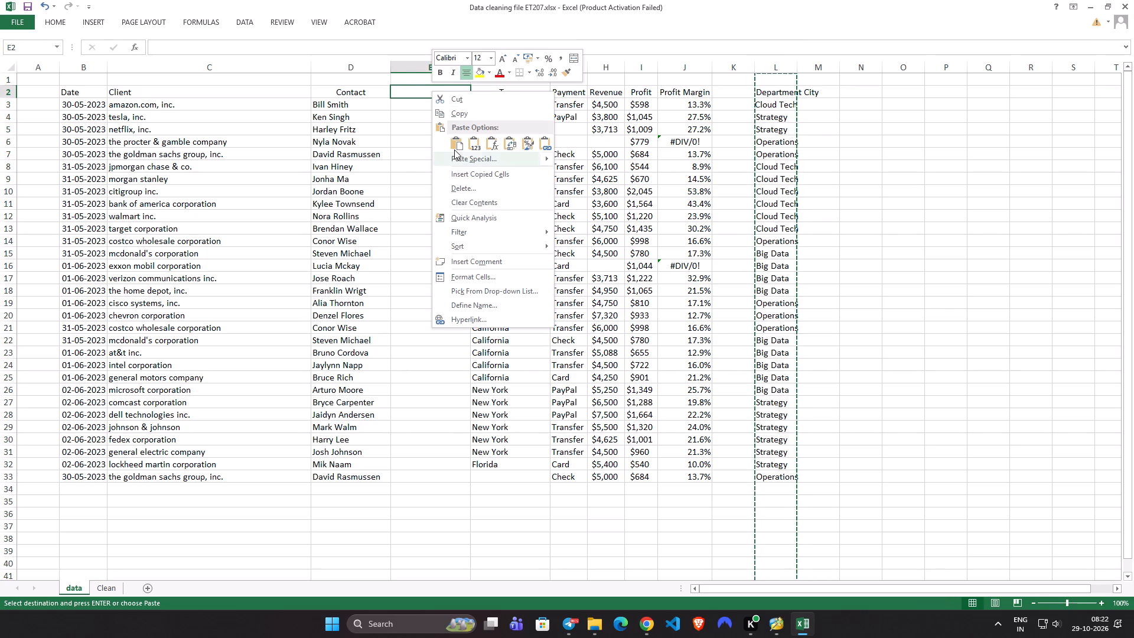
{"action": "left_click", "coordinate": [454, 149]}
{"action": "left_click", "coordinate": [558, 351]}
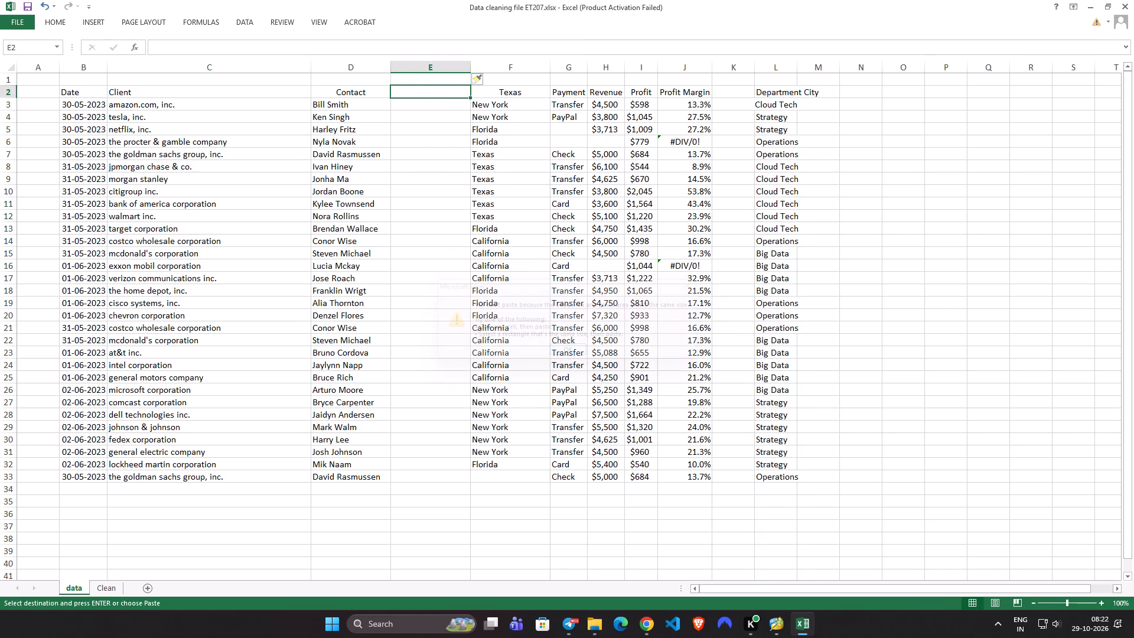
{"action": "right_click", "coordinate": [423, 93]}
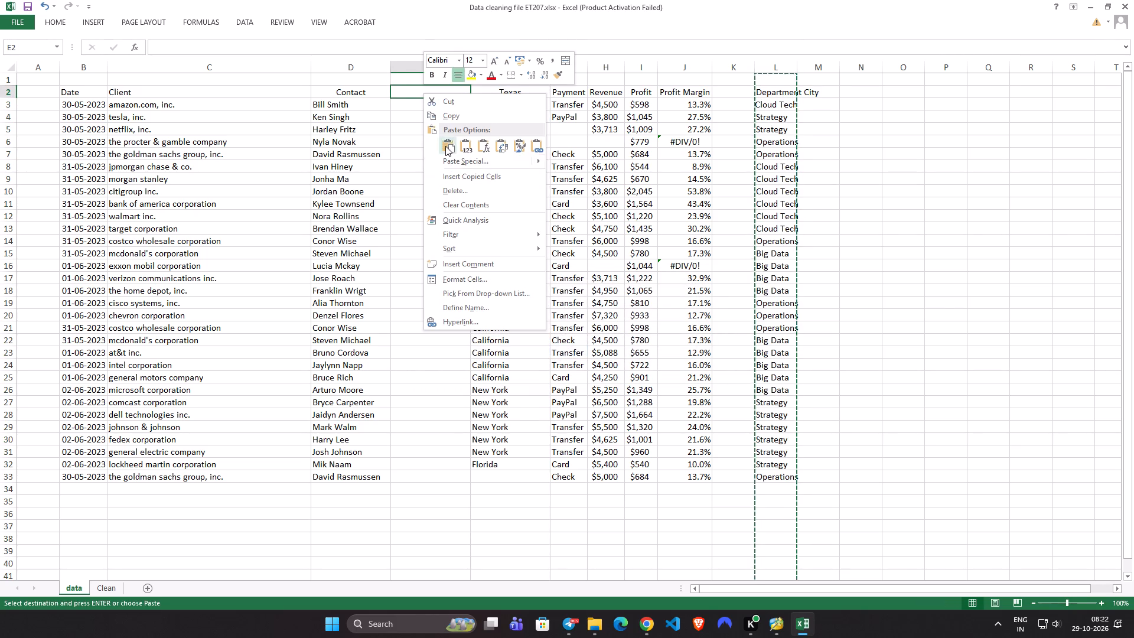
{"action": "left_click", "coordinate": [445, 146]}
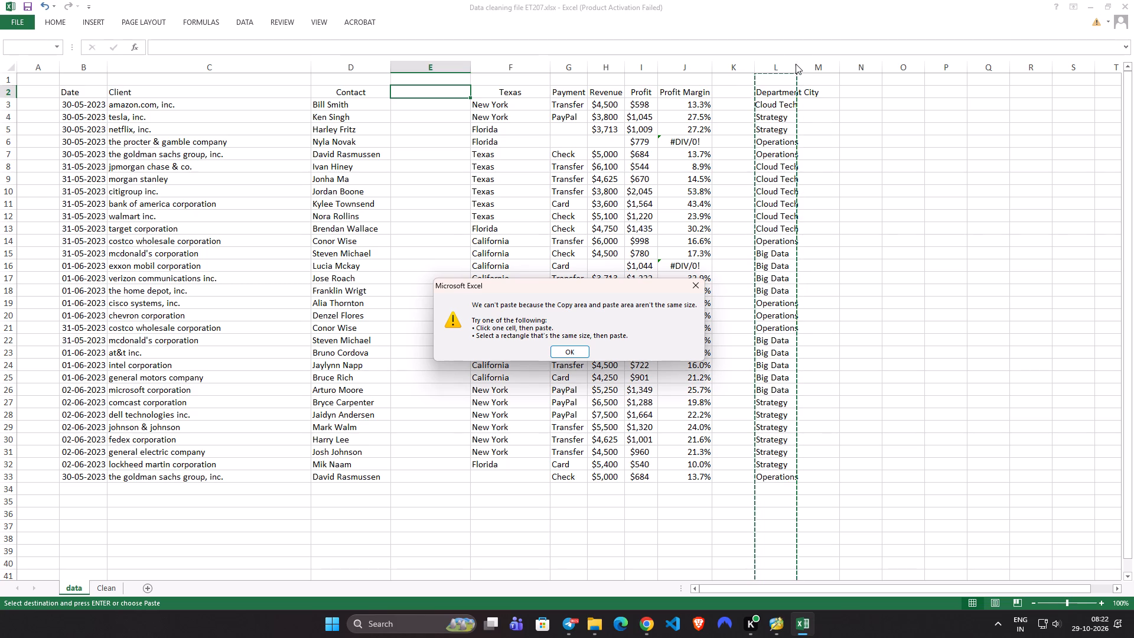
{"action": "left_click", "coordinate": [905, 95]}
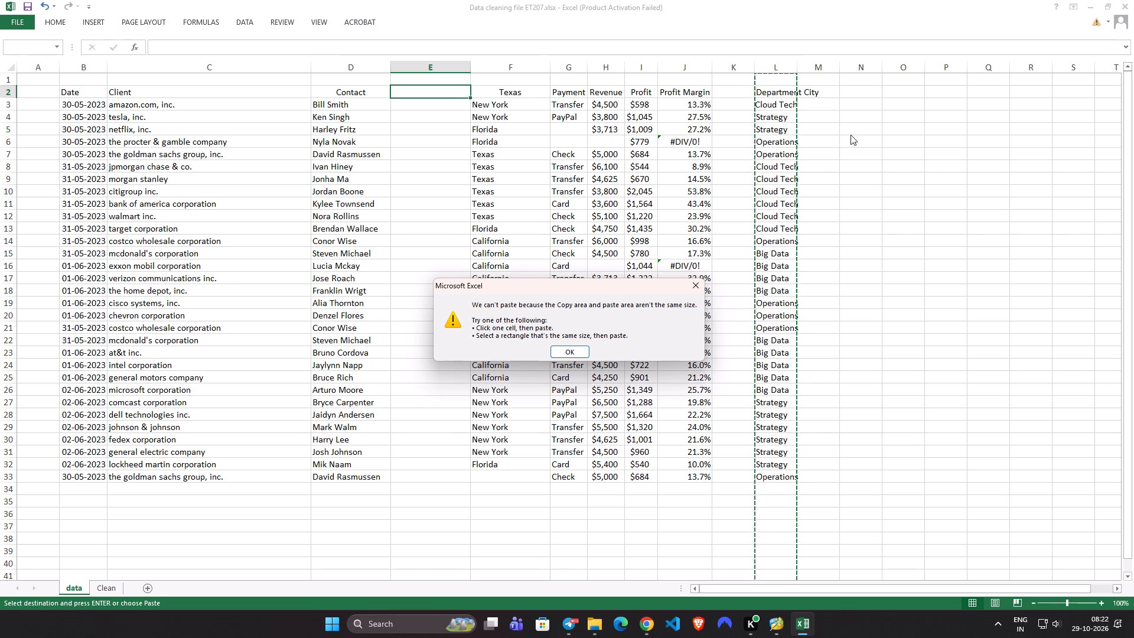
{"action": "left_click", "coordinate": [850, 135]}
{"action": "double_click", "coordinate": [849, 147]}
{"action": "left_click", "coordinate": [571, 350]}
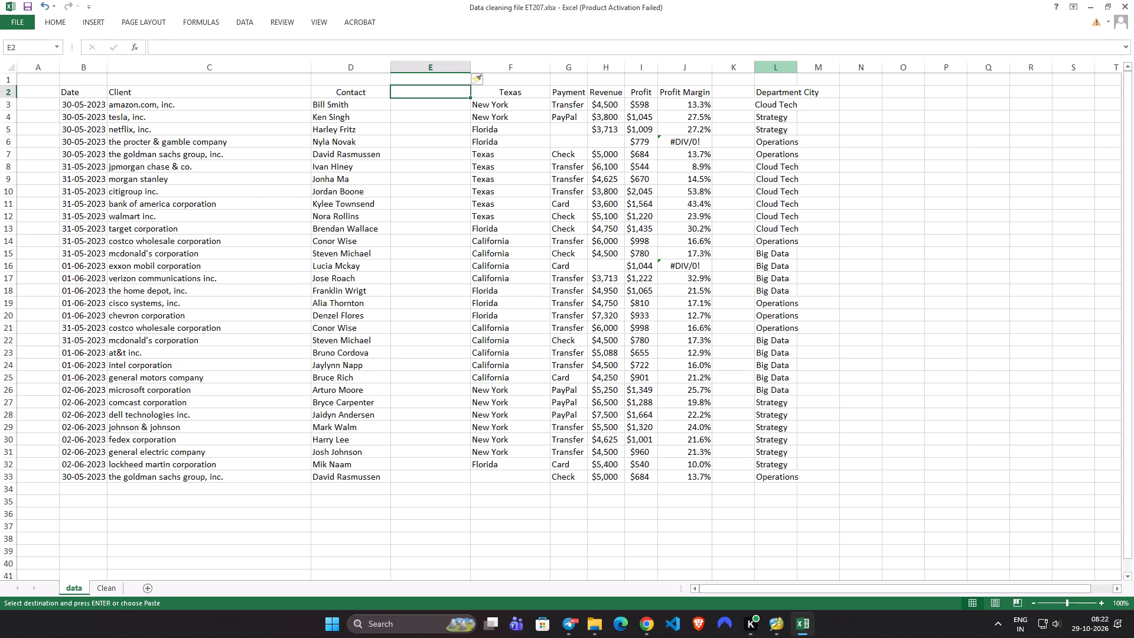
Auto-fit the width of column L to its Department City header.
{"action": "double_click", "coordinate": [797, 64]}
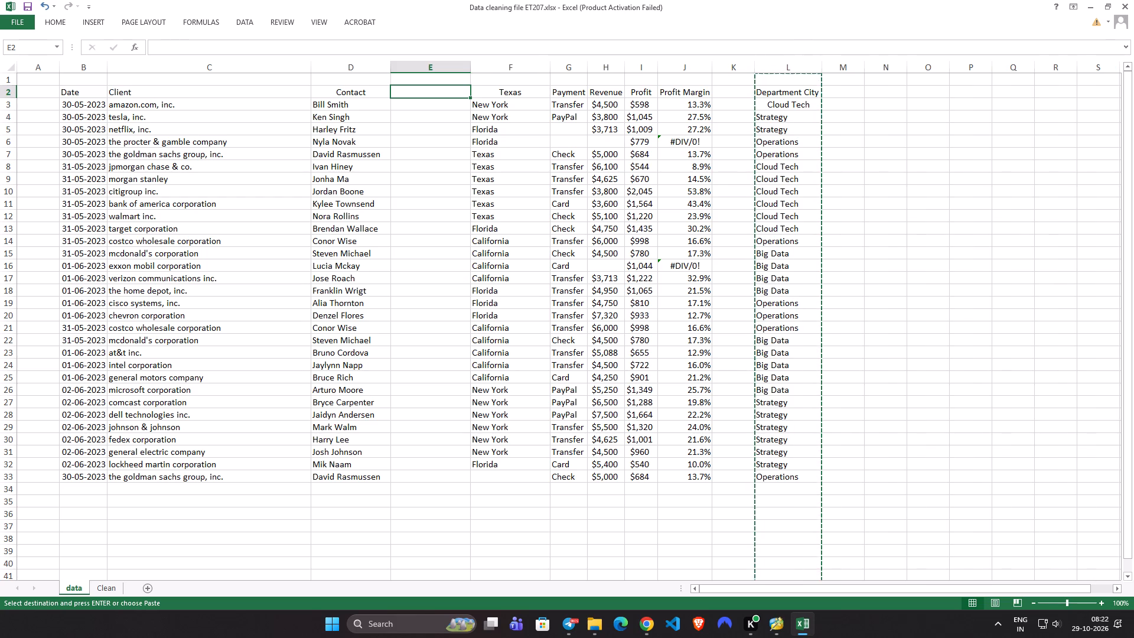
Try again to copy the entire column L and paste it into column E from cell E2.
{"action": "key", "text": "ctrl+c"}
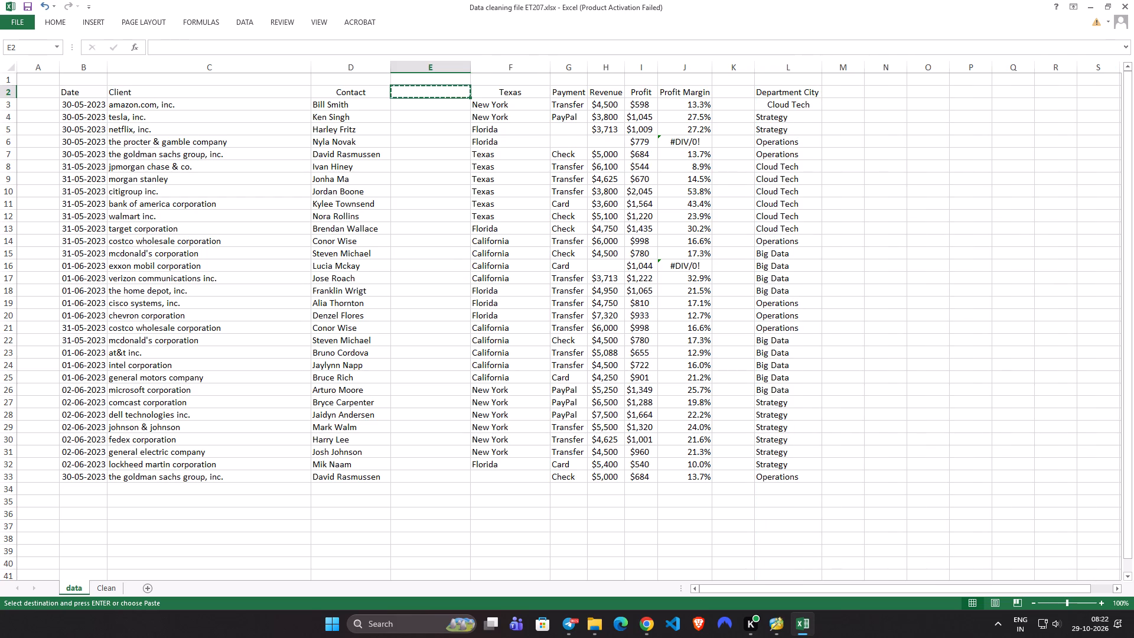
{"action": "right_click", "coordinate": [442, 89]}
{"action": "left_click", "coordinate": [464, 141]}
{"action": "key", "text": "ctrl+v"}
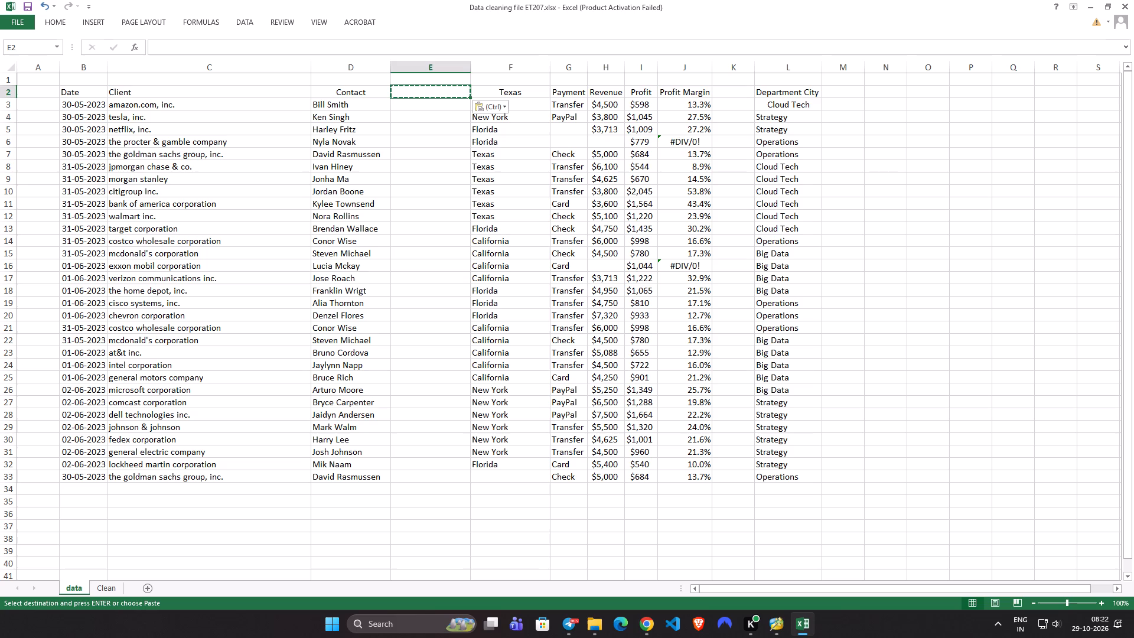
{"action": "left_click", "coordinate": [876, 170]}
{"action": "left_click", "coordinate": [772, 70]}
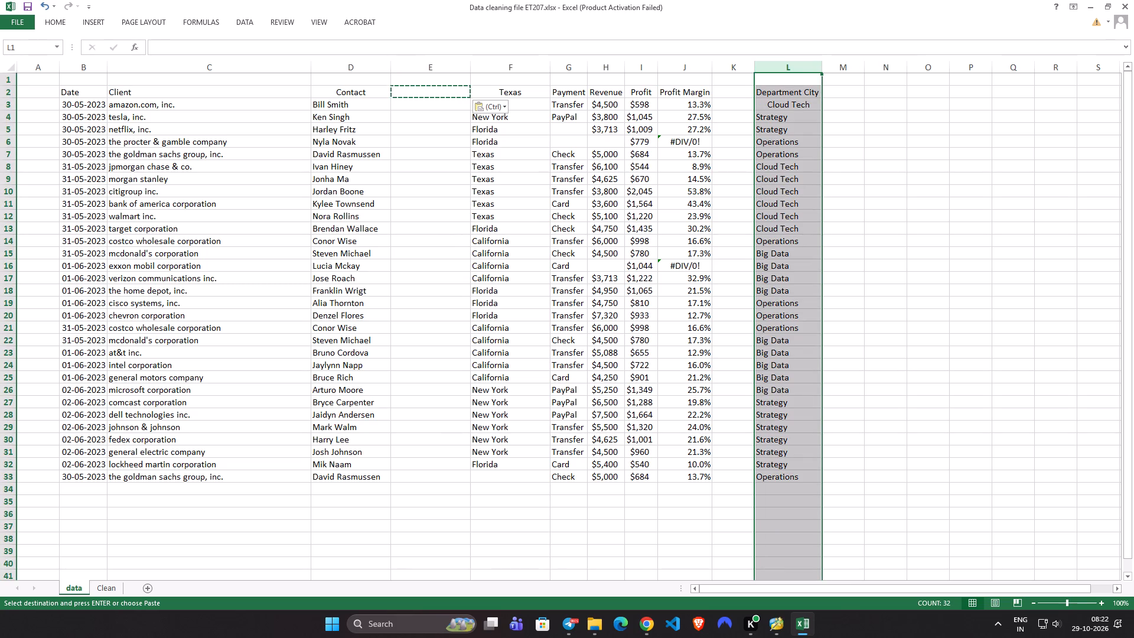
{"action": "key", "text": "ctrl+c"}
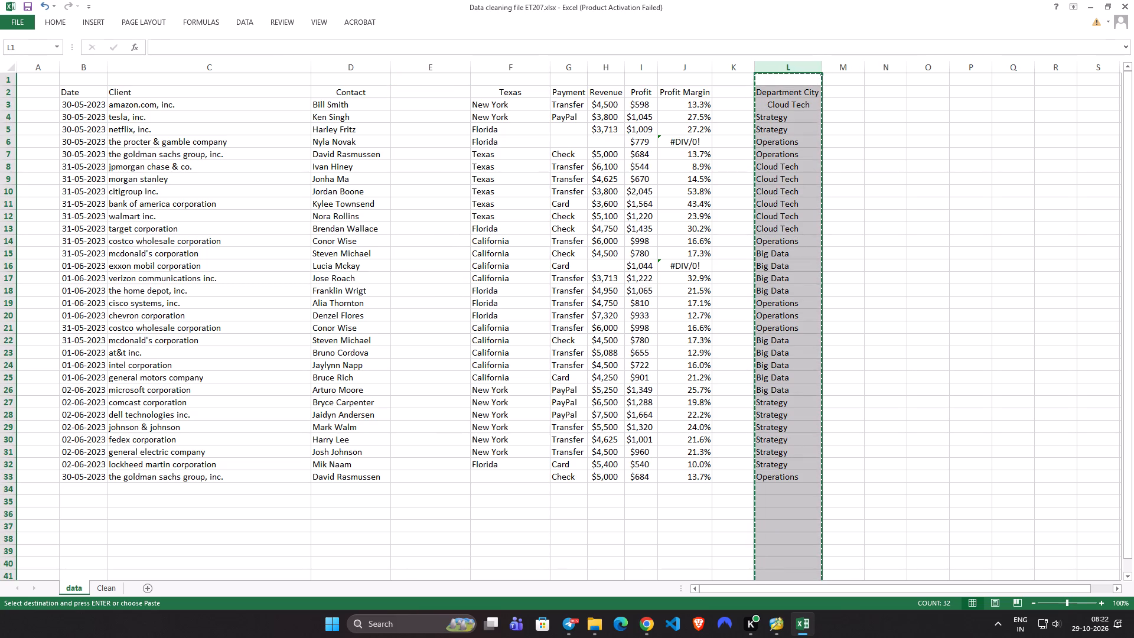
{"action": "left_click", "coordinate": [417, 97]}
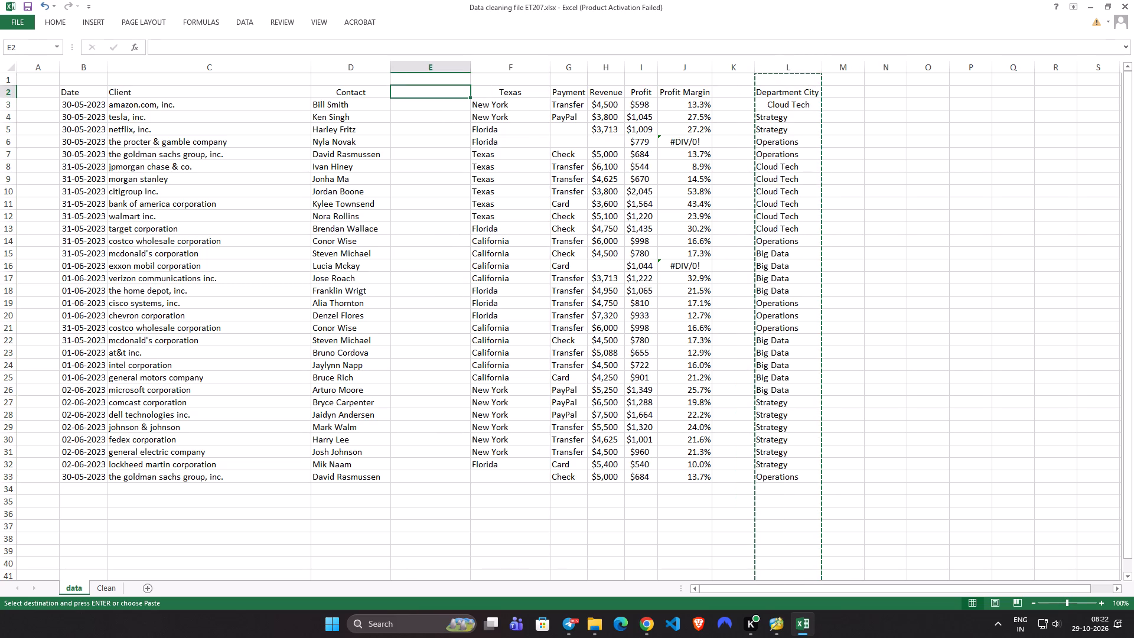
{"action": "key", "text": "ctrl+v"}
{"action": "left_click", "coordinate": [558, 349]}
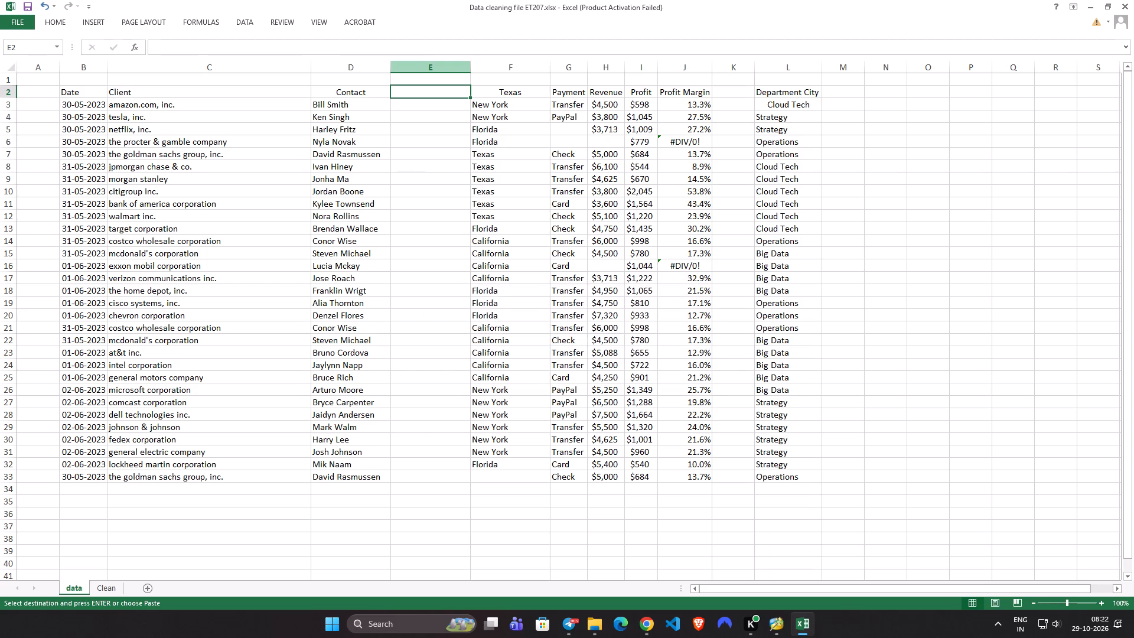
Narrow the empty column E and slightly widen column L so their widths match.
{"action": "left_click_drag", "start_coordinate": [468, 69], "coordinate": [460, 69]}
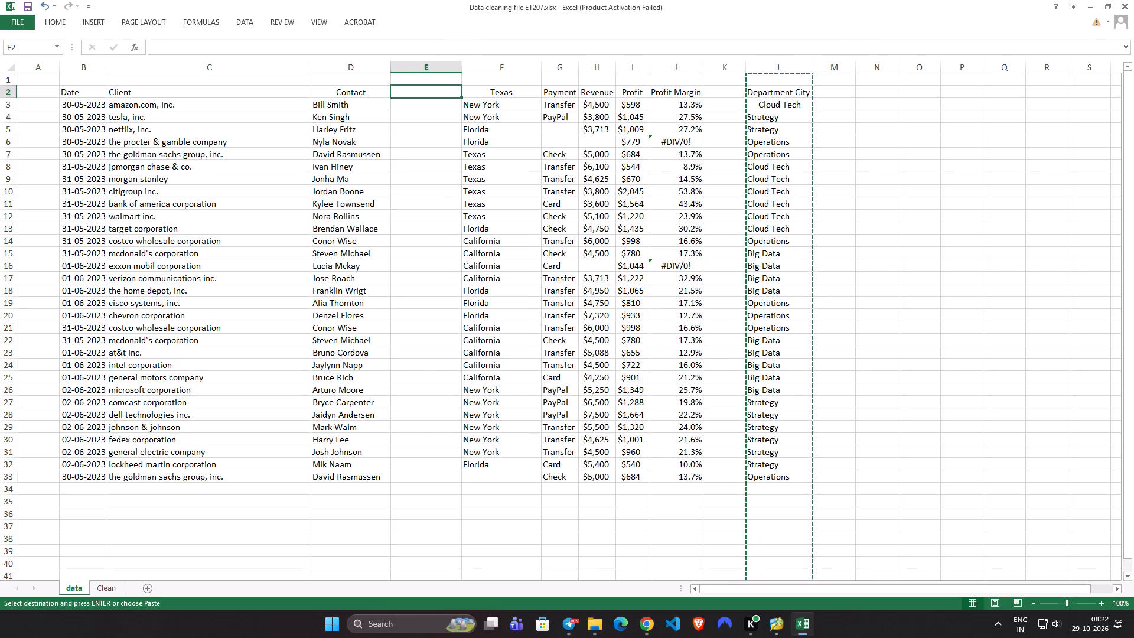
{"action": "left_click", "coordinate": [814, 72]}
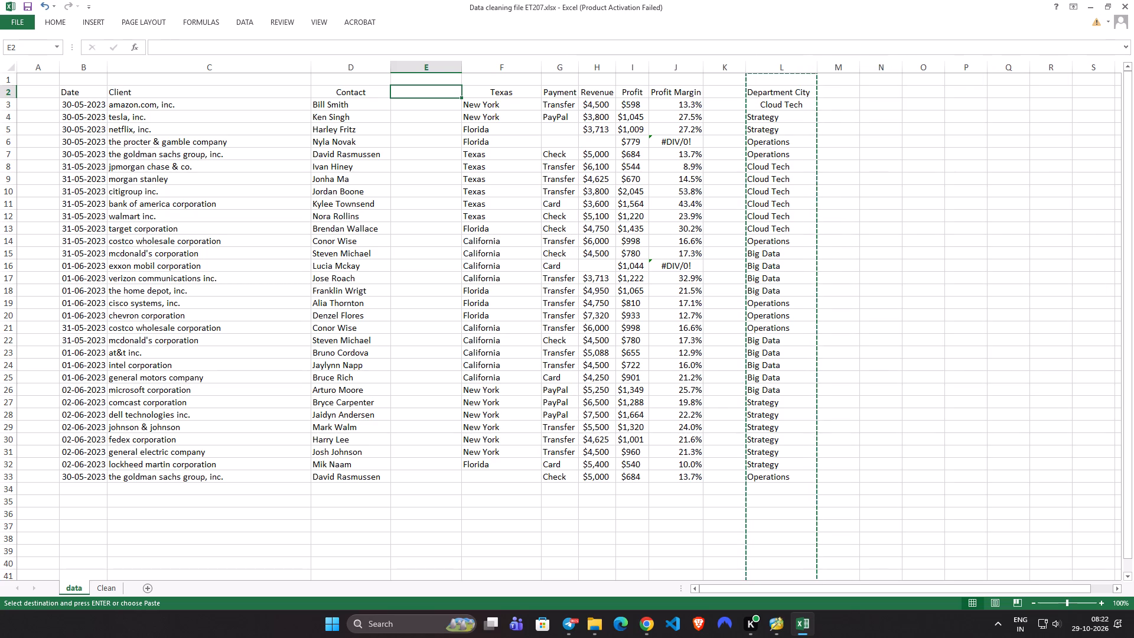
{"action": "left_click_drag", "start_coordinate": [461, 69], "coordinate": [467, 72]}
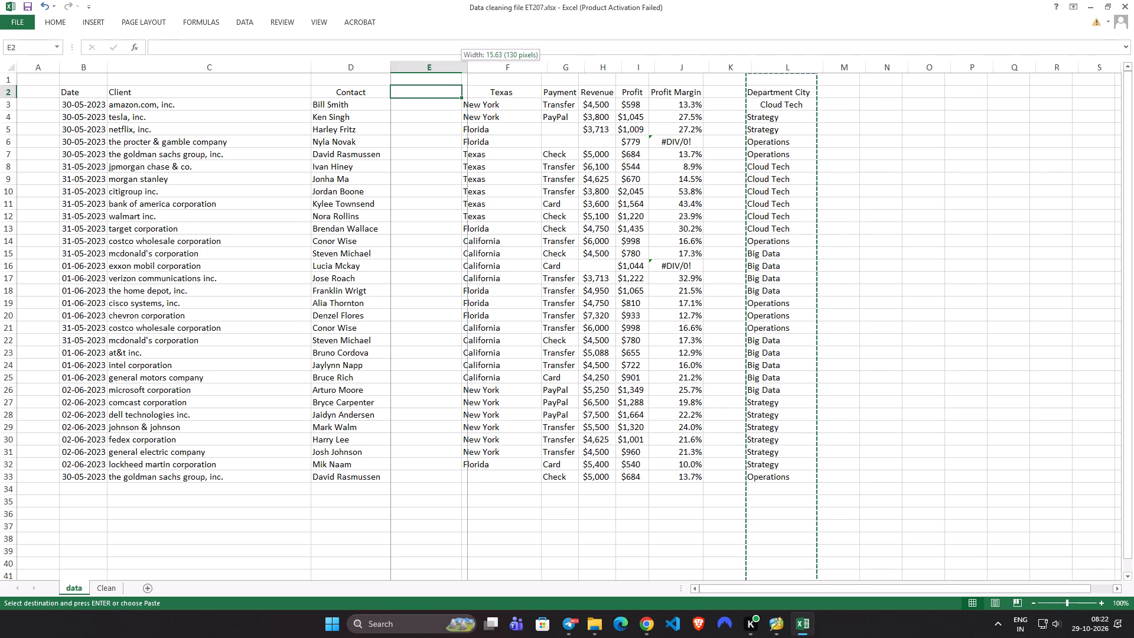
{"action": "left_click_drag", "start_coordinate": [467, 72], "coordinate": [462, 75]}
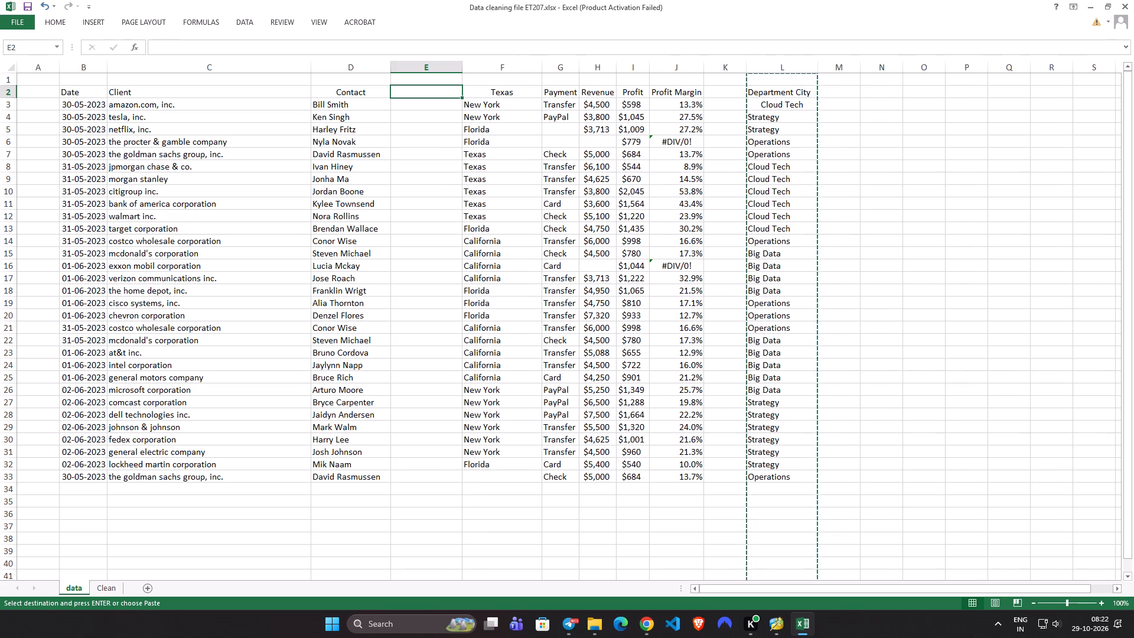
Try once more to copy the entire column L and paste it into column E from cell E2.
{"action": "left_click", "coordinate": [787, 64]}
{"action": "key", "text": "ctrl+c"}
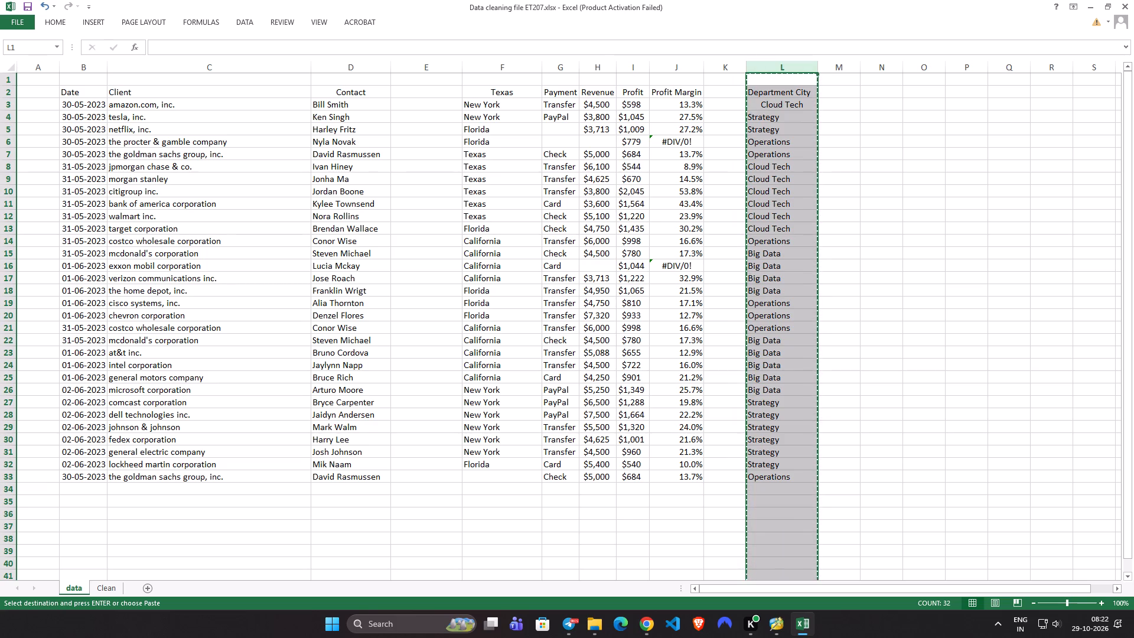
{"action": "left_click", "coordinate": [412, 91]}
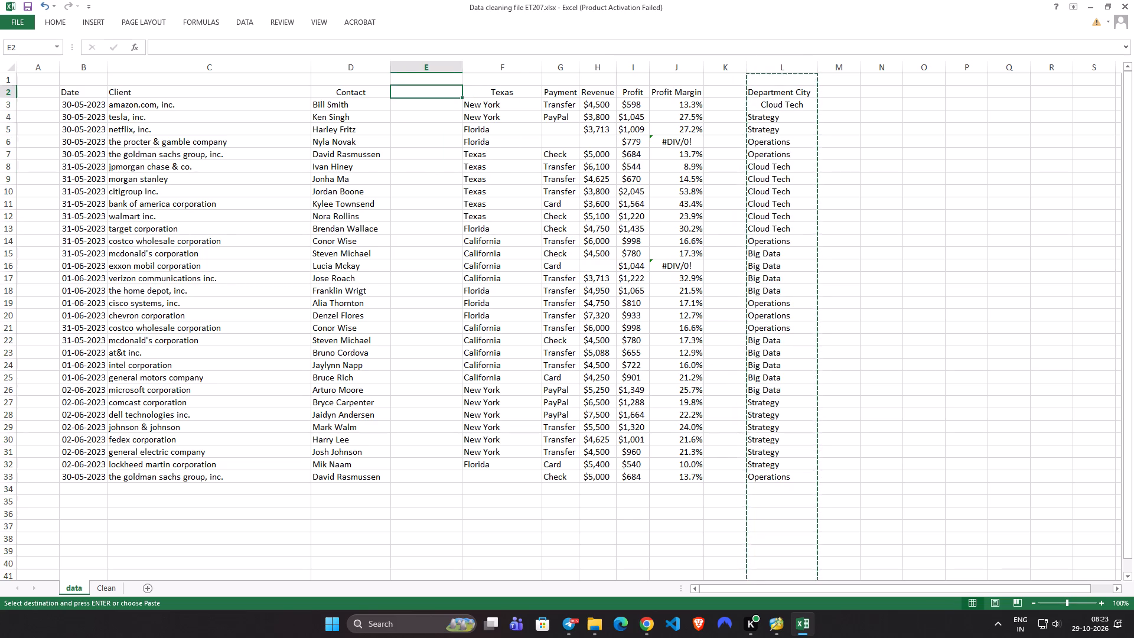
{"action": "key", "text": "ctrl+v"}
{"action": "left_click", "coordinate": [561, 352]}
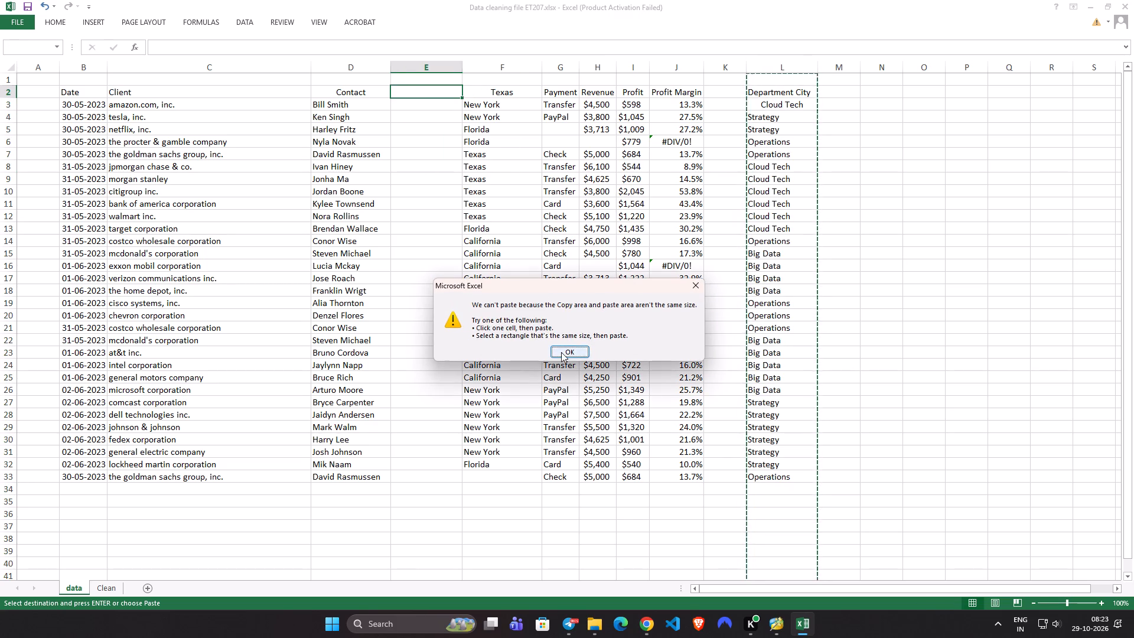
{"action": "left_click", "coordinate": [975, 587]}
Copy only the Department City range L2:L33 and paste it into the empty column E starting at cell E2.
{"action": "left_click_drag", "start_coordinate": [770, 97], "coordinate": [792, 477]}
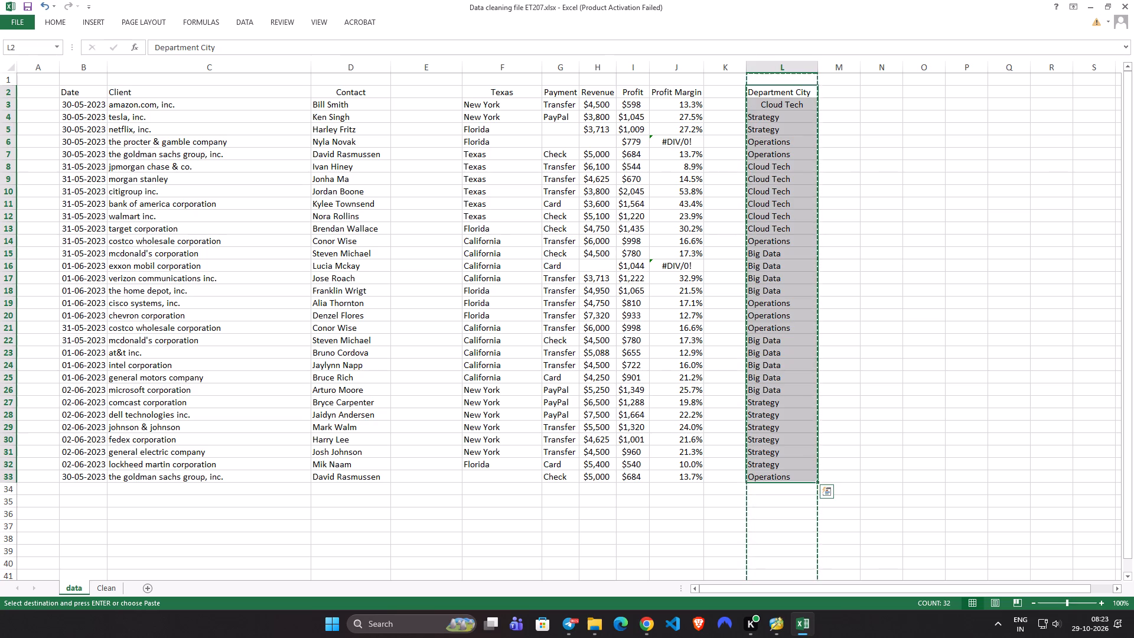
{"action": "key", "text": "ctrl+c"}
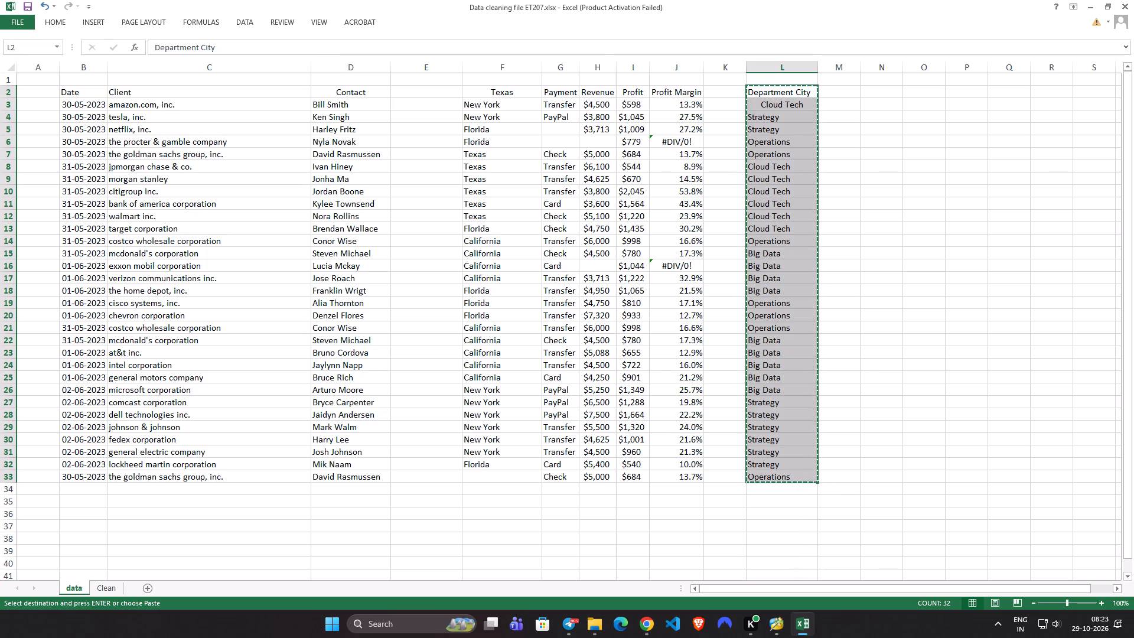
{"action": "left_click", "coordinate": [422, 96]}
{"action": "right_click", "coordinate": [422, 91]}
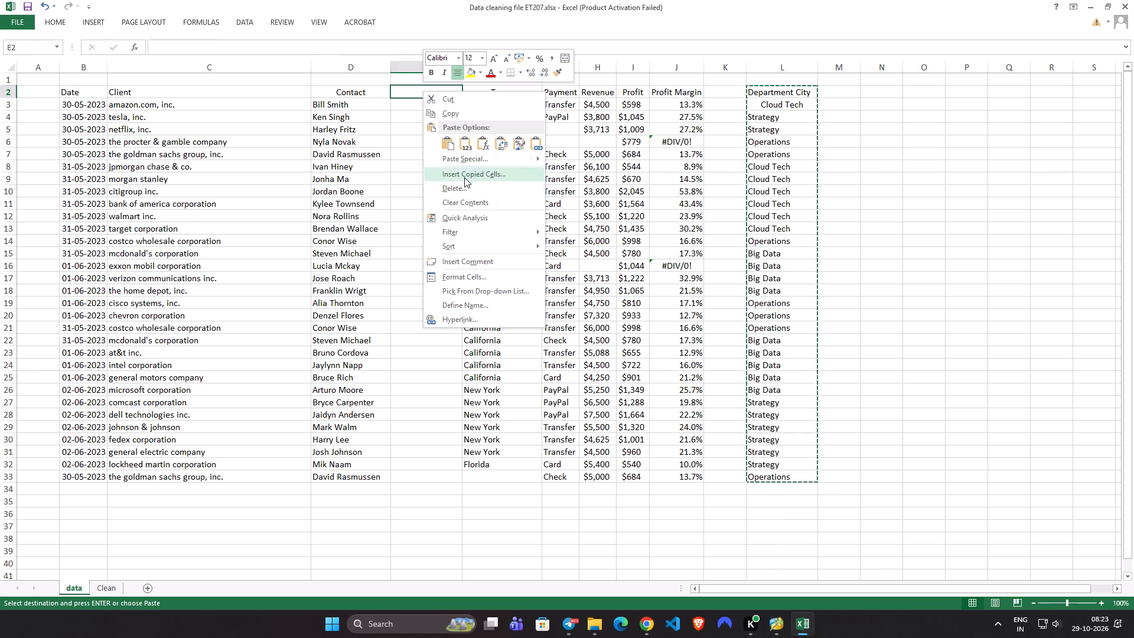
{"action": "left_click", "coordinate": [448, 146]}
{"action": "left_click", "coordinate": [934, 347]}
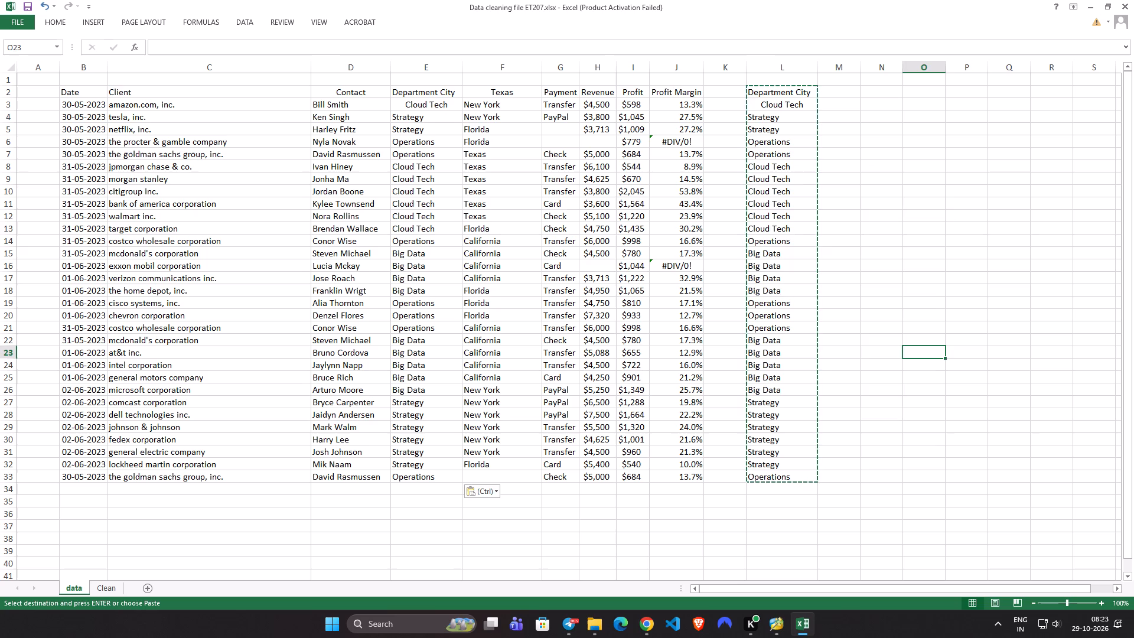
Delete the entire leftover column L that holds the duplicate department values.
{"action": "right_click", "coordinate": [804, 232]}
{"action": "left_click", "coordinate": [851, 332]}
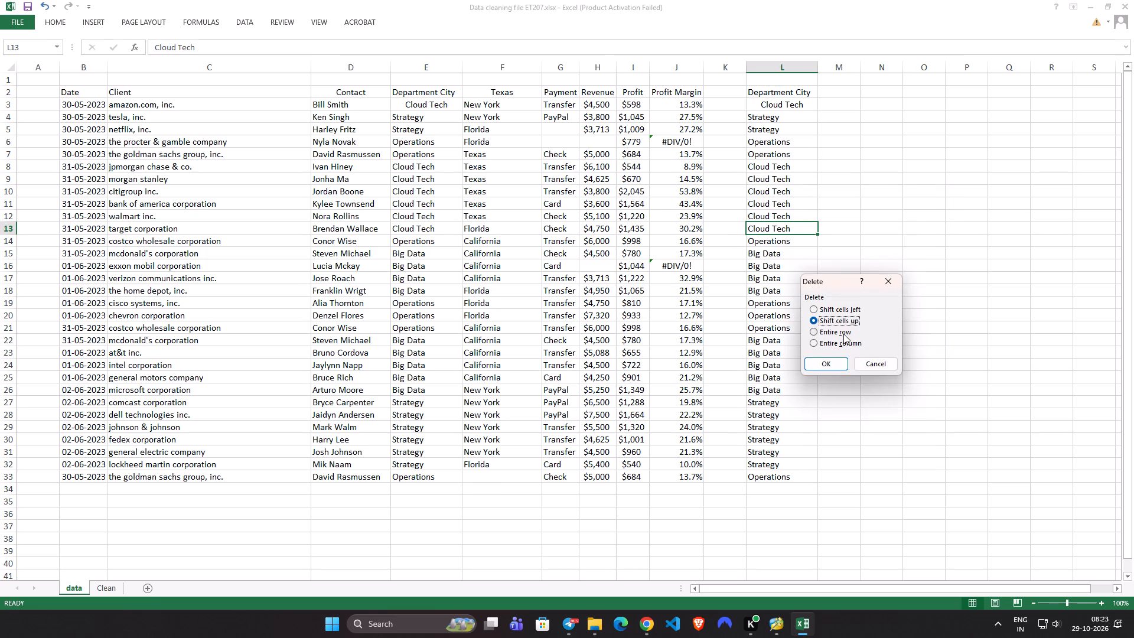
{"action": "left_click", "coordinate": [838, 337]}
{"action": "left_click", "coordinate": [835, 345]}
{"action": "left_click", "coordinate": [831, 360]}
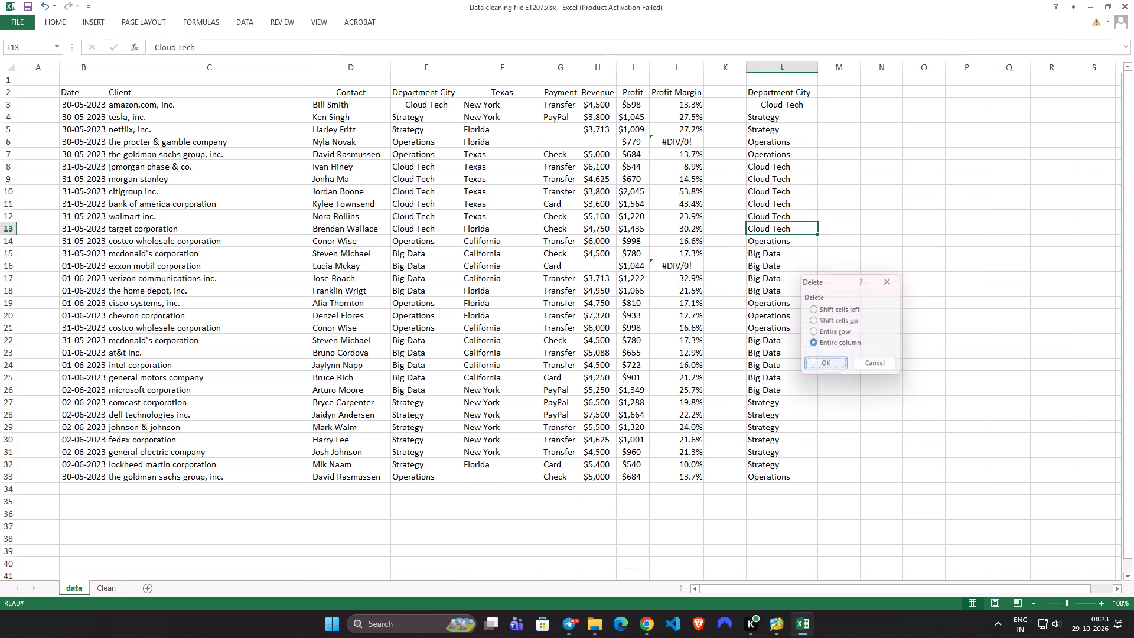
{"action": "left_click", "coordinate": [852, 342]}
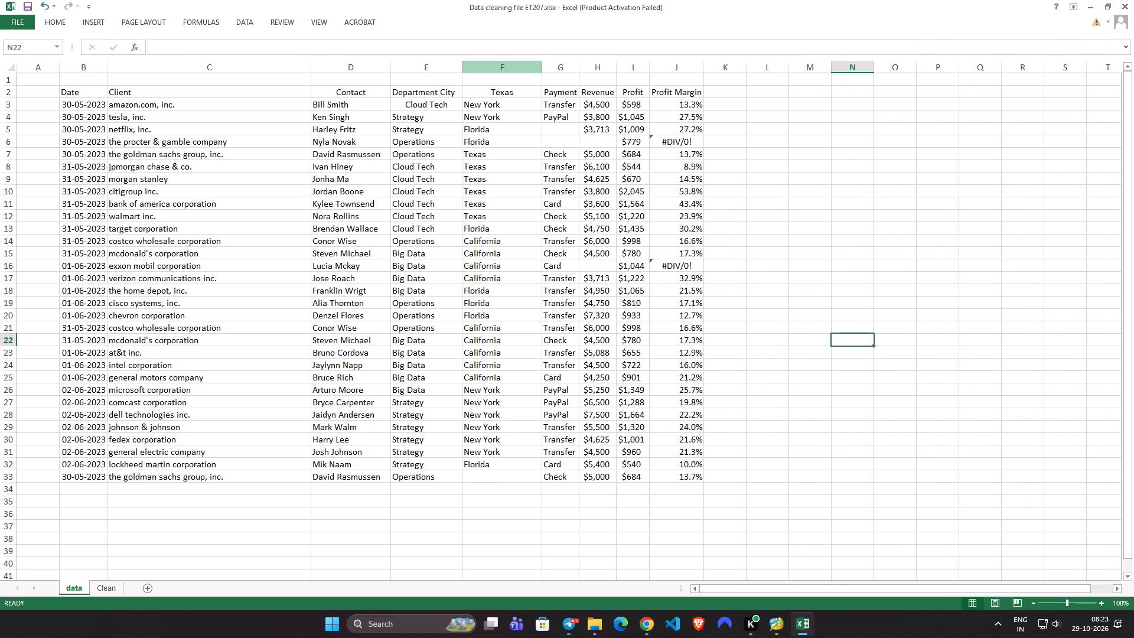
Copy the city values in F2:F32 and paste them one row lower in column L, starting at cell L3.
{"action": "left_click_drag", "start_coordinate": [491, 93], "coordinate": [497, 473]}
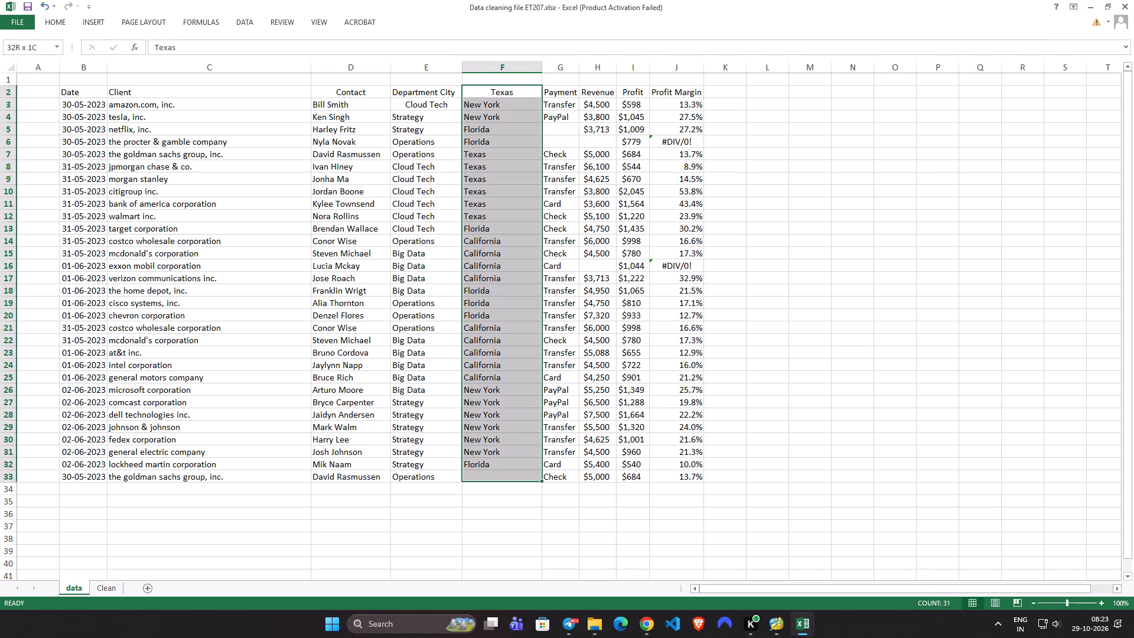
{"action": "left_click_drag", "start_coordinate": [497, 473], "coordinate": [497, 468]}
{"action": "key", "text": "ctrl+c"}
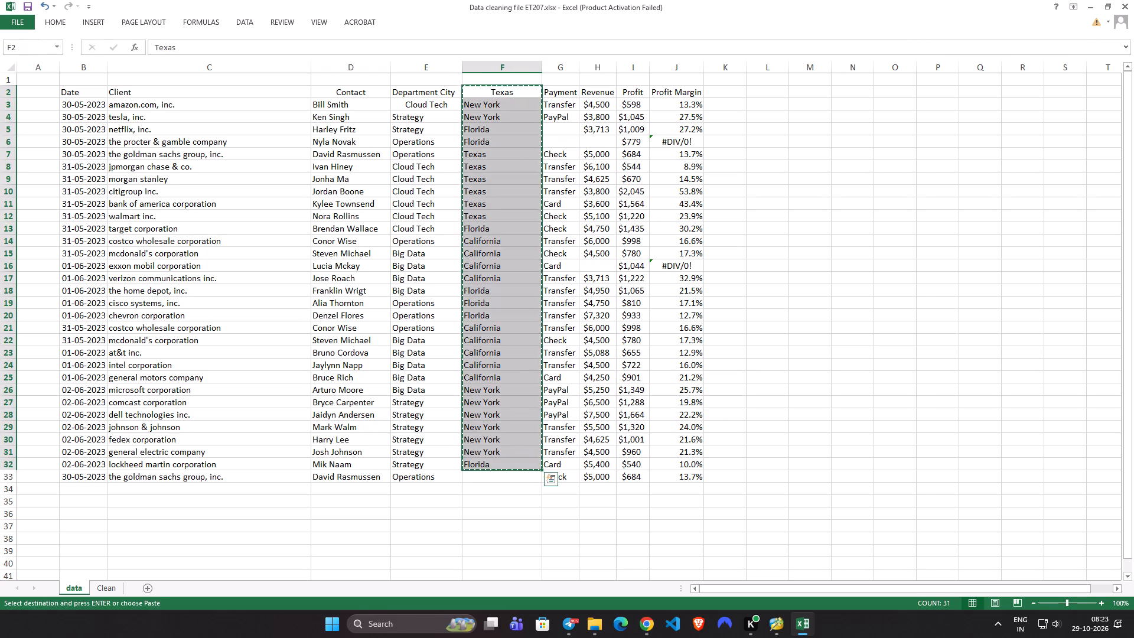
{"action": "right_click", "coordinate": [771, 95]}
{"action": "right_click", "coordinate": [754, 103]}
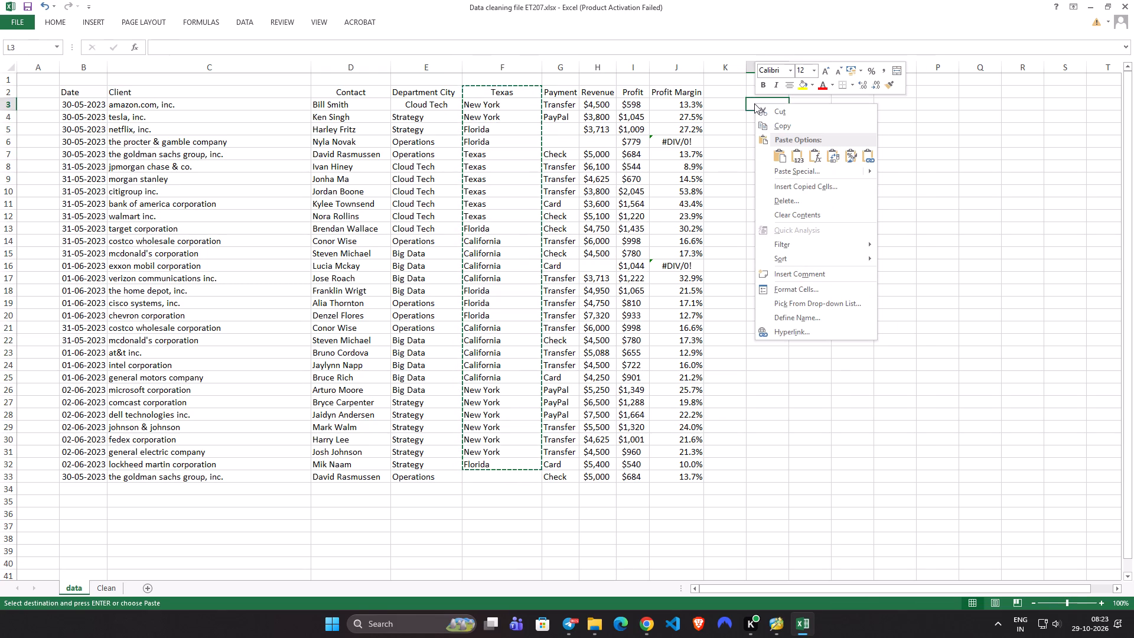
{"action": "left_click", "coordinate": [777, 165]}
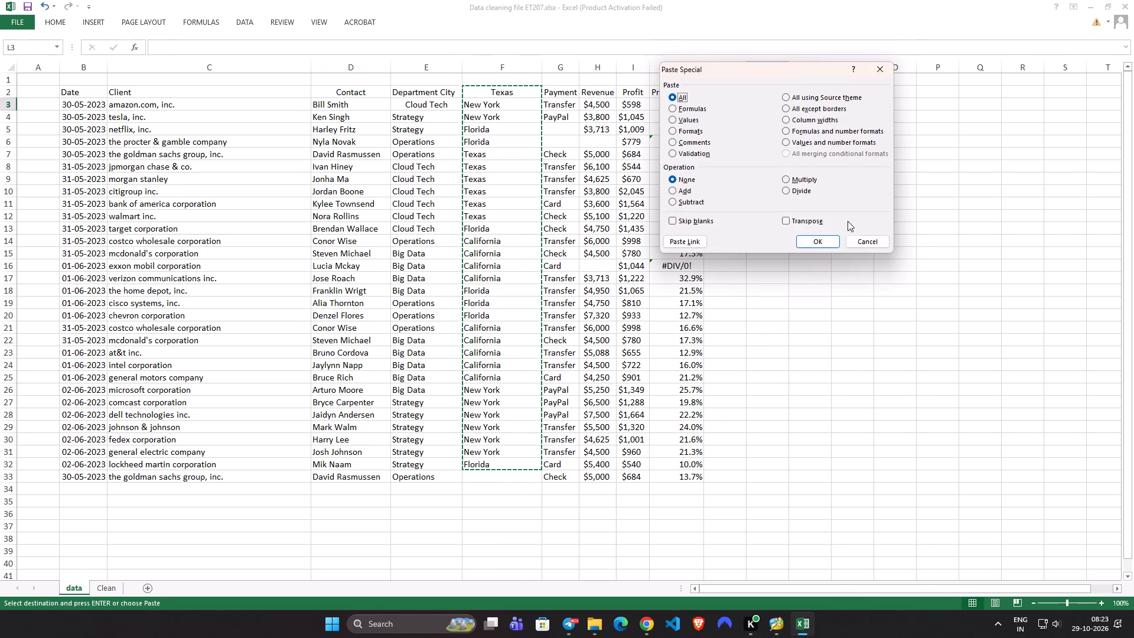
{"action": "left_click", "coordinate": [859, 238]}
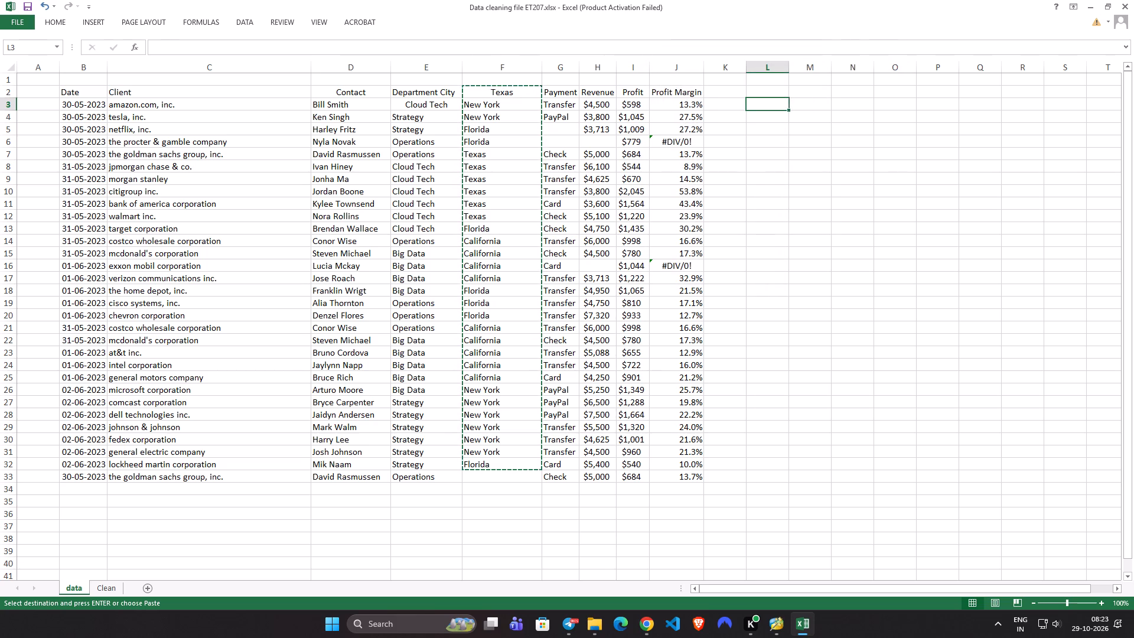
{"action": "right_click", "coordinate": [773, 101]}
{"action": "left_click", "coordinate": [799, 150]}
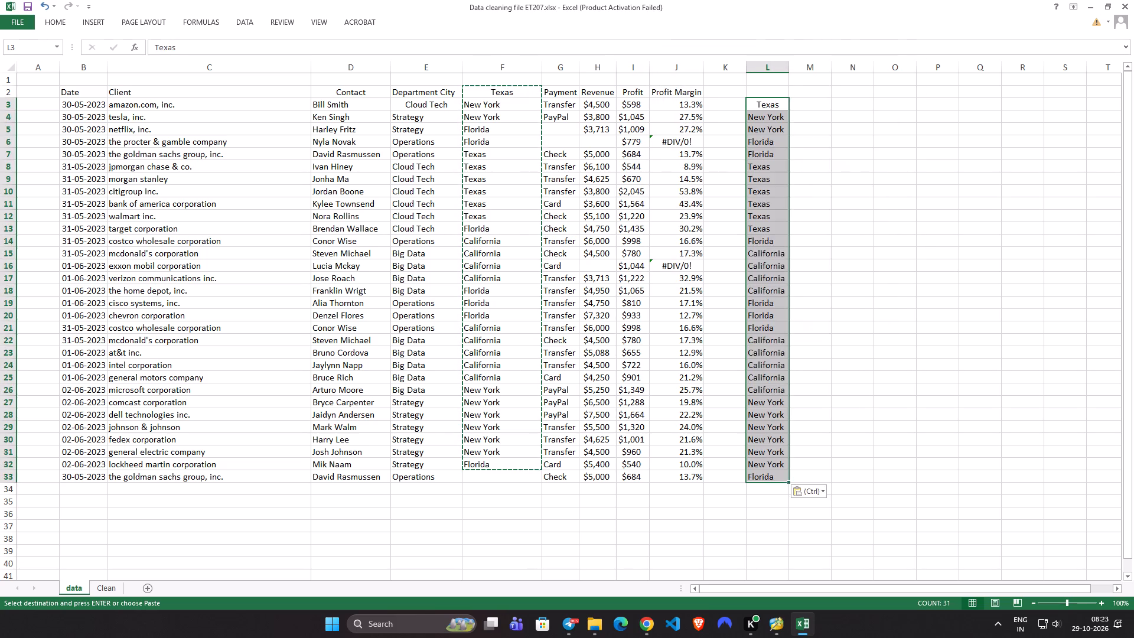
{"action": "left_click", "coordinate": [873, 180]}
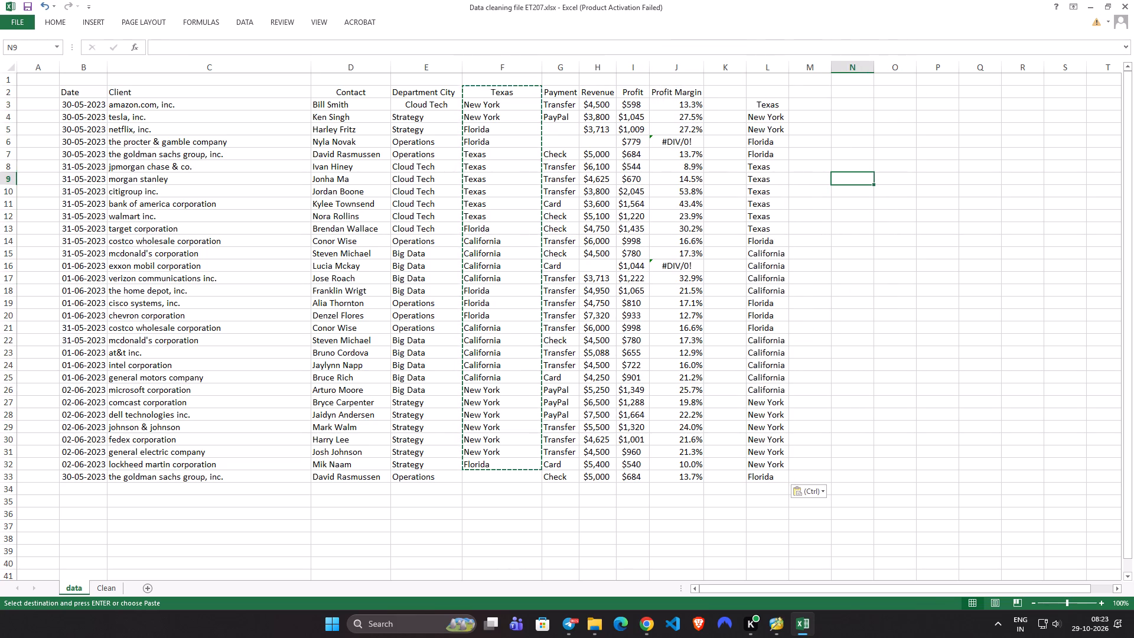
Clear all contents of column F, which holds the misaligned city values.
{"action": "left_click", "coordinate": [496, 70]}
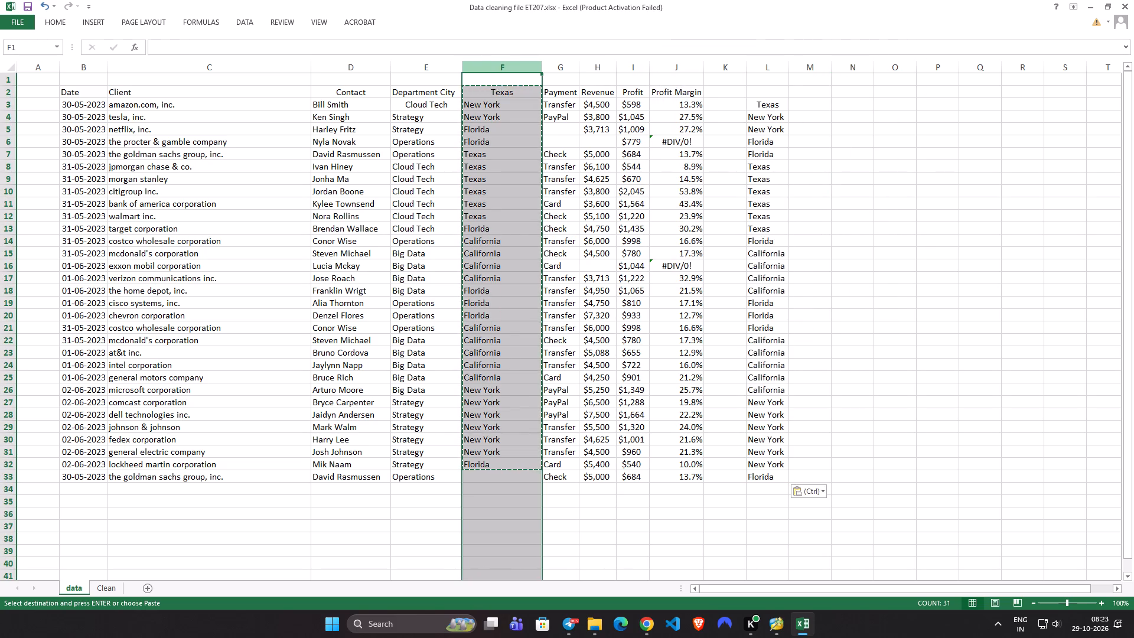
{"action": "key", "text": "Delete"}
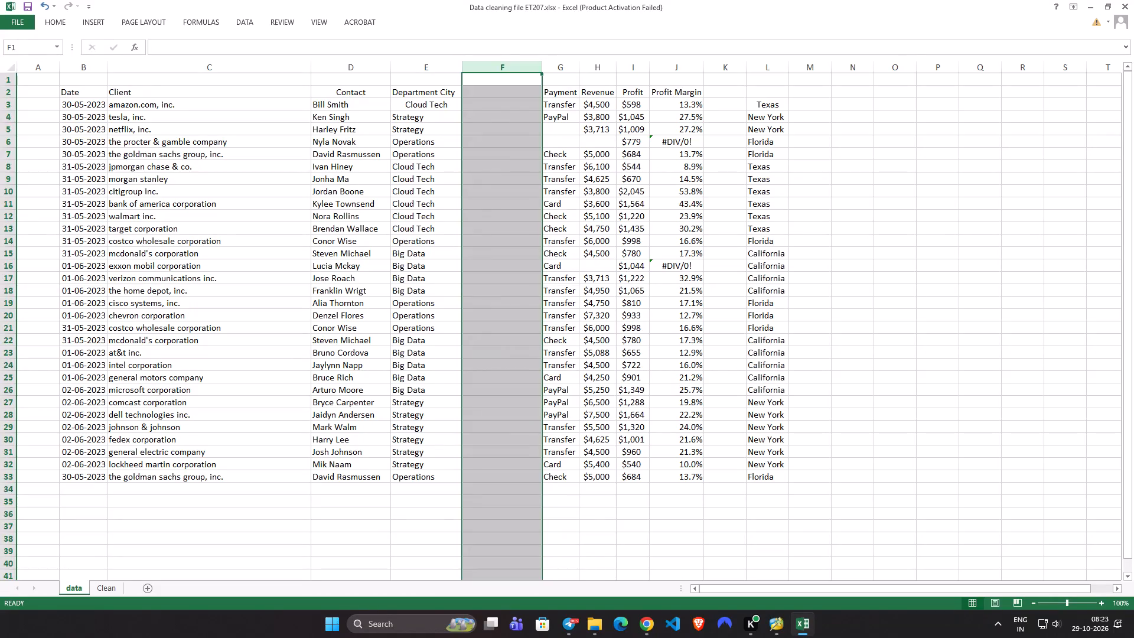
{"action": "left_click", "coordinate": [891, 201]}
Shorten the header in cell E2 to Department.
{"action": "left_click", "coordinate": [447, 92]}
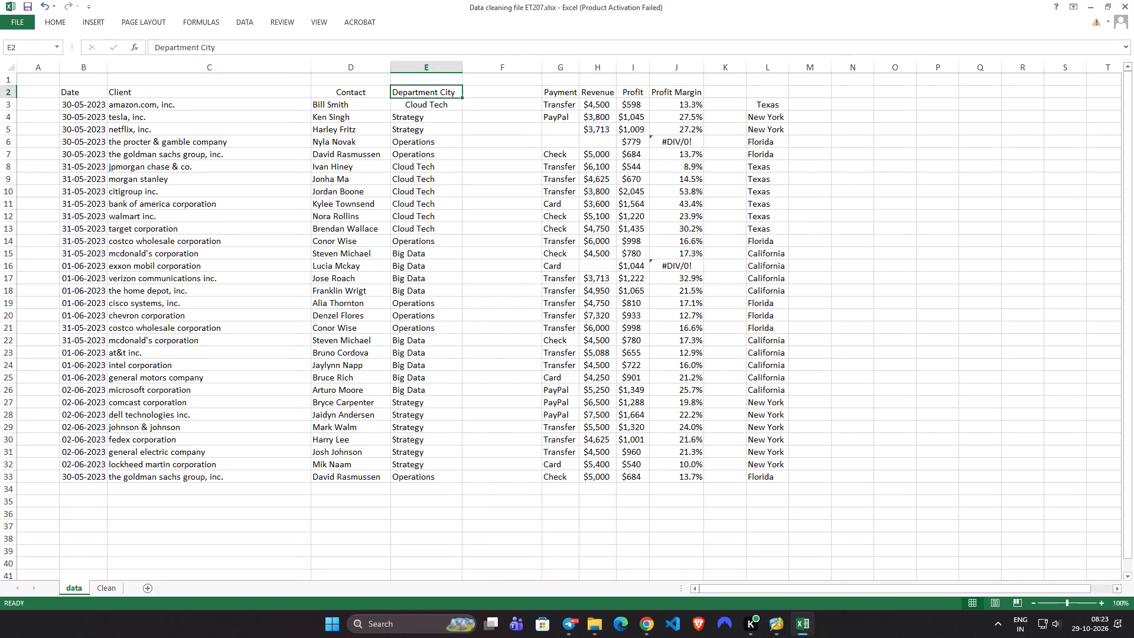
{"action": "left_click", "coordinate": [449, 92]}
{"action": "double_click", "coordinate": [453, 92]}
{"action": "key", "text": "BackSpace"}
{"action": "key", "text": "BackSpace"}
{"action": "key", "text": "BackSpace"}
{"action": "key", "text": "BackSpace"}
{"action": "key", "text": "BackSpace"}
{"action": "left_click", "coordinate": [485, 94]}
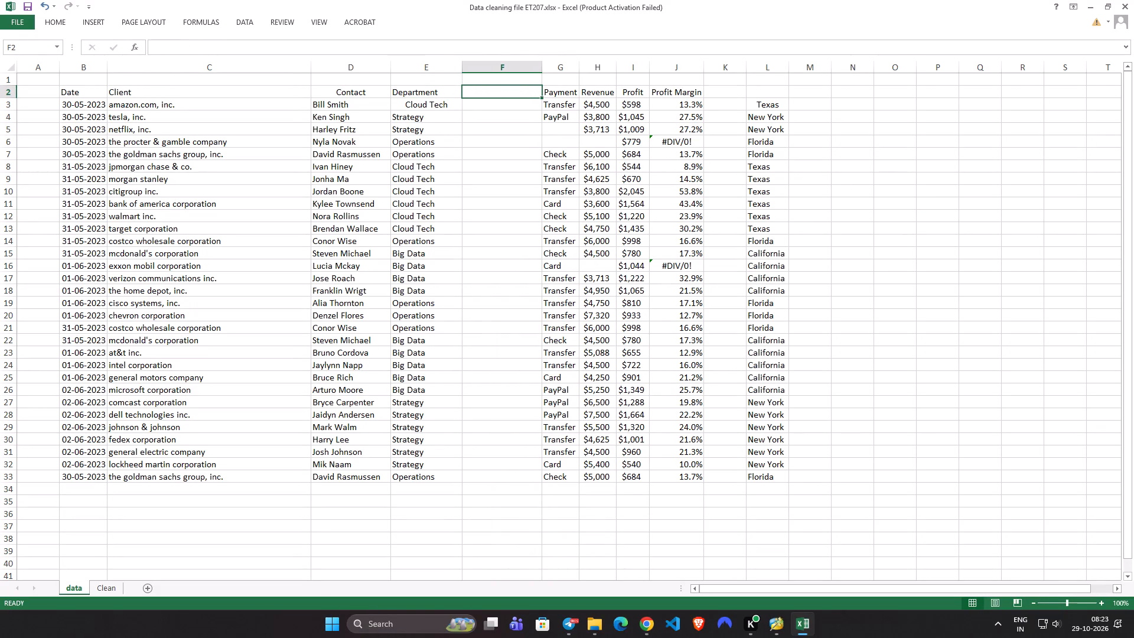
Enter City as the header in cell F2.
{"action": "double_click", "coordinate": [485, 94]}
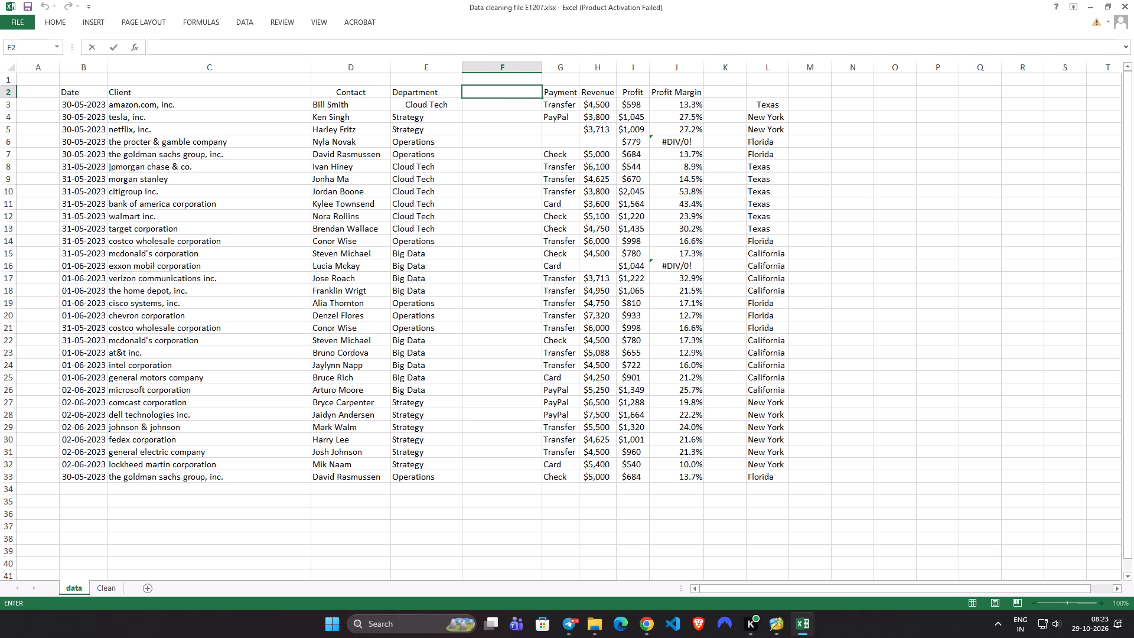
{"action": "type", "text": "City"}
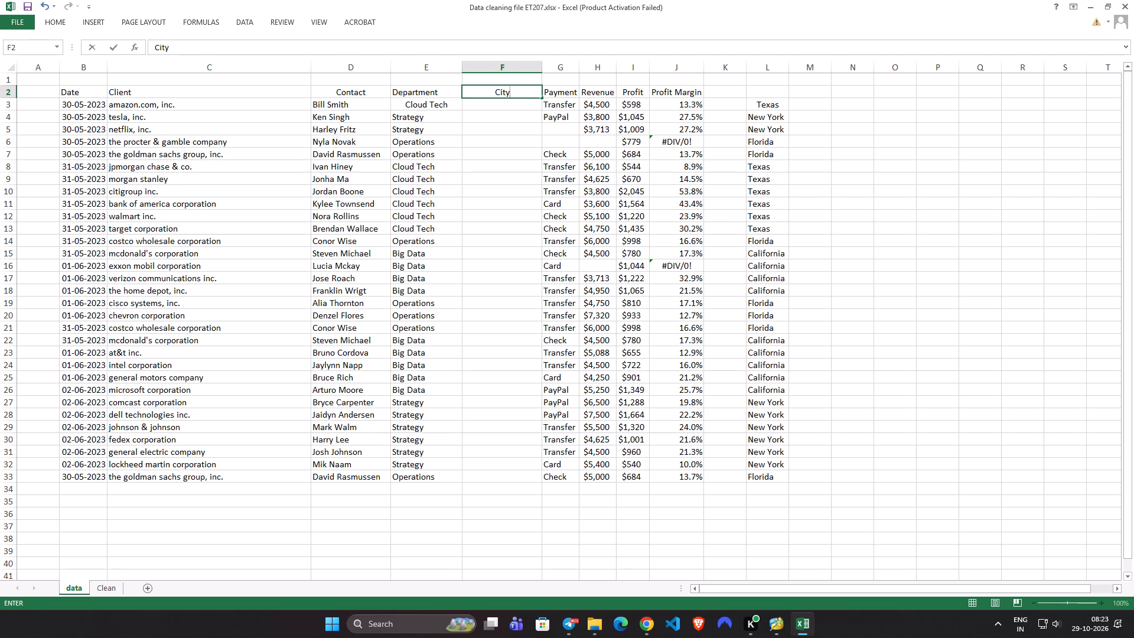
{"action": "left_click", "coordinate": [488, 108]}
Copy the shifted city values in L3:L33 and paste them under the City header starting at cell F3.
{"action": "left_click", "coordinate": [764, 108]}
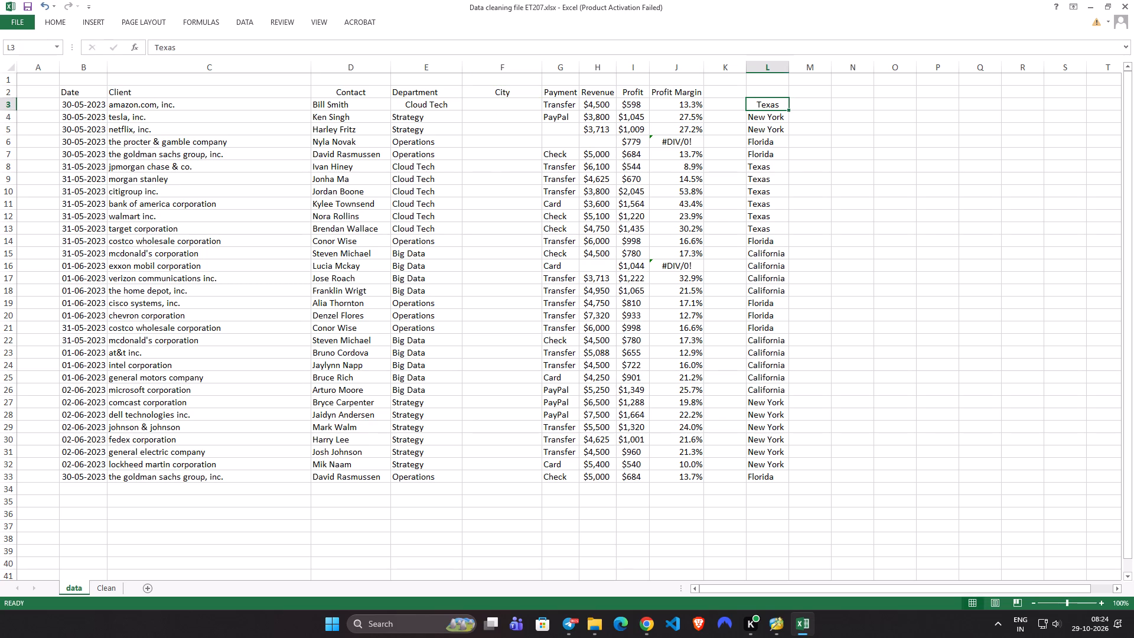
{"action": "left_click_drag", "start_coordinate": [763, 106], "coordinate": [786, 480]}
{"action": "key", "text": "ctrl+c"}
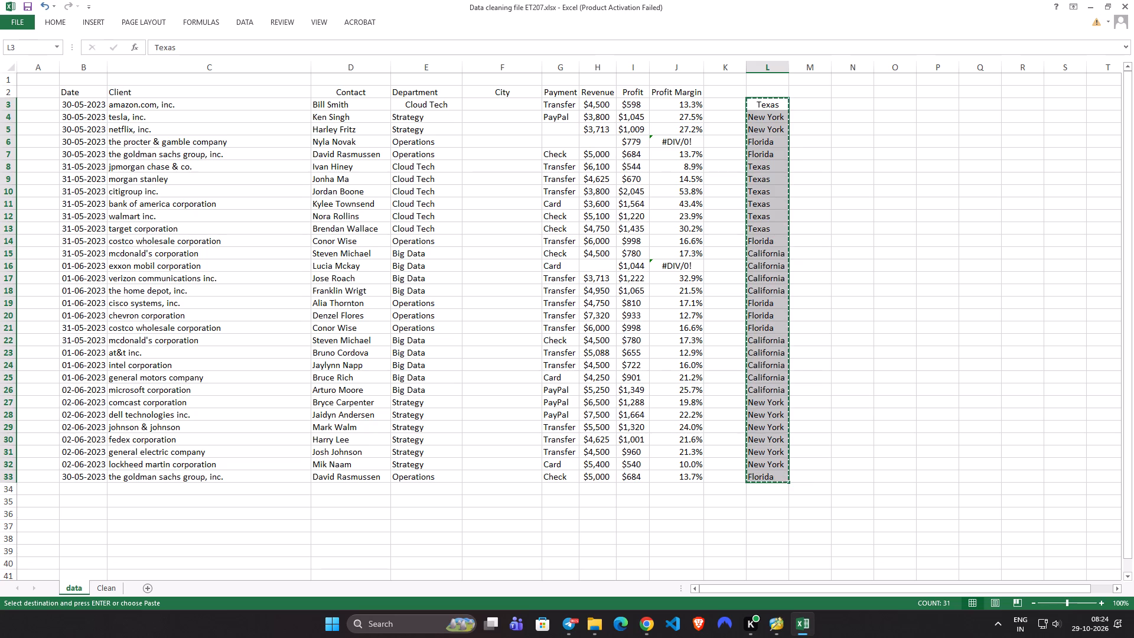
{"action": "right_click", "coordinate": [497, 107]}
{"action": "left_click", "coordinate": [524, 161]}
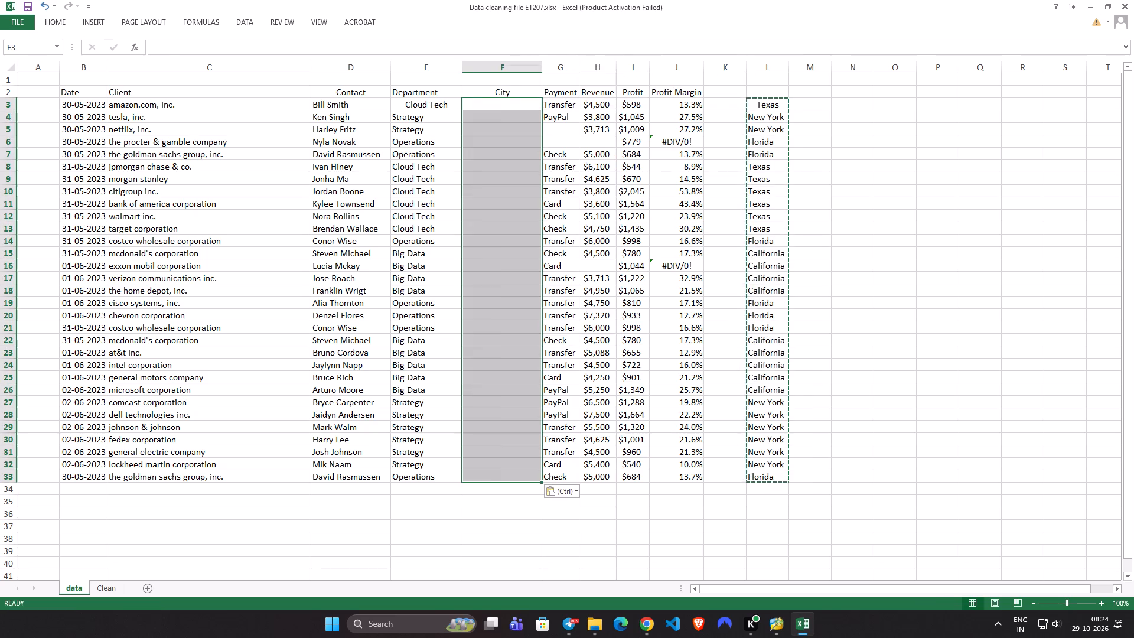
{"action": "left_click", "coordinate": [1031, 219]}
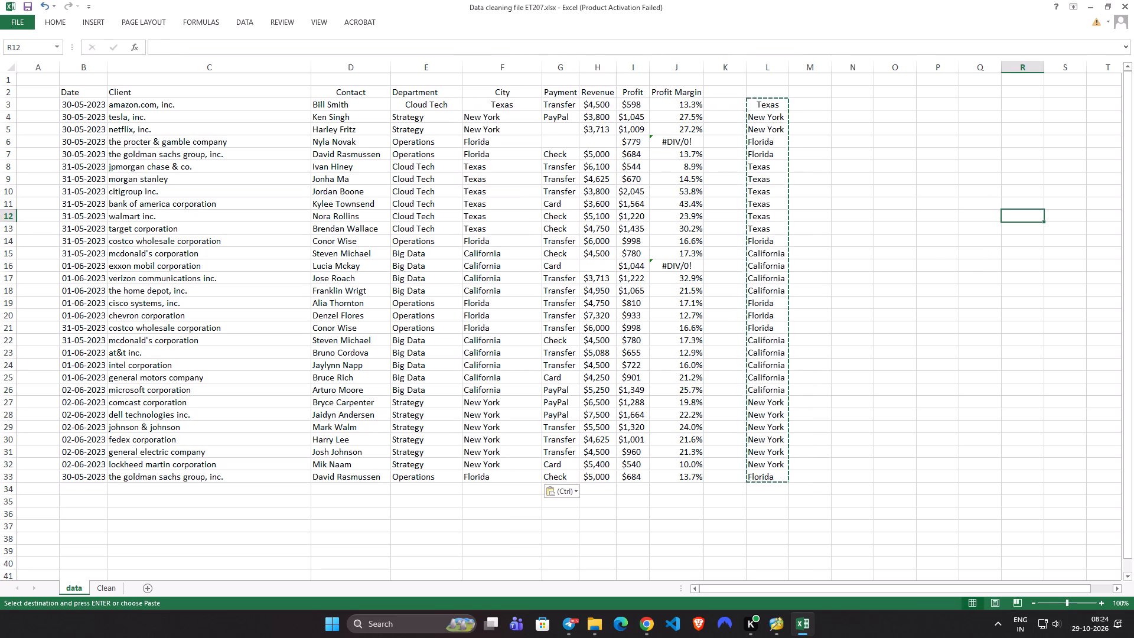
Auto-fit the widths of the City and Department columns to their contents.
{"action": "double_click", "coordinate": [543, 66]}
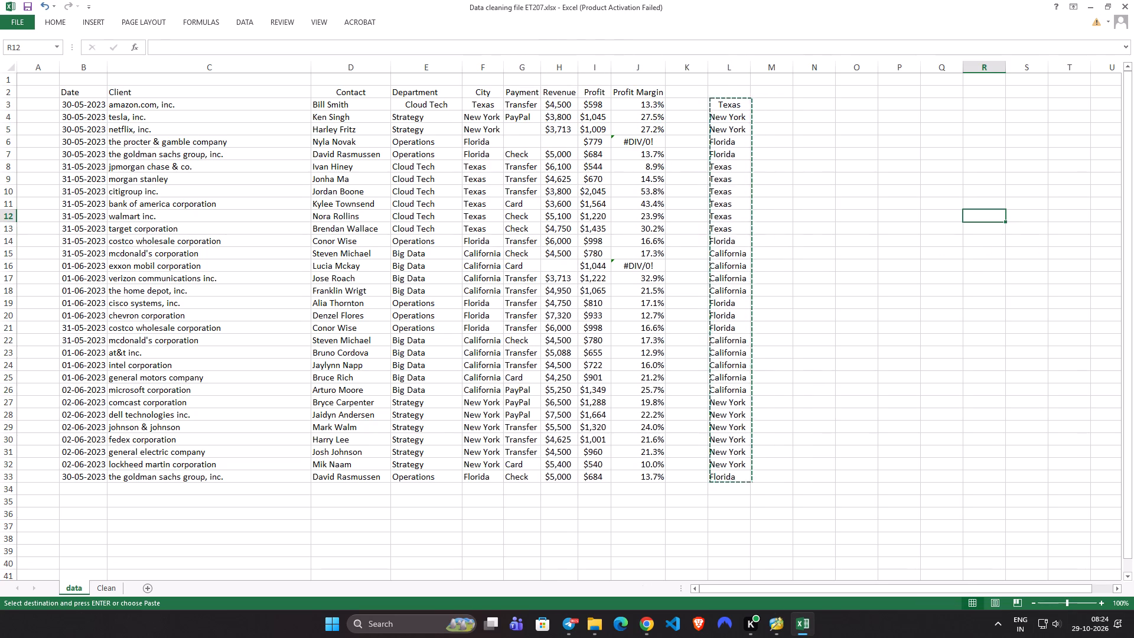
{"action": "double_click", "coordinate": [462, 64]}
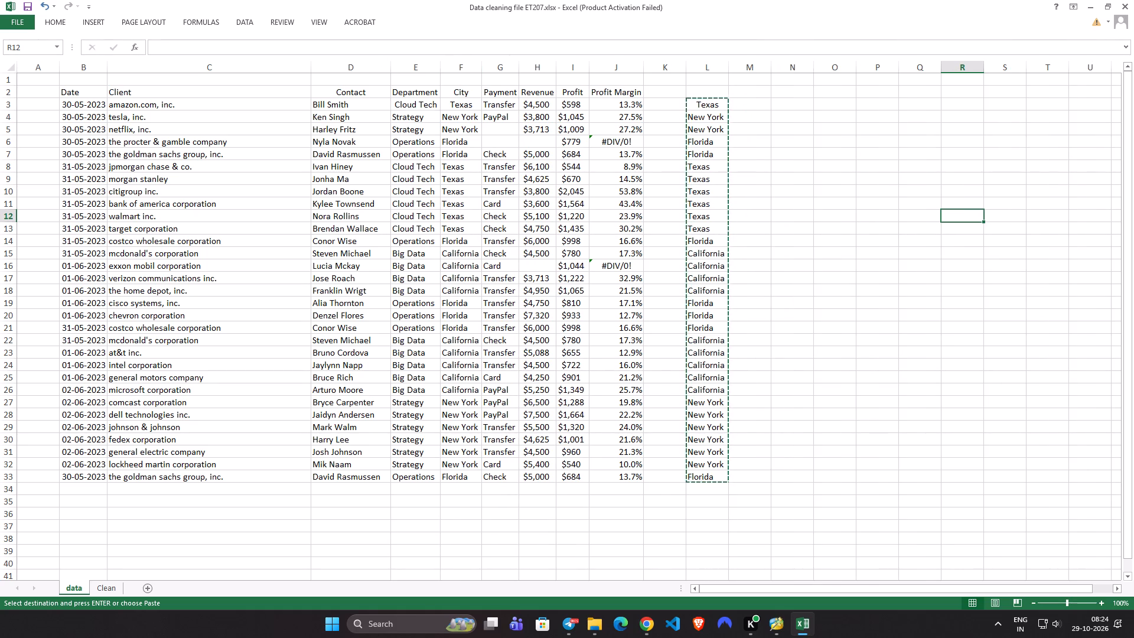
Delete the entire column L that holds the temporary copy of the city values.
{"action": "right_click", "coordinate": [702, 251]}
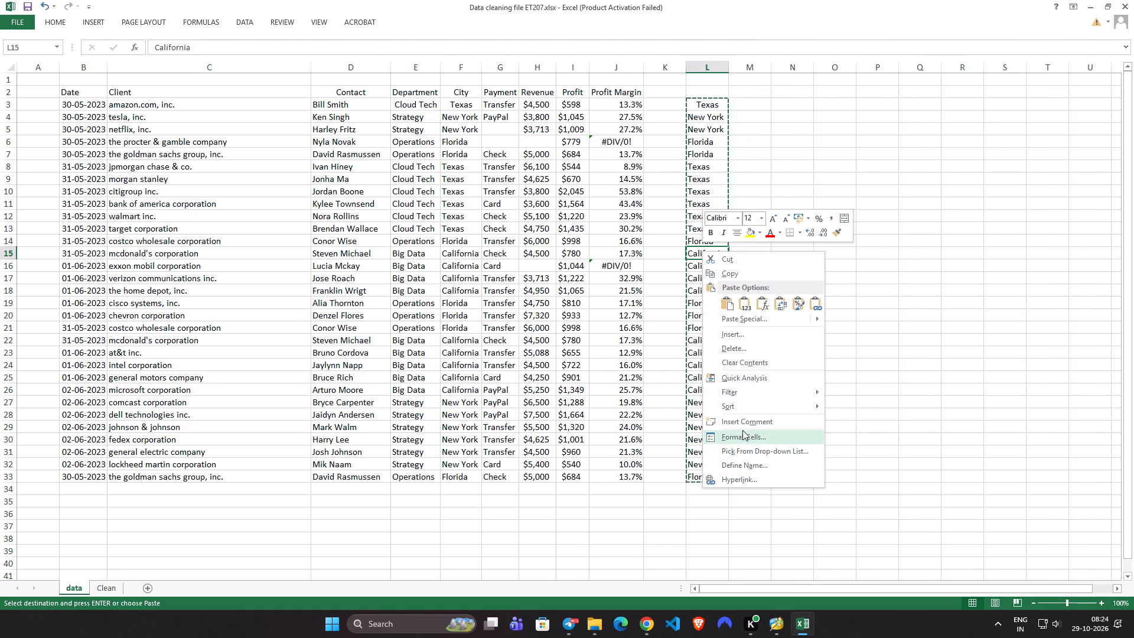
{"action": "left_click", "coordinate": [726, 350]}
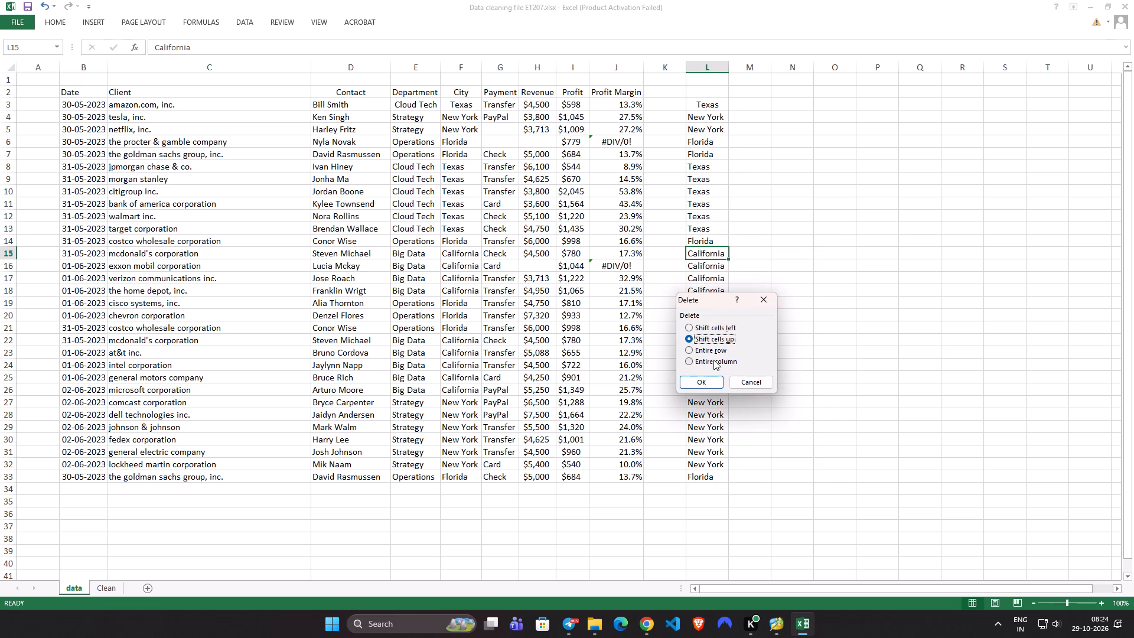
{"action": "left_click", "coordinate": [713, 360]}
{"action": "left_click", "coordinate": [713, 386]}
{"action": "left_click", "coordinate": [829, 364]}
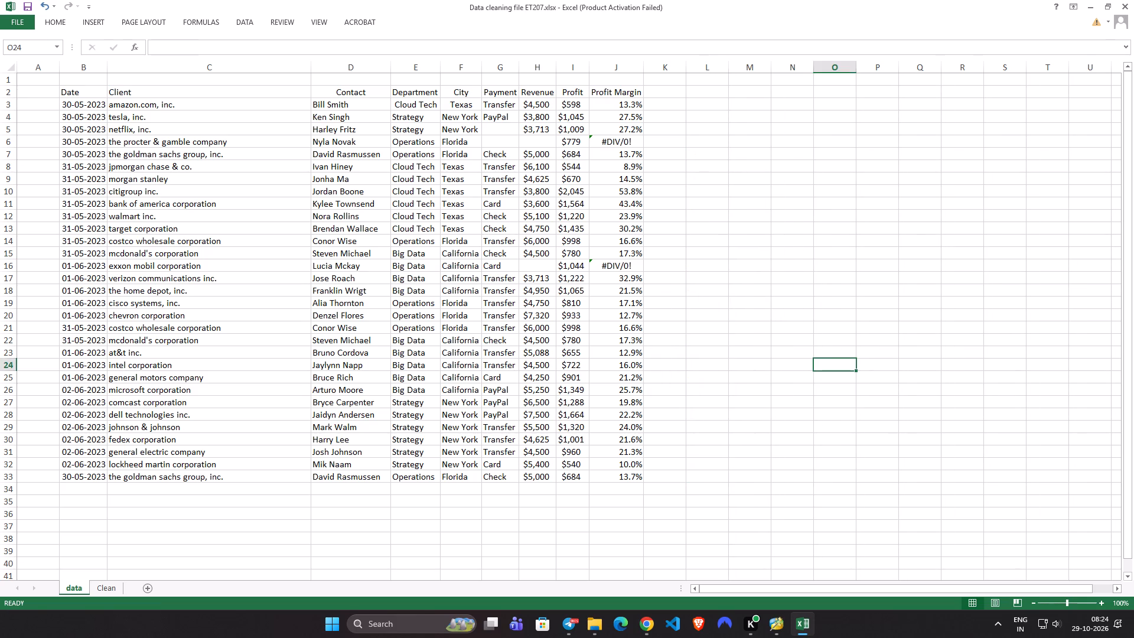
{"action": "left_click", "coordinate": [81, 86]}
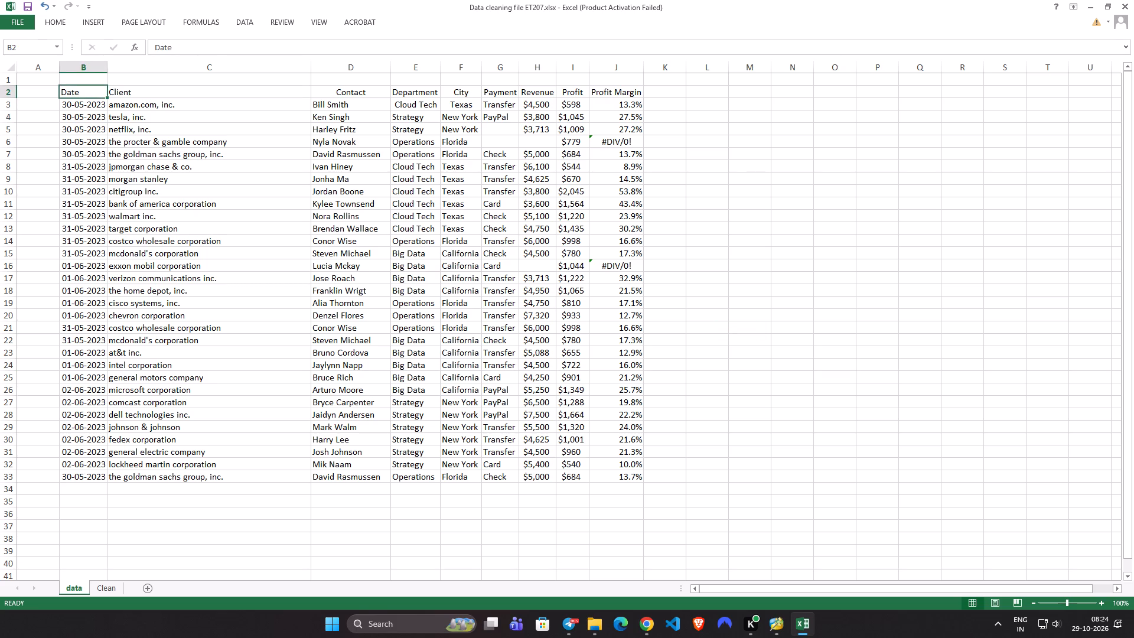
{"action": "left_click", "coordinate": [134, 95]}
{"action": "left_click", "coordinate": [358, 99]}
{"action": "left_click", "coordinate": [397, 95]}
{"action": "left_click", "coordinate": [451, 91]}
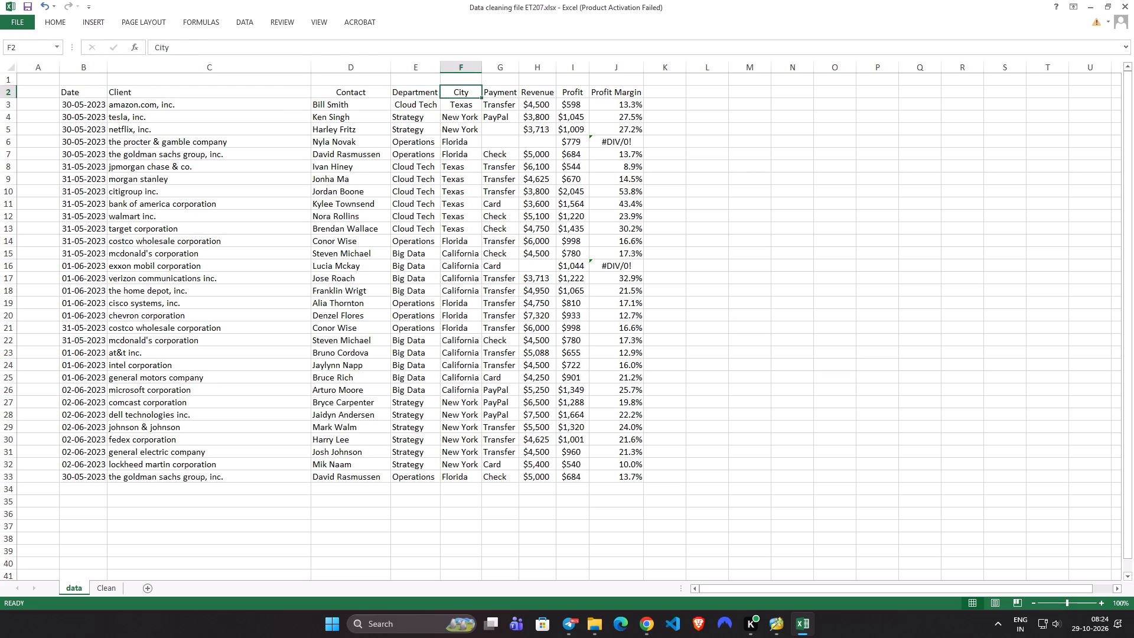
Remove duplicate rows from the client table on the data sheet, treating row 2 as headers and comparing all columns.
{"action": "left_click", "coordinate": [488, 94]}
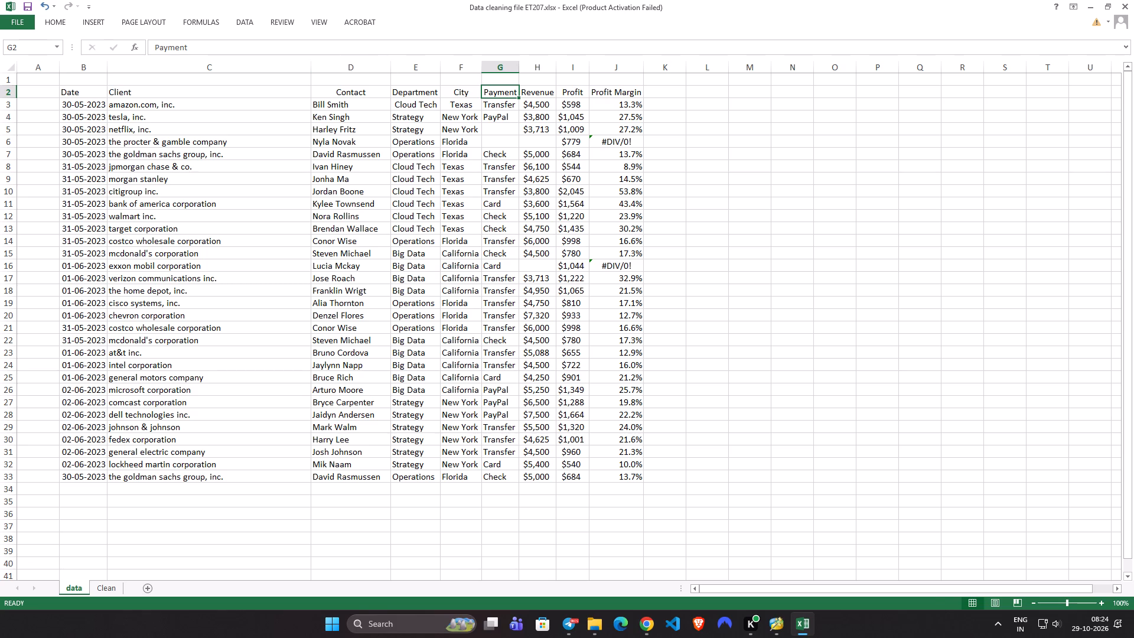
{"action": "key", "text": "ctrl+a"}
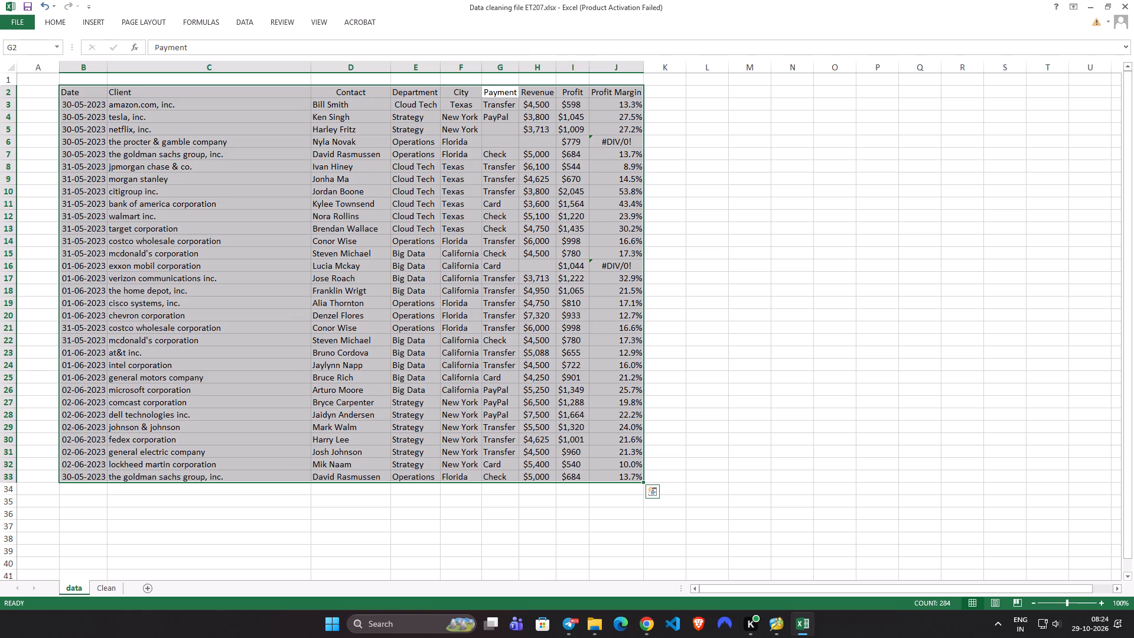
{"action": "left_click", "coordinate": [245, 19]}
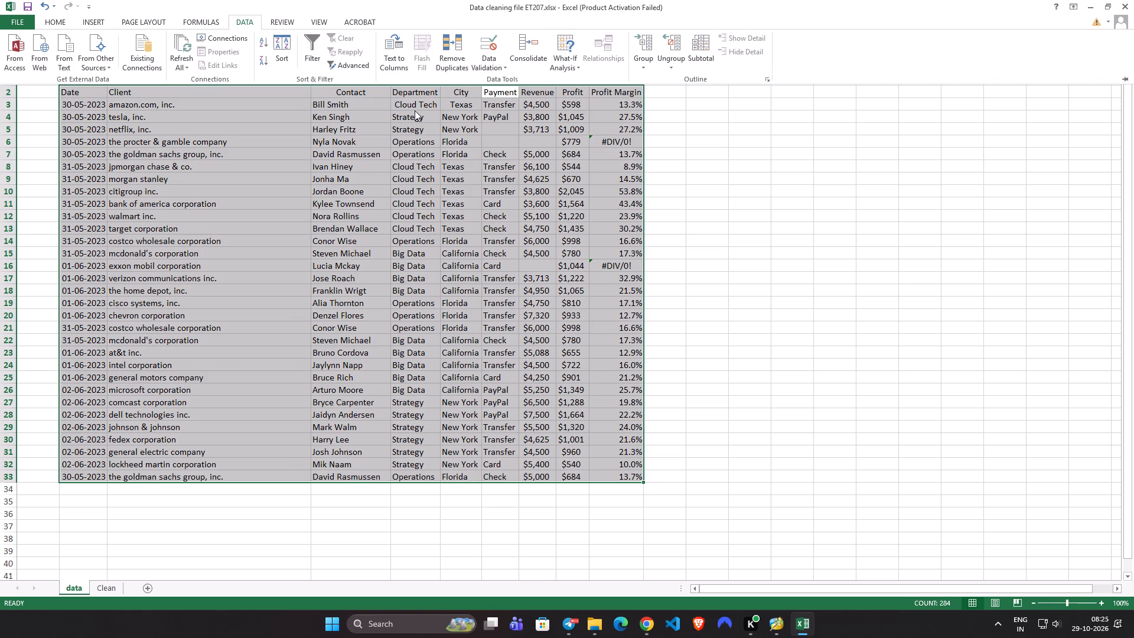
{"action": "left_click", "coordinate": [452, 50]}
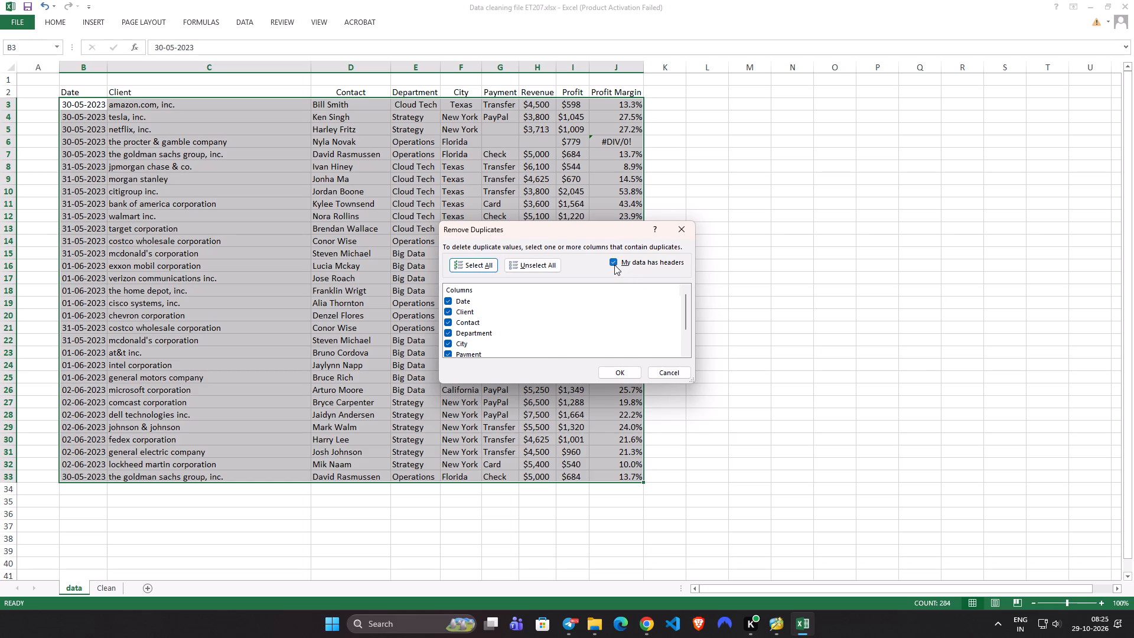
{"action": "scroll", "coordinate": [526, 334], "scroll_direction": "down", "scroll_amount": 5}
{"action": "left_click", "coordinate": [620, 368]}
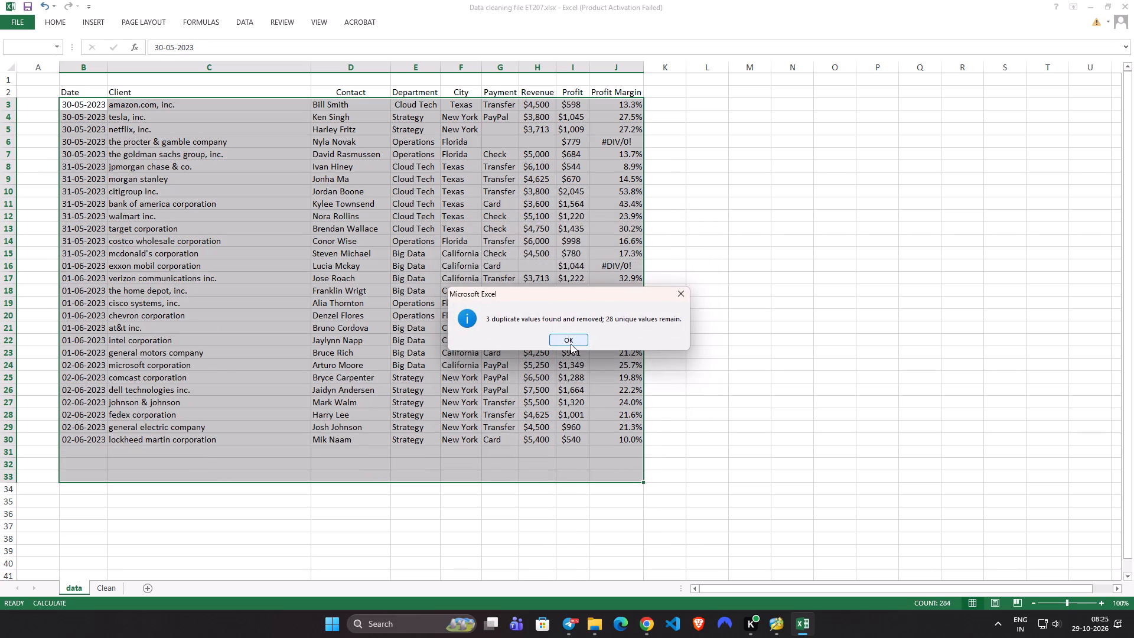
{"action": "left_click", "coordinate": [573, 338]}
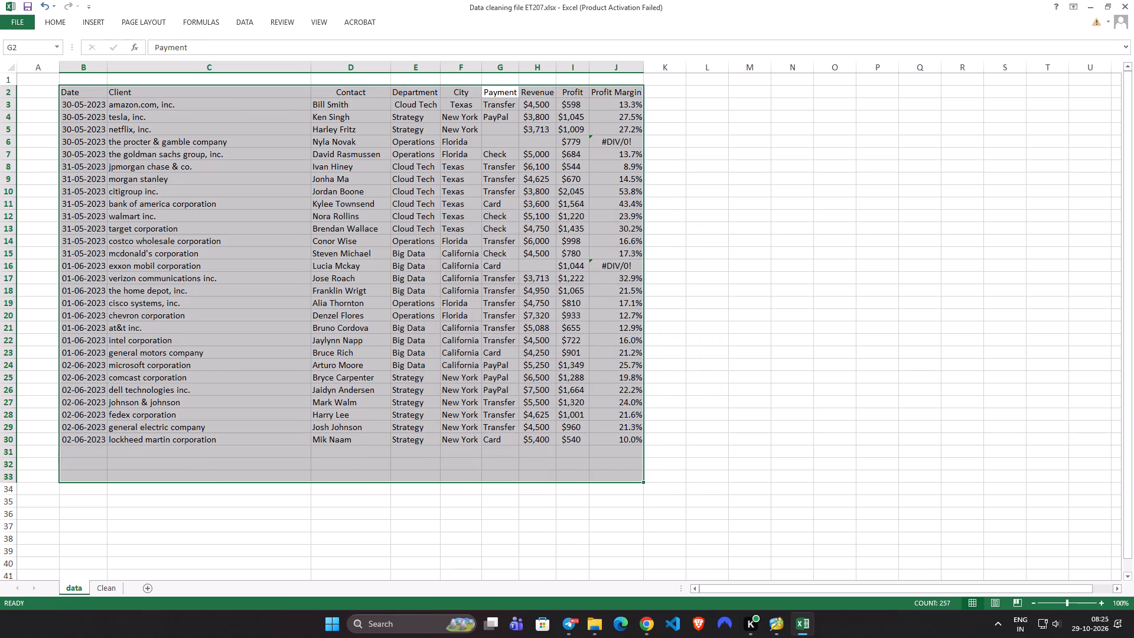
{"action": "left_click", "coordinate": [734, 246]}
{"action": "scroll", "coordinate": [381, 493], "scroll_direction": "up", "scroll_amount": 2}
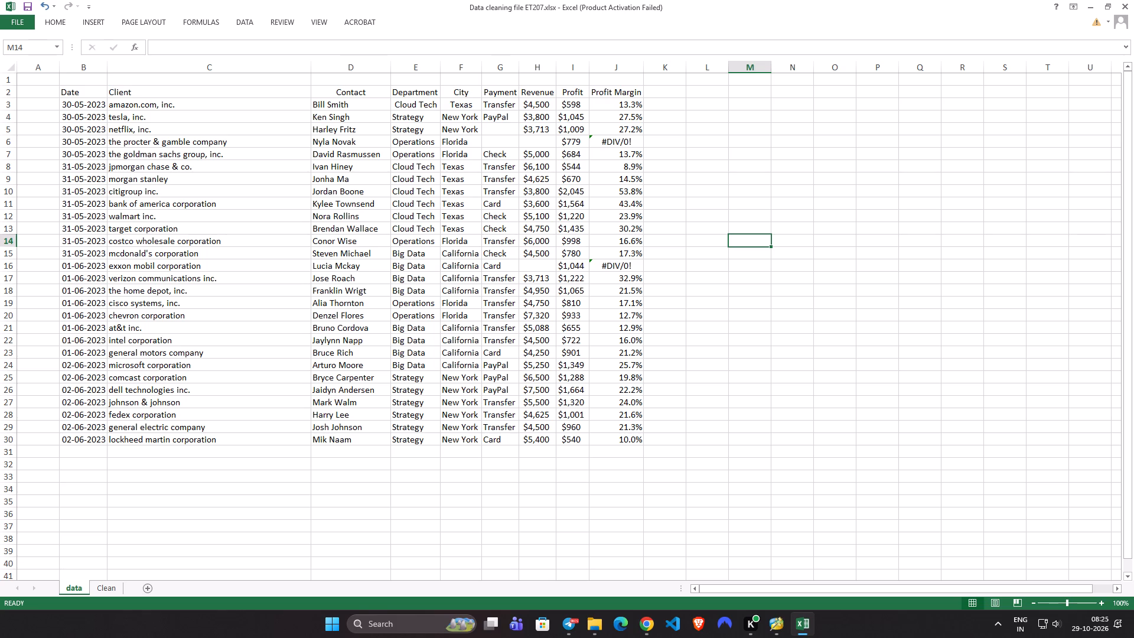
Select all blank cells in the client table with Go To Special and fill them with NA at once.
{"action": "scroll", "coordinate": [381, 493], "scroll_direction": "down", "scroll_amount": 1}
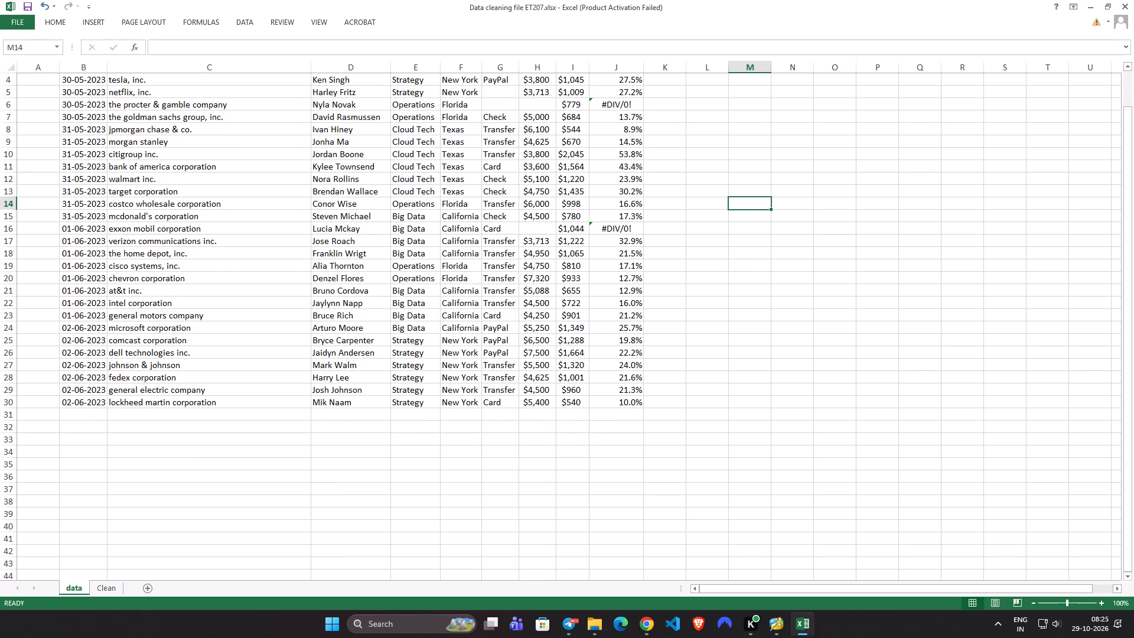
{"action": "left_click", "coordinate": [511, 94]}
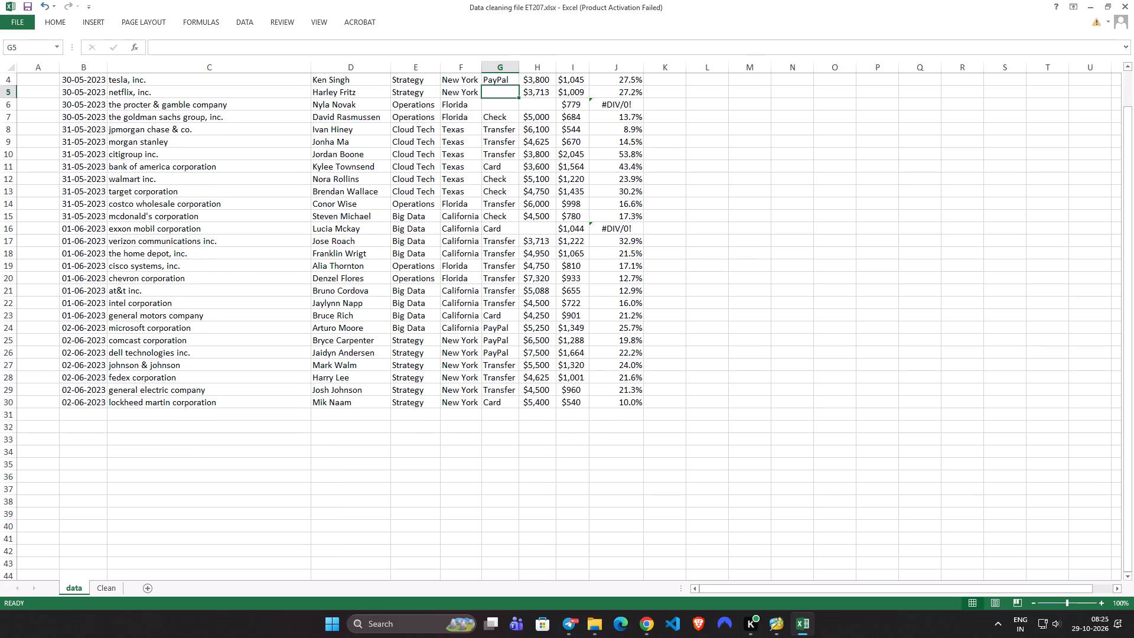
{"action": "scroll", "coordinate": [585, 210], "scroll_direction": "up", "scroll_amount": 2}
{"action": "left_click", "coordinate": [500, 147]}
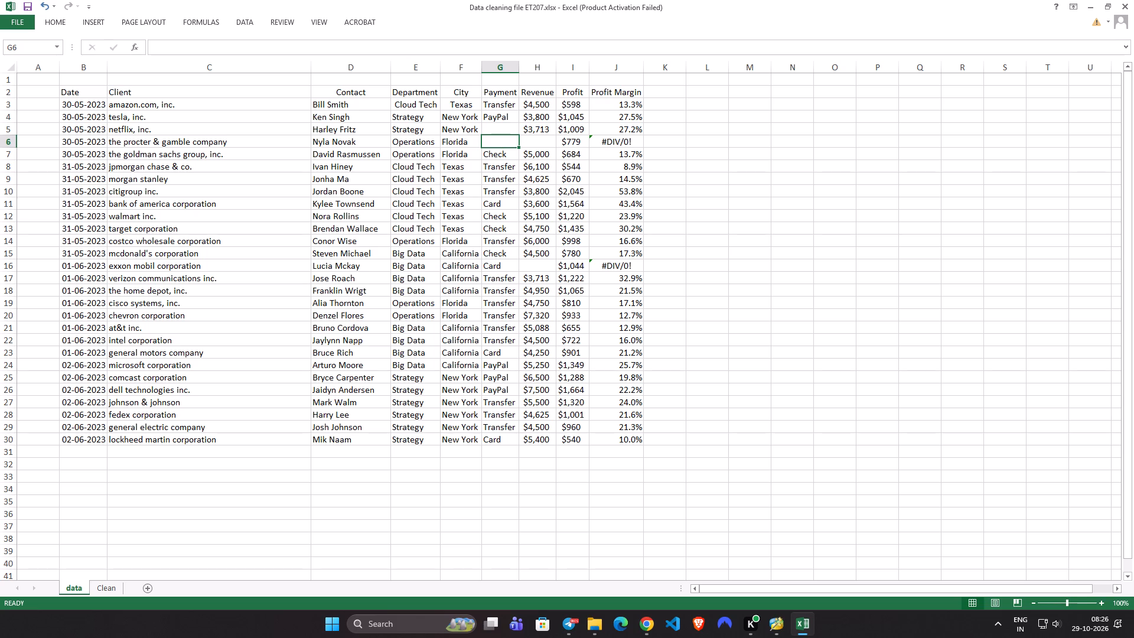
{"action": "key", "text": "ctrl+a"}
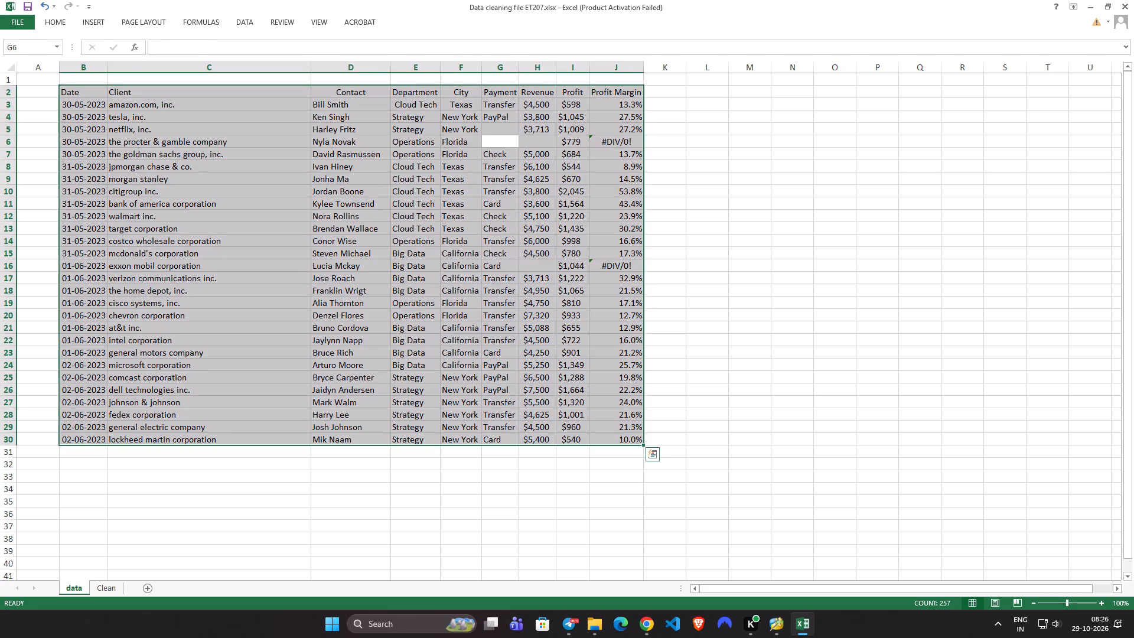
{"action": "left_click", "coordinate": [57, 24]}
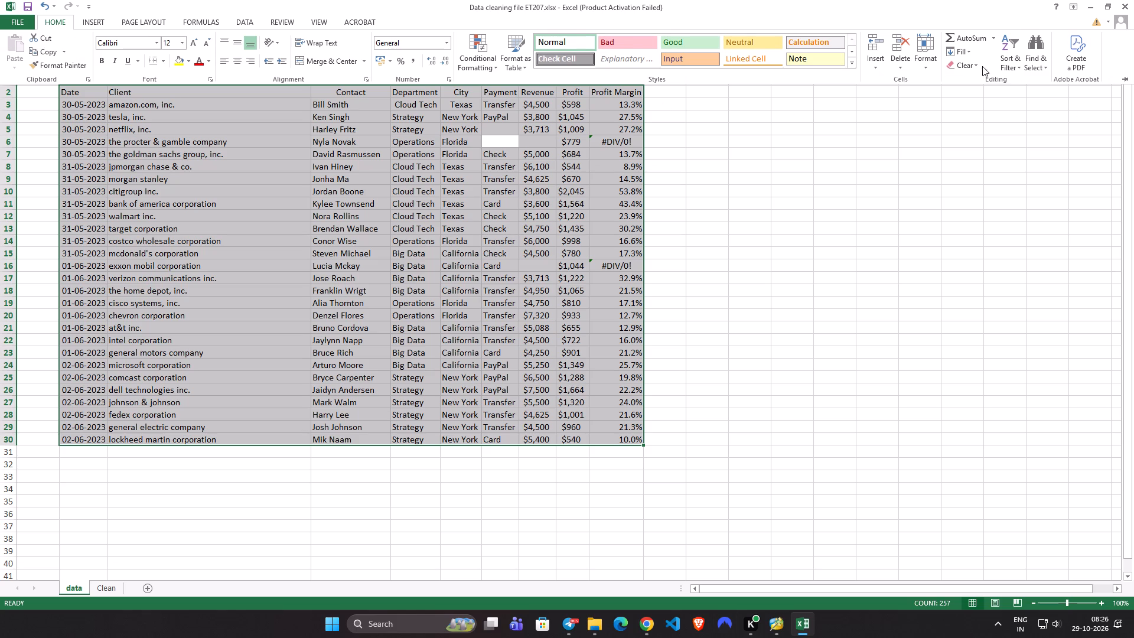
{"action": "left_click", "coordinate": [1035, 67]}
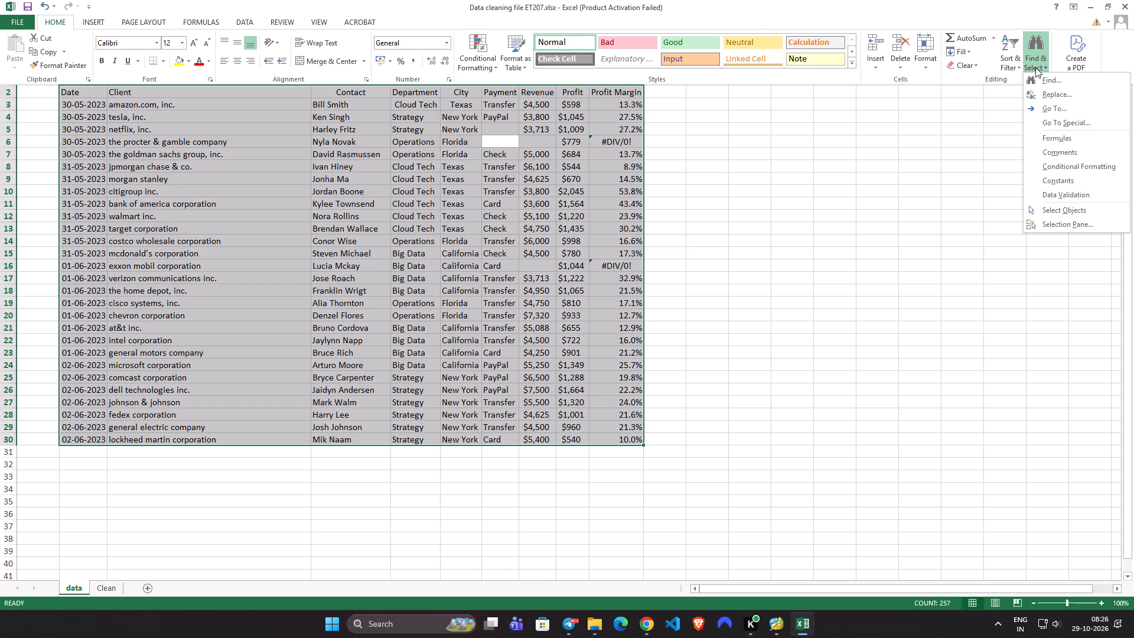
{"action": "left_click", "coordinate": [1064, 122]}
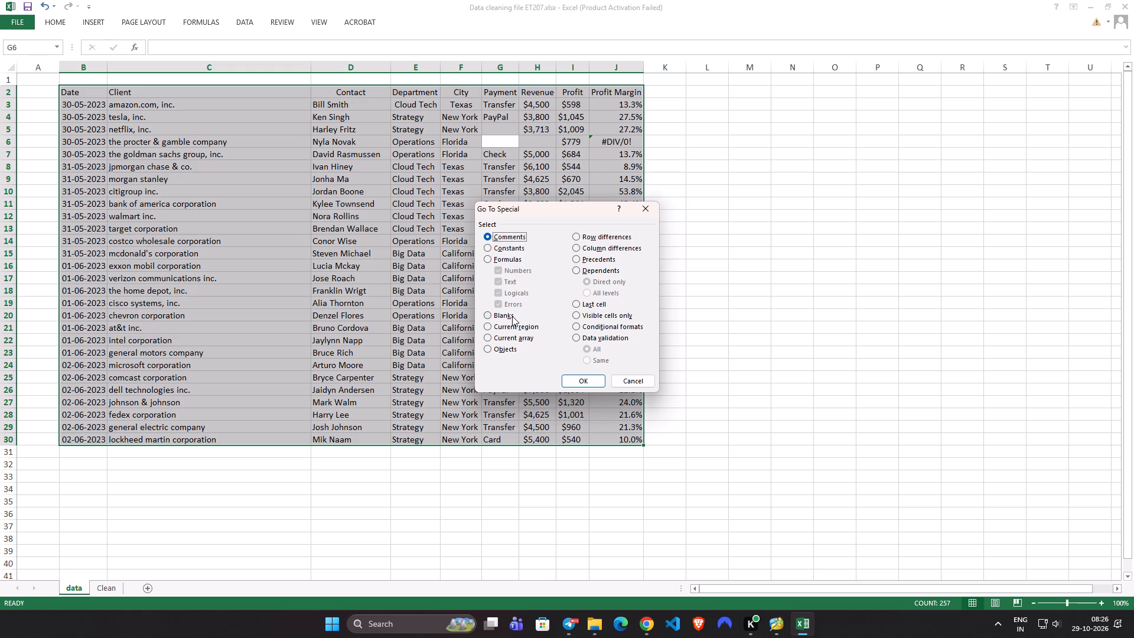
{"action": "left_click", "coordinate": [512, 316]}
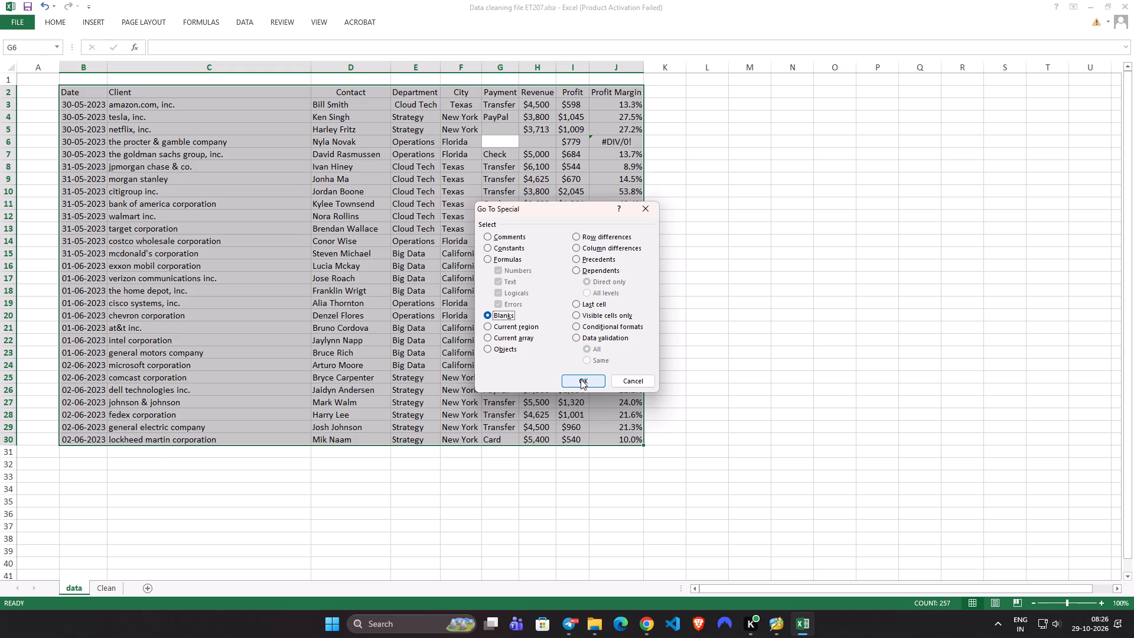
{"action": "left_click", "coordinate": [581, 379]}
{"action": "scroll", "coordinate": [654, 377], "scroll_direction": "up", "scroll_amount": 2}
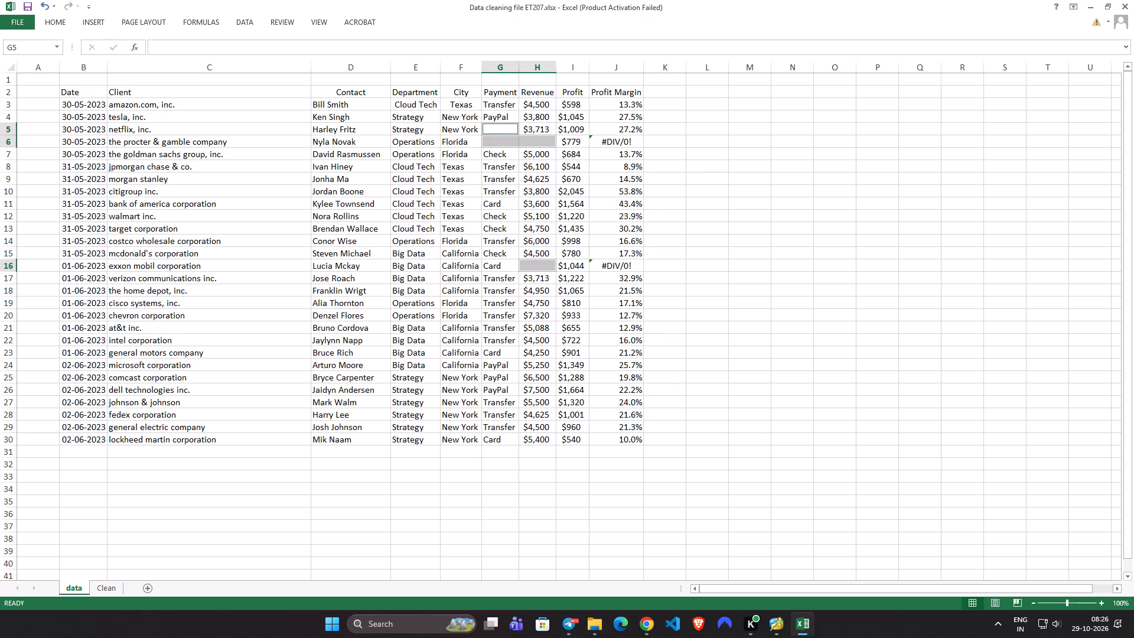
{"action": "left_click", "coordinate": [186, 54]}
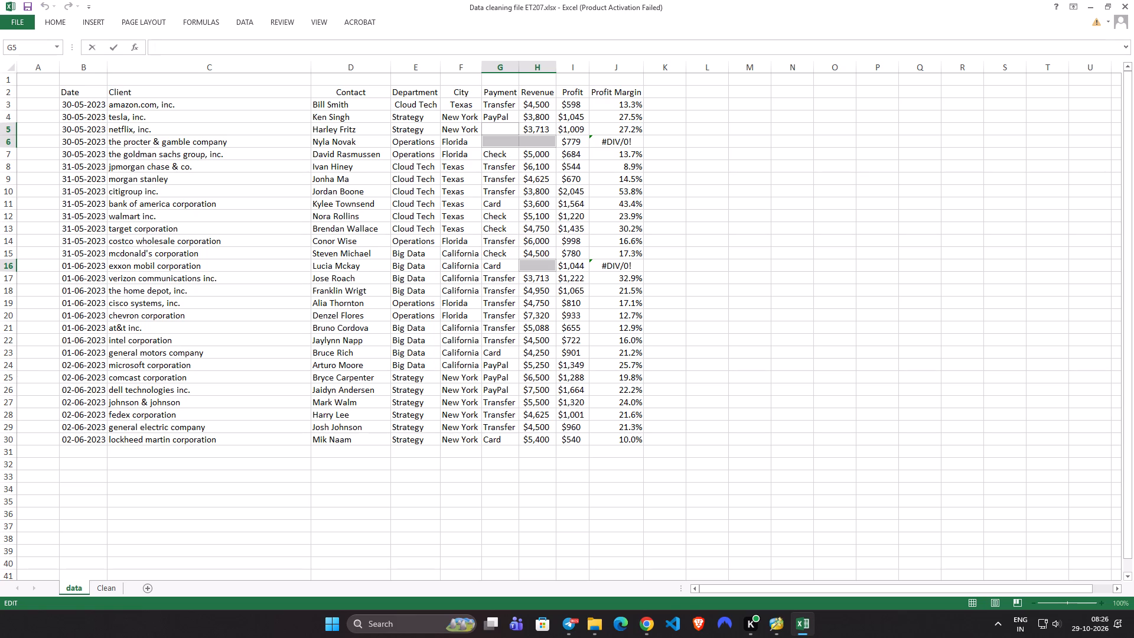
{"action": "key", "text": "shift+n"}
{"action": "key", "text": "shift+a"}
{"action": "key", "text": "ctrl+Return"}
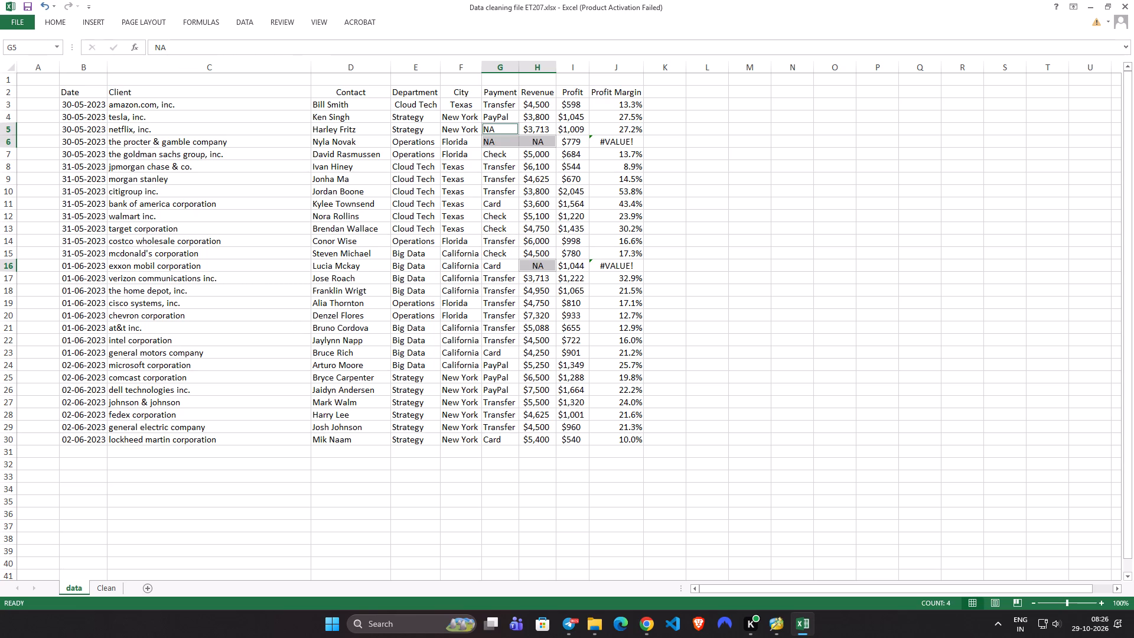
{"action": "left_click", "coordinate": [915, 383]}
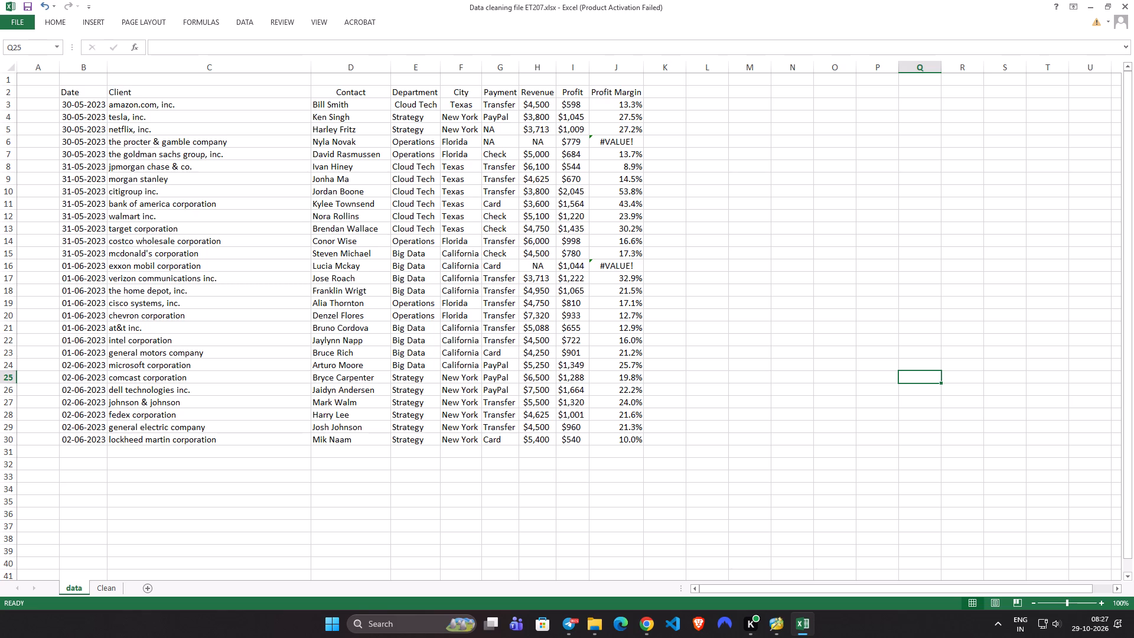
{"action": "scroll", "coordinate": [633, 337], "scroll_direction": "up", "scroll_amount": 3}
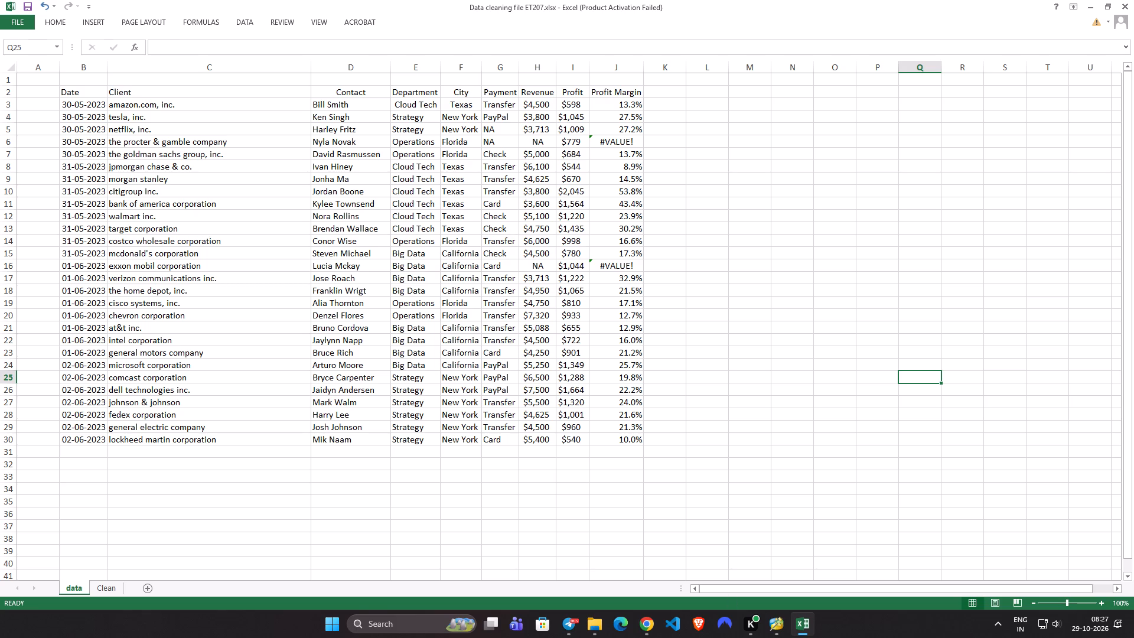
Examine the Revenue, Profit and Profit Margin columns on the data sheet against the Clean sheet, including the Profit Margin formula in J3.
{"action": "left_click", "coordinate": [570, 96]}
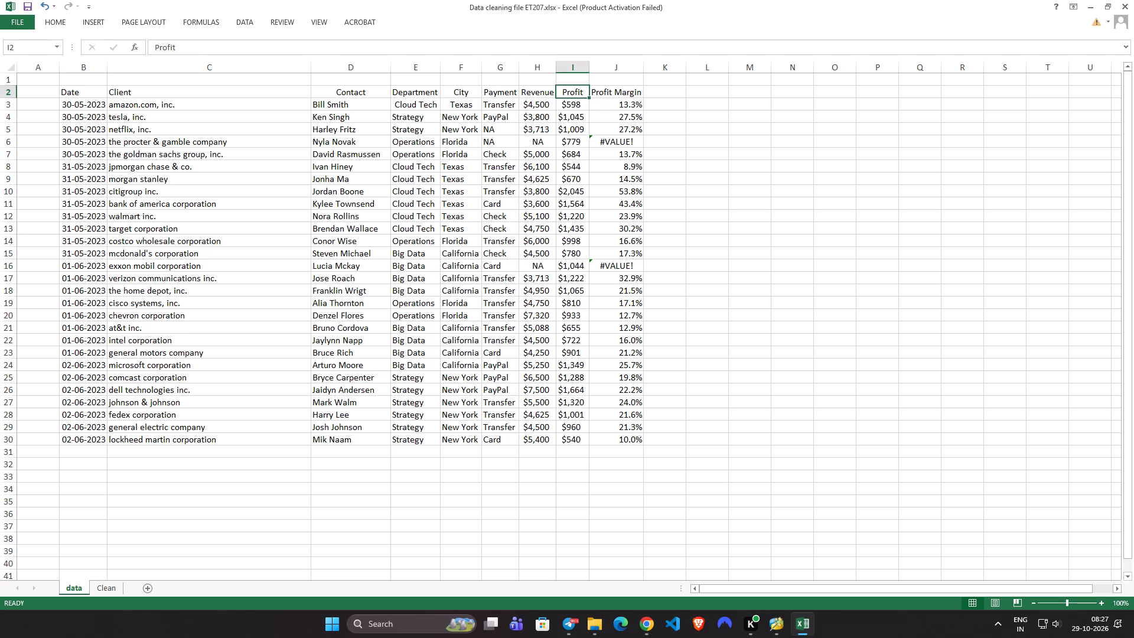
{"action": "double_click", "coordinate": [517, 71]}
{"action": "scroll", "coordinate": [754, 255], "scroll_direction": "up", "scroll_amount": 2}
{"action": "left_click", "coordinate": [548, 93]}
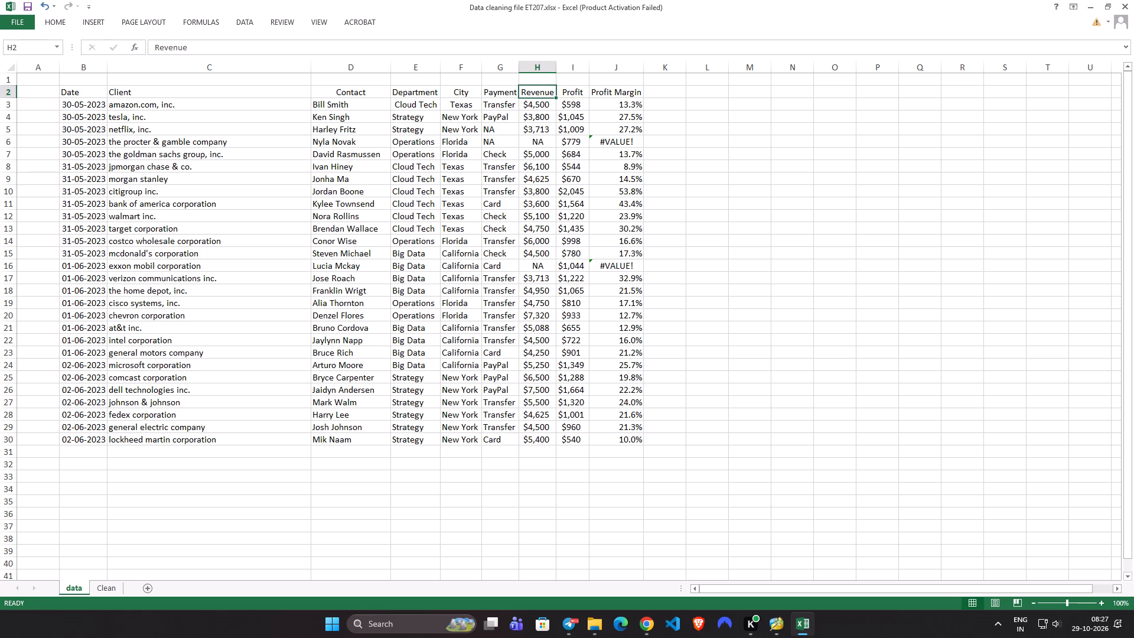
{"action": "left_click", "coordinate": [571, 93]}
{"action": "left_click", "coordinate": [106, 589]}
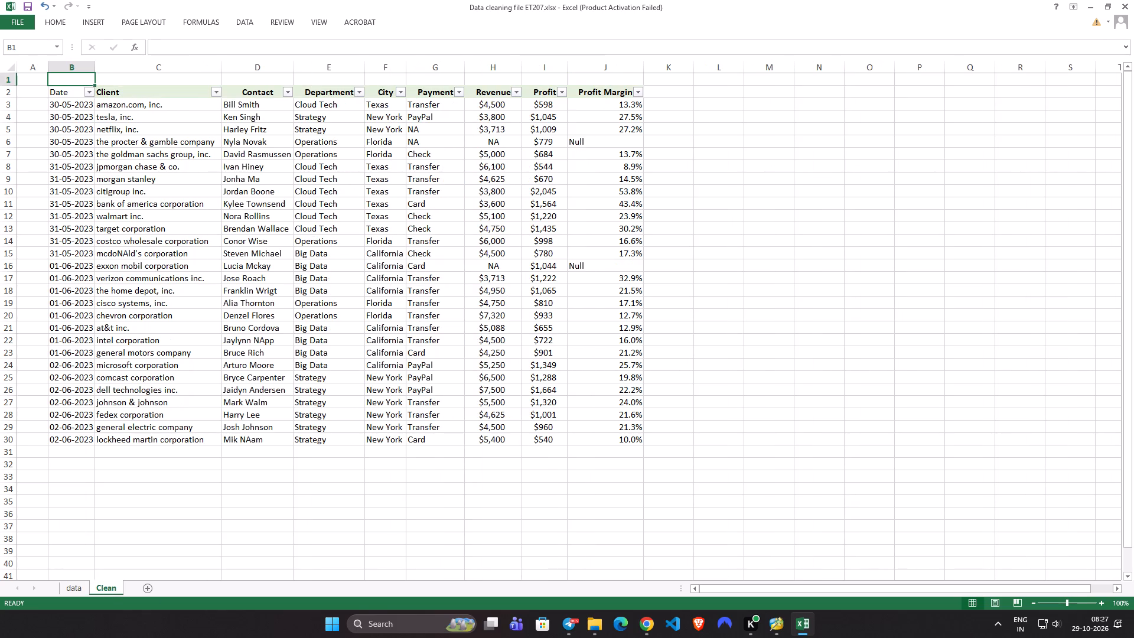
{"action": "left_click", "coordinate": [539, 103]}
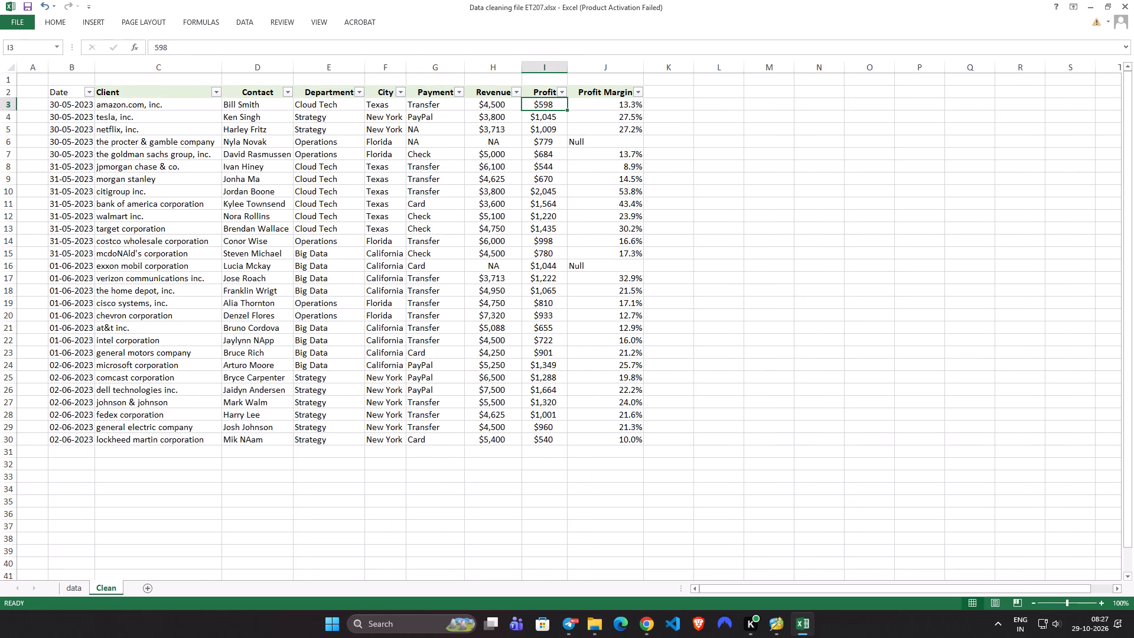
{"action": "left_click", "coordinate": [505, 108]}
{"action": "left_click", "coordinate": [529, 108]}
{"action": "left_click", "coordinate": [601, 109]}
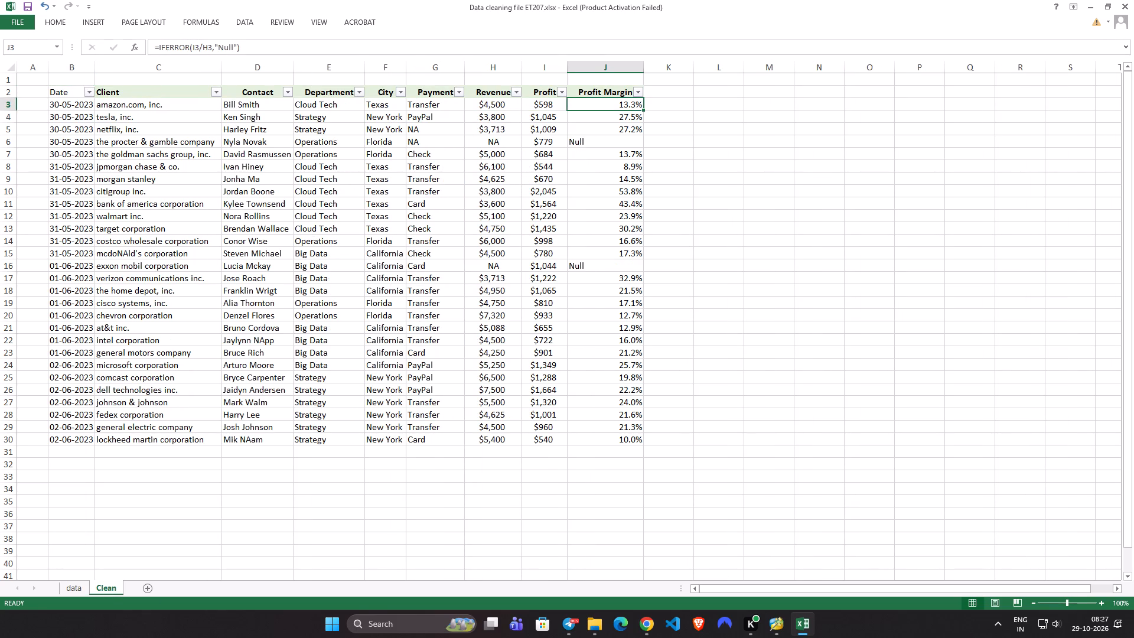
{"action": "left_click", "coordinate": [79, 580]}
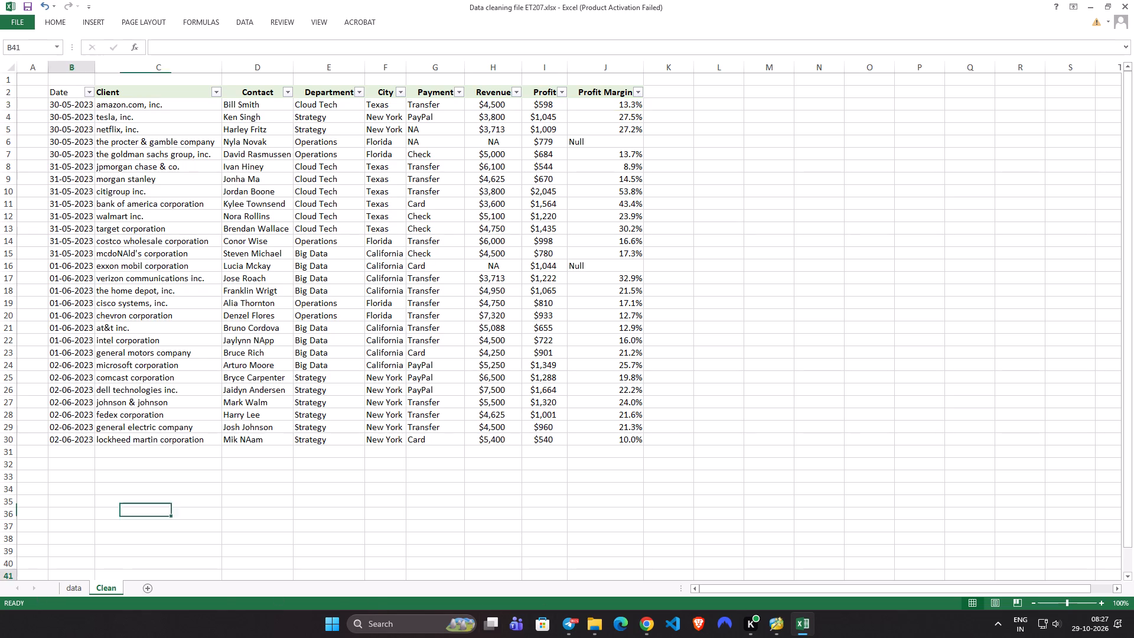
{"action": "left_click", "coordinate": [61, 589]}
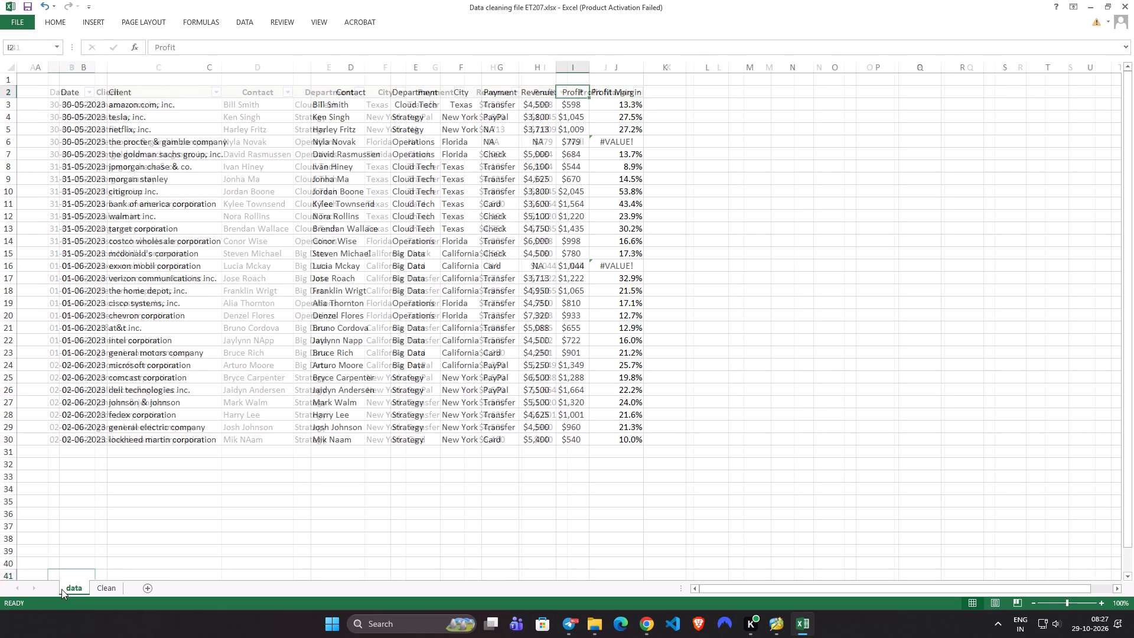
{"action": "scroll", "coordinate": [580, 431], "scroll_direction": "up", "scroll_amount": 1}
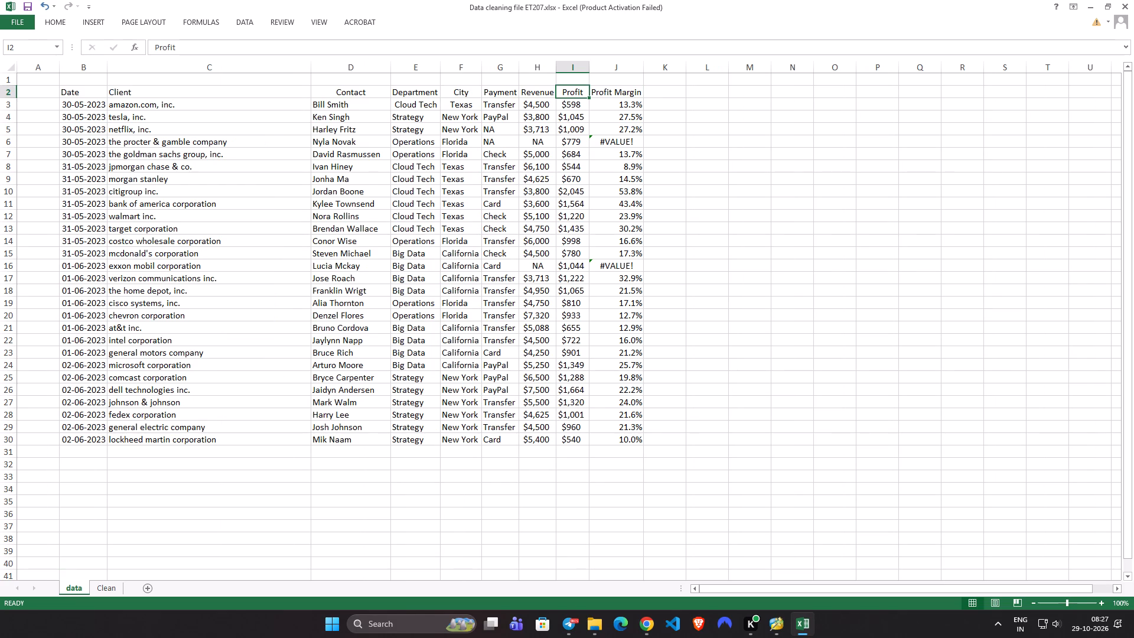
{"action": "scroll", "coordinate": [666, 362], "scroll_direction": "up", "scroll_amount": 2}
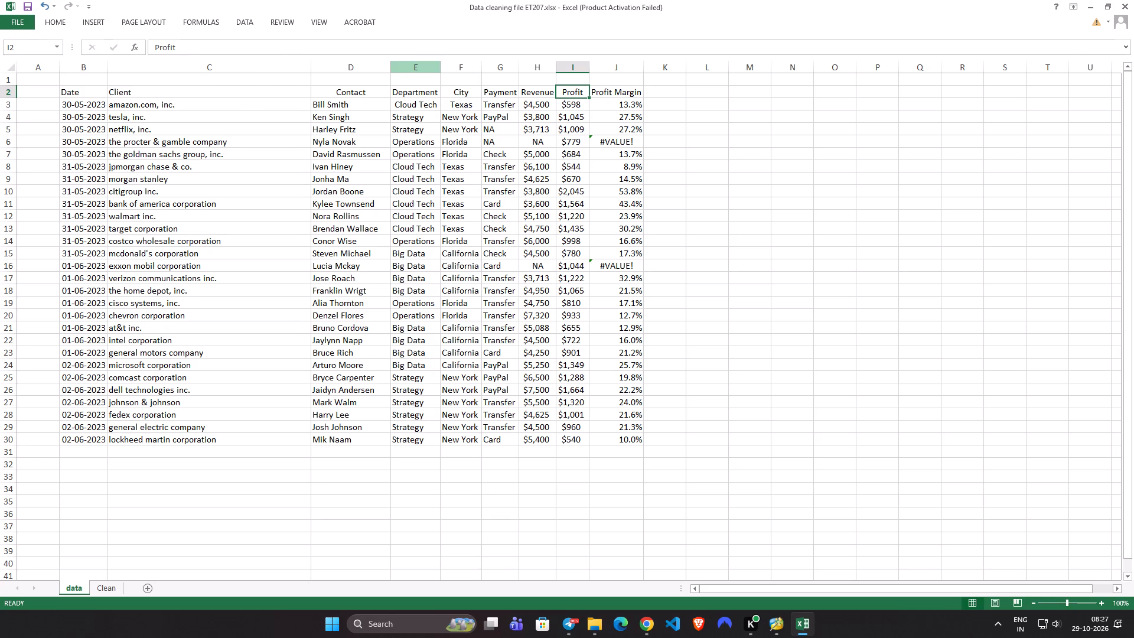
{"action": "left_click_drag", "start_coordinate": [539, 103], "coordinate": [592, 102]}
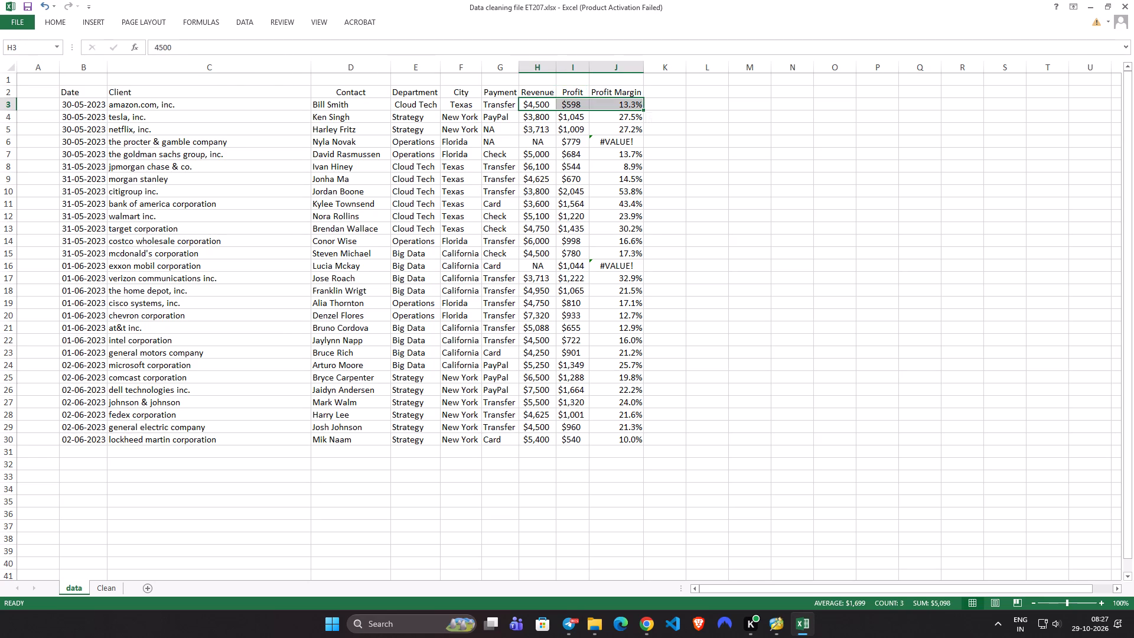
{"action": "scroll", "coordinate": [251, 187], "scroll_direction": "up", "scroll_amount": 3}
Wrap the Profit Margin formula in J3 in IFERROR so it reads =IFERROR(I3/H3,"Null").
{"action": "scroll", "coordinate": [568, 322], "scroll_direction": "up", "scroll_amount": 1}
{"action": "left_click", "coordinate": [903, 276]}
{"action": "left_click", "coordinate": [614, 108]}
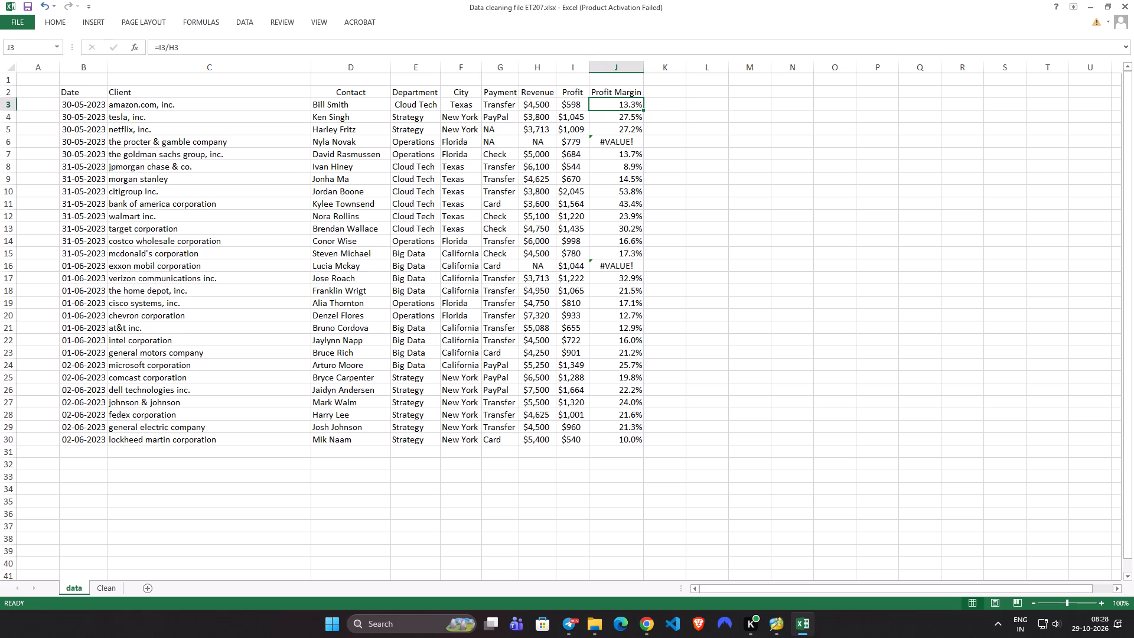
{"action": "scroll", "coordinate": [324, 126], "scroll_direction": "up", "scroll_amount": 1}
{"action": "left_click", "coordinate": [159, 45]}
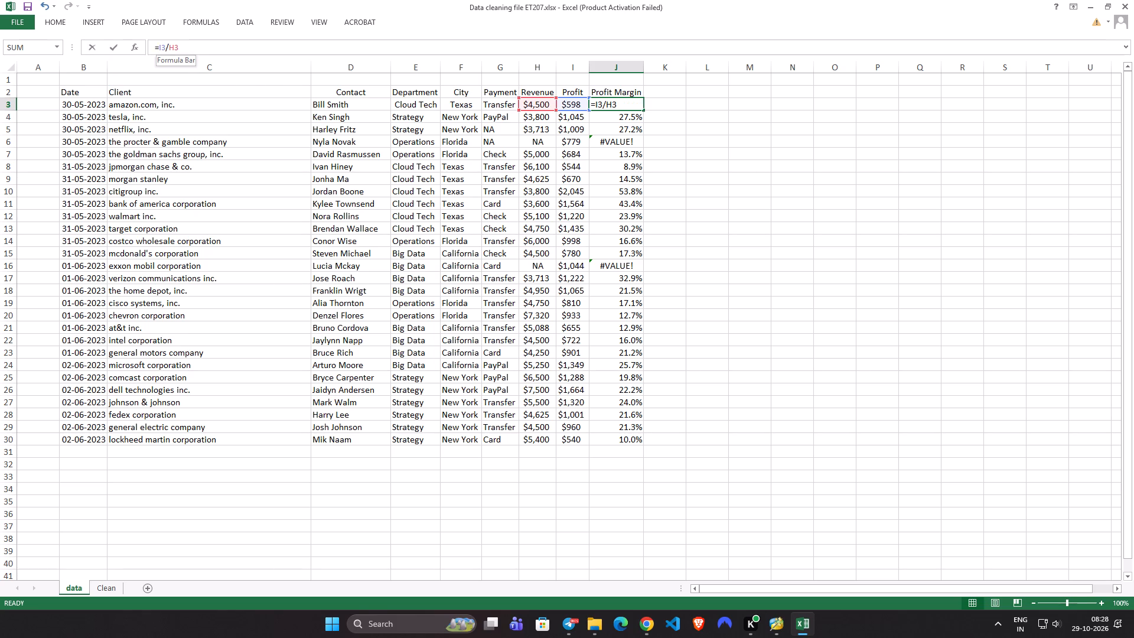
{"action": "type", "text": "if"}
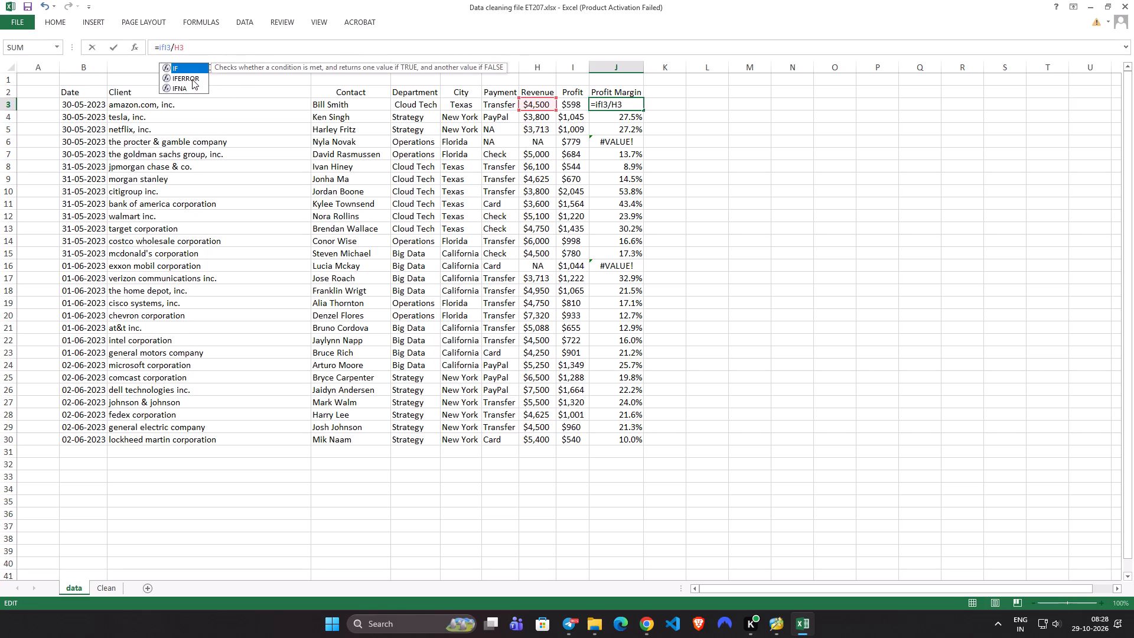
{"action": "left_click", "coordinate": [192, 79]}
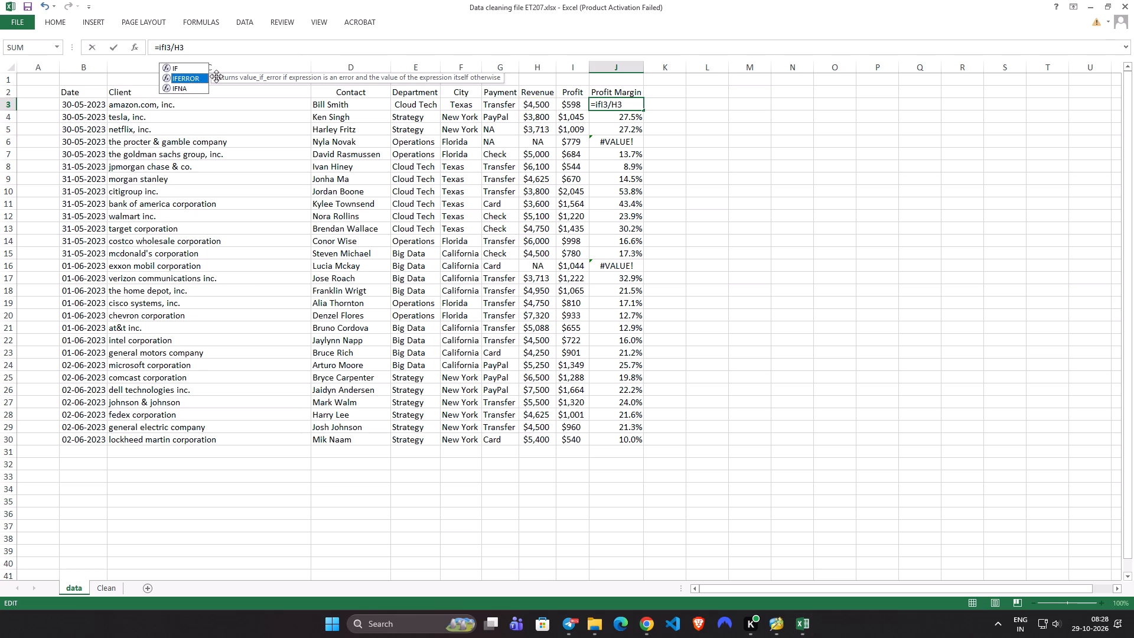
{"action": "key", "text": "shift+parenleft"}
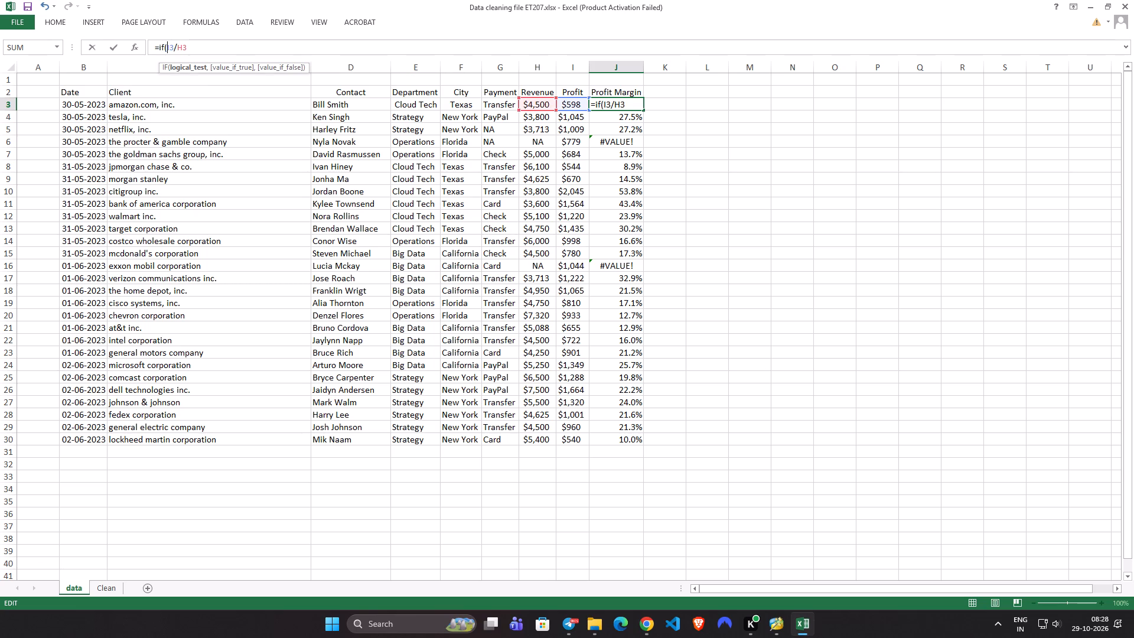
{"action": "key", "text": "BackSpace"}
{"action": "type", "text": "error"}
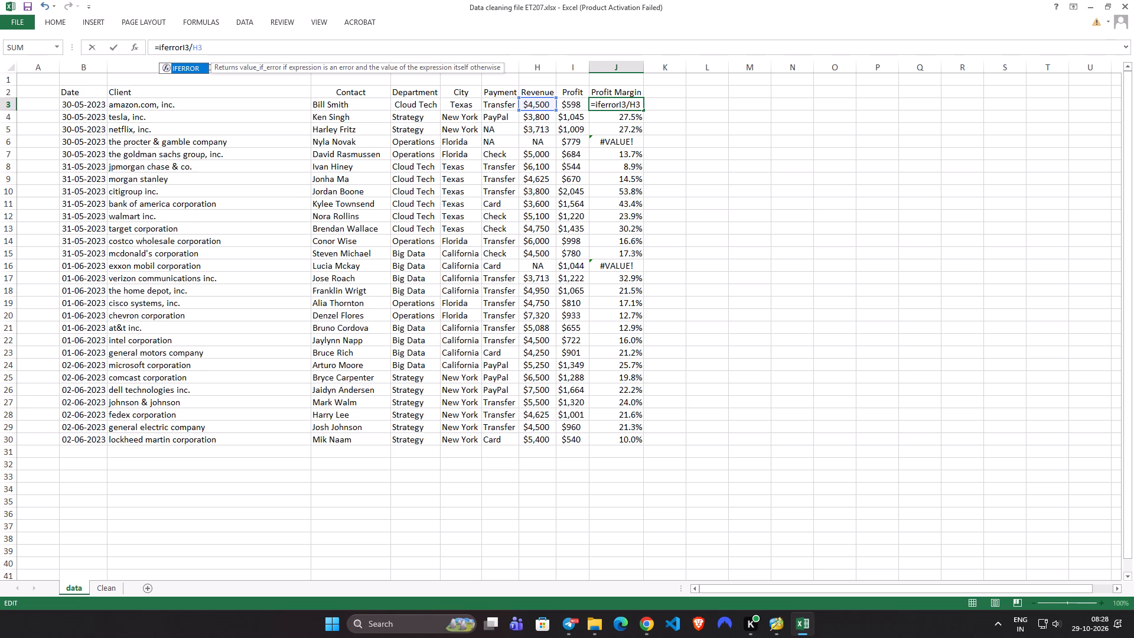
{"action": "key", "text": "shift+parenleft"}
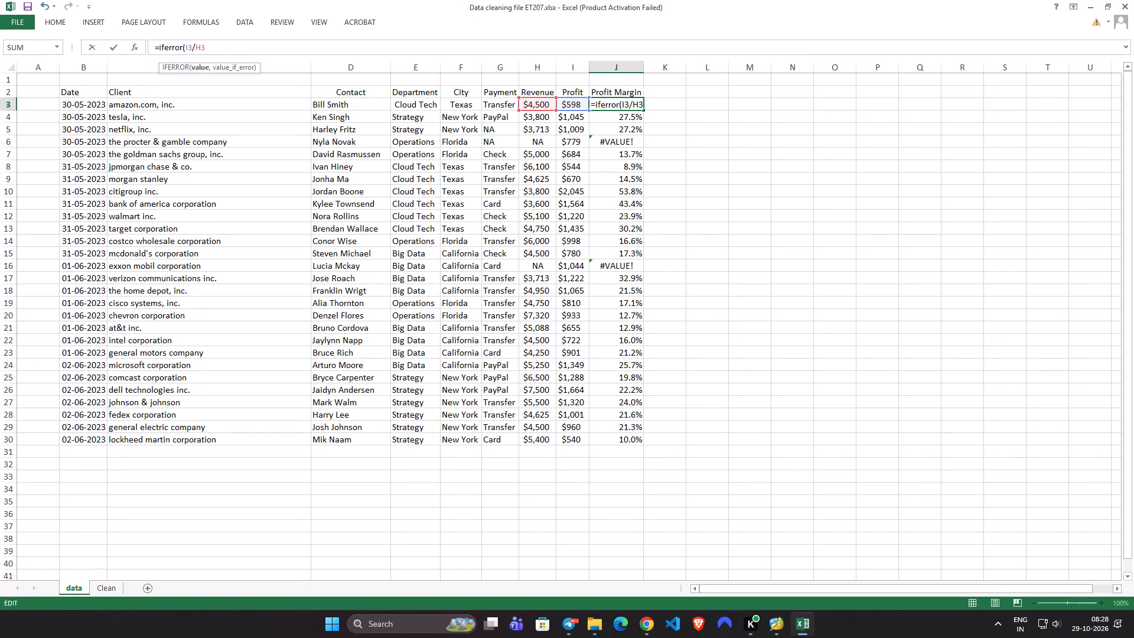
{"action": "left_click", "coordinate": [212, 48]}
{"action": "key", "text": "comma"}
{"action": "key", "text": "shift+quotedbl"}
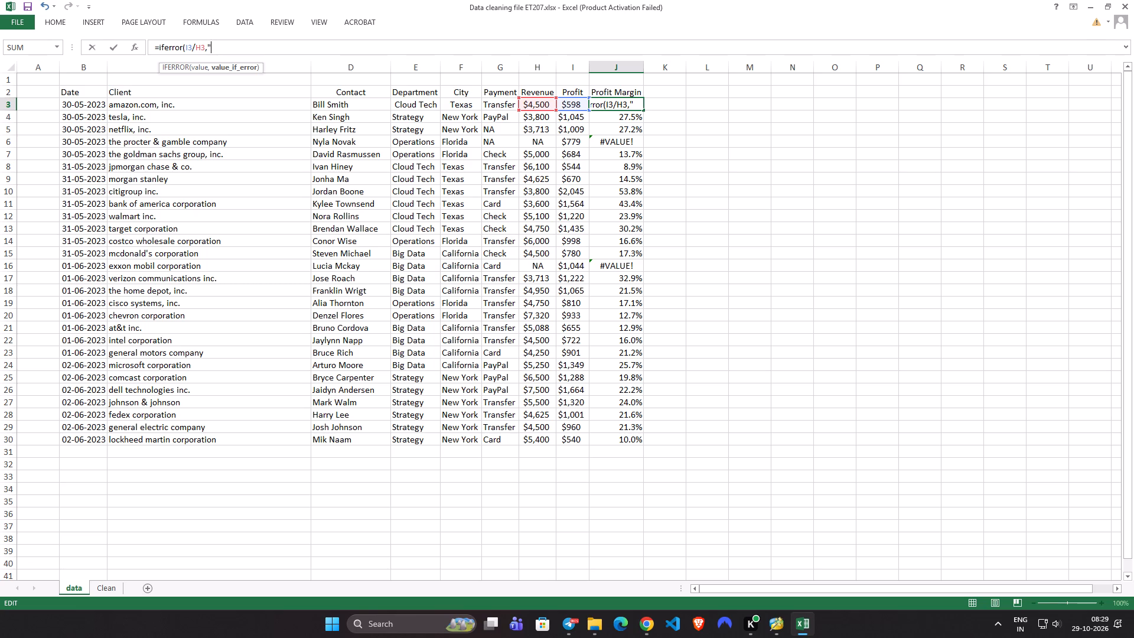
{"action": "type", "text": "Null"}
{"action": "key", "text": "shift+quotedbl"}
{"action": "key", "text": "shift+parenright"}
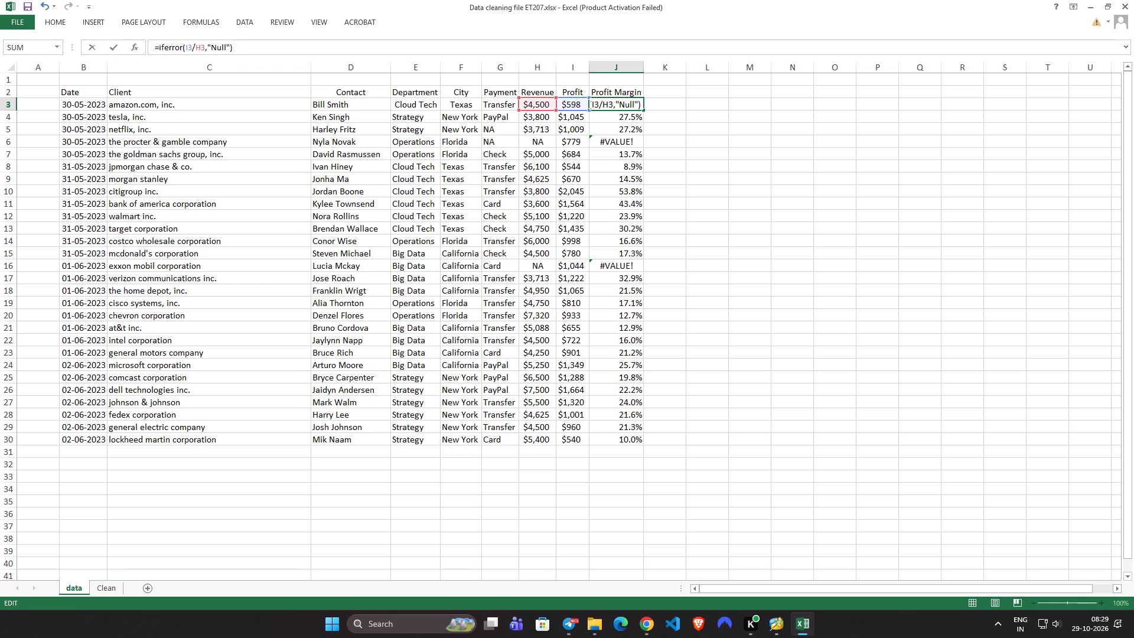
{"action": "key", "text": "Return"}
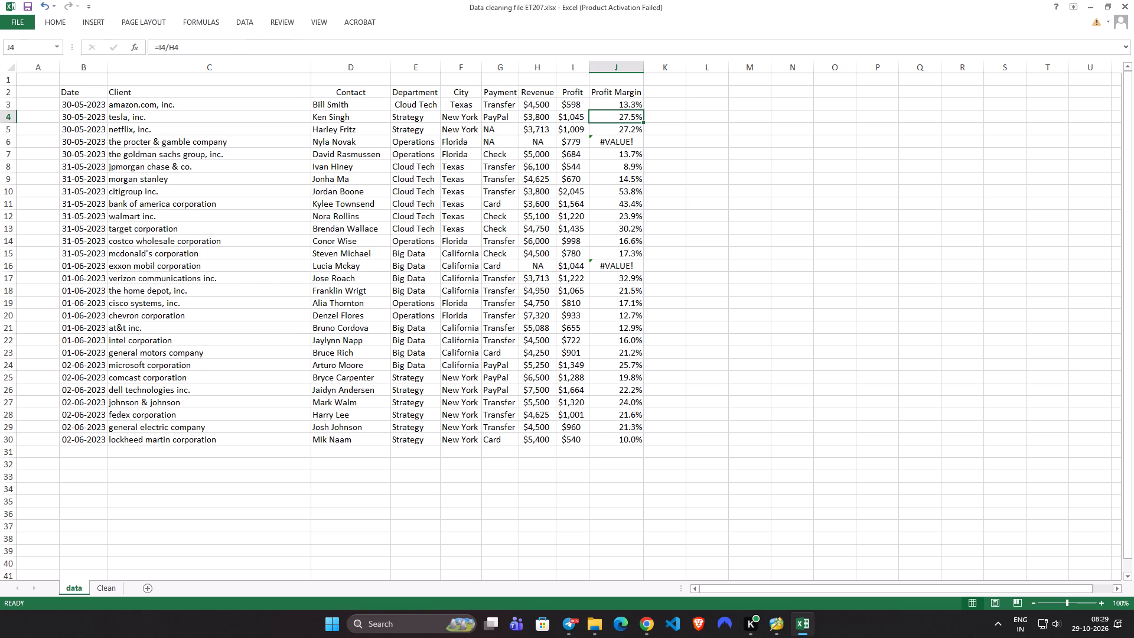
{"action": "left_click", "coordinate": [733, 209]}
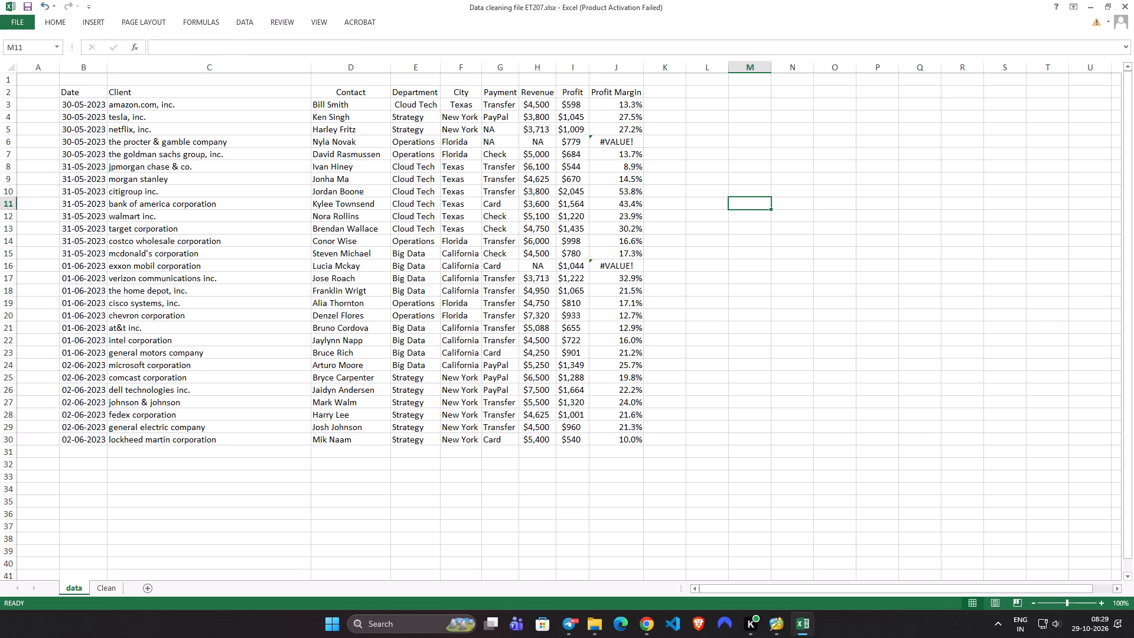
Copy the IFERROR formula from J3 down the Profit Margin column through J30.
{"action": "left_click", "coordinate": [629, 106]}
{"action": "left_click_drag", "start_coordinate": [641, 109], "coordinate": [663, 444]}
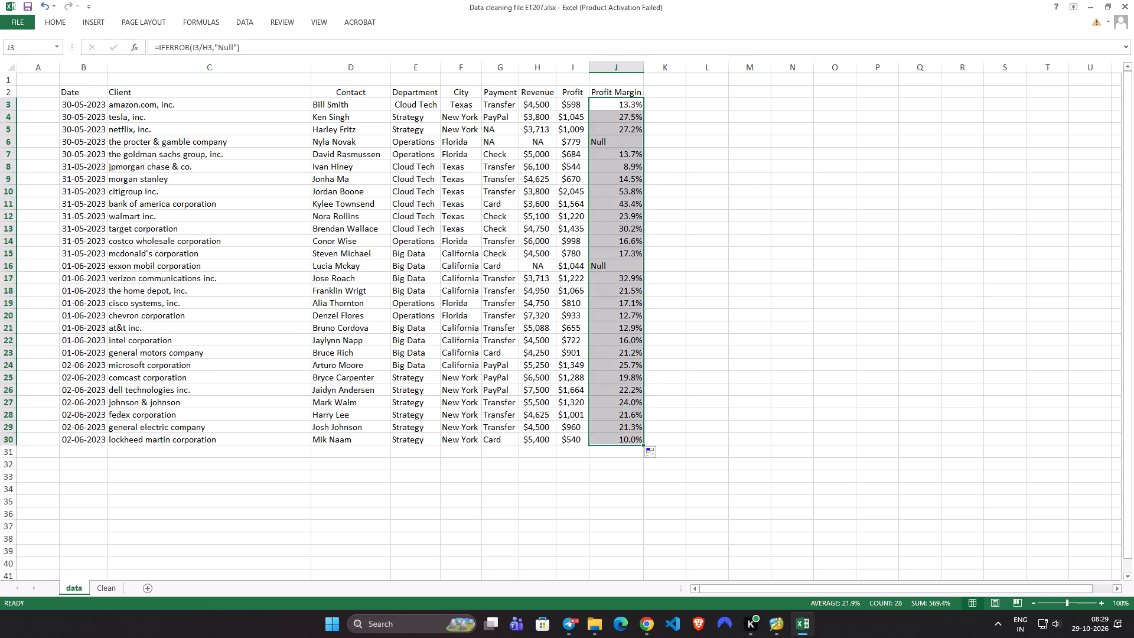
{"action": "left_click", "coordinate": [740, 271]}
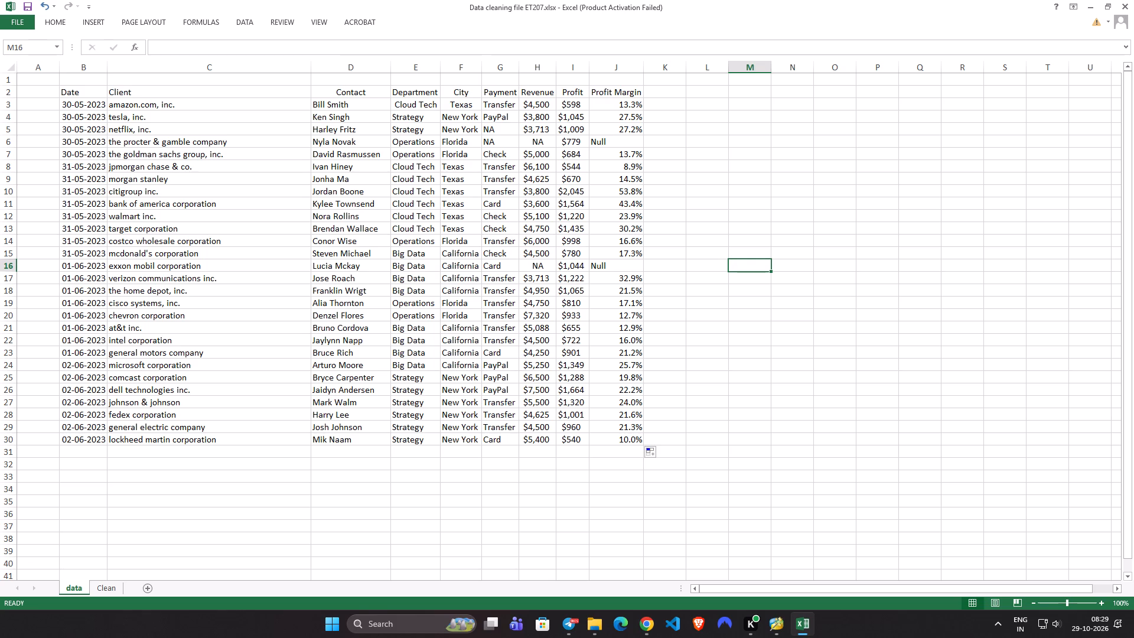
Format the header row B2:J2 with a light gold fill, dark orange font colour and bold text.
{"action": "left_click", "coordinate": [71, 91], "text": "ctrl+shift"}
{"action": "key", "text": "ctrl+shift+Right"}
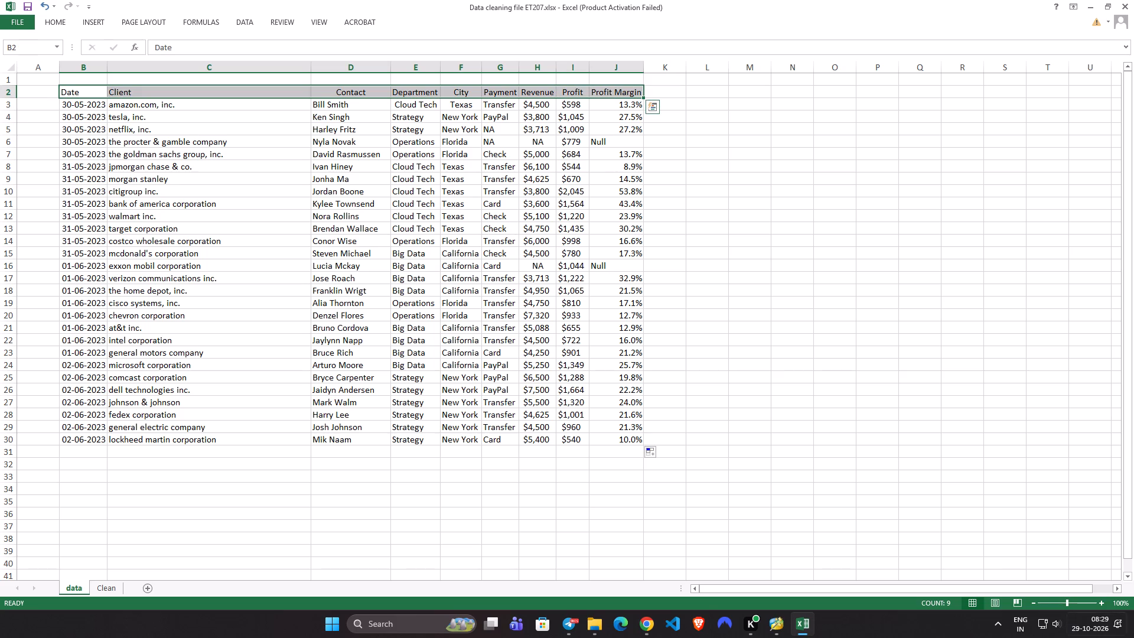
{"action": "left_click", "coordinate": [52, 22]}
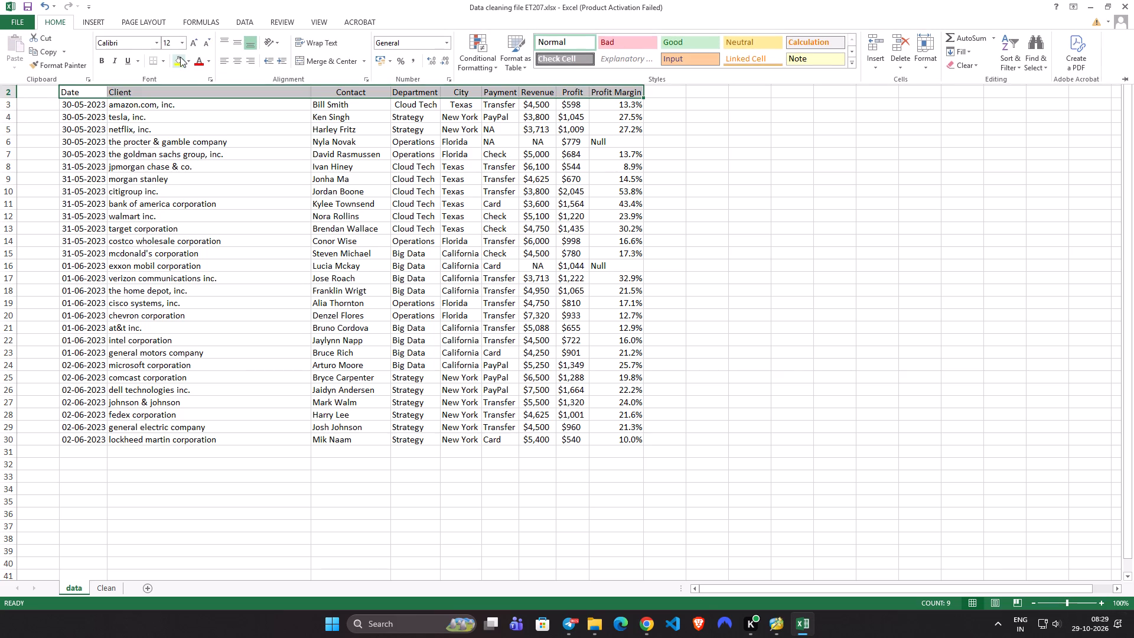
{"action": "left_click", "coordinate": [180, 57]}
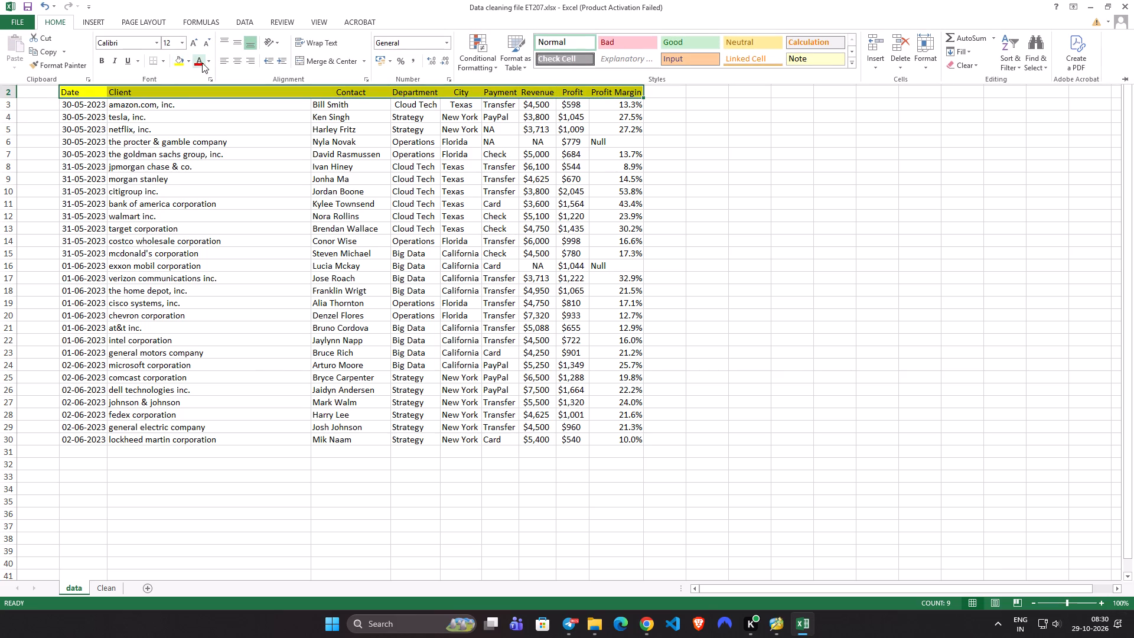
{"action": "left_click", "coordinate": [186, 60]}
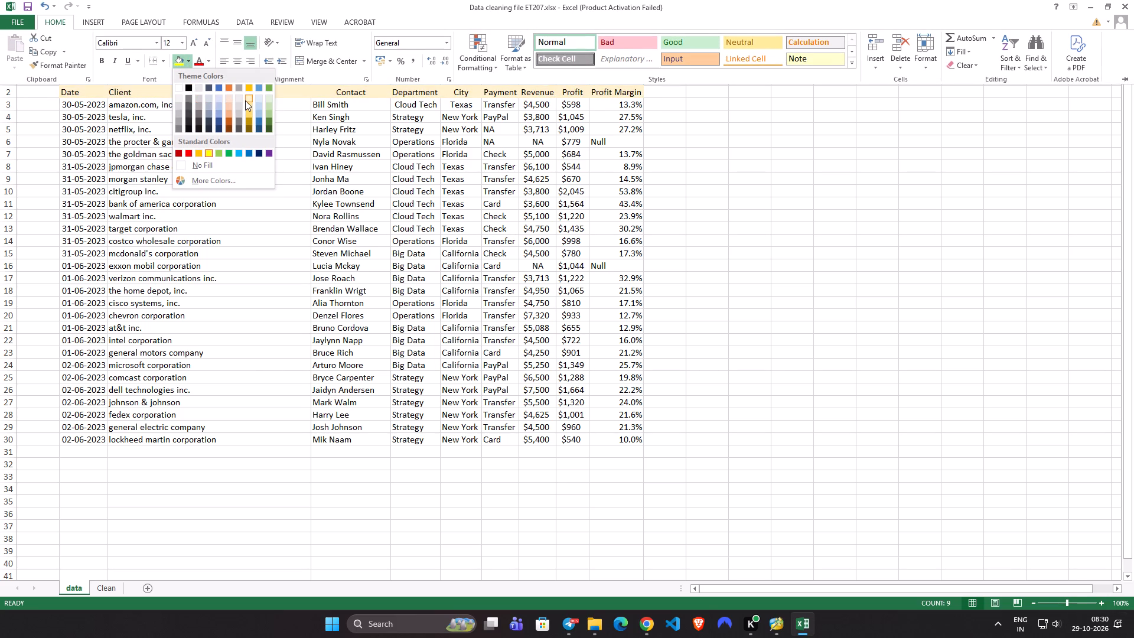
{"action": "left_click", "coordinate": [245, 100]}
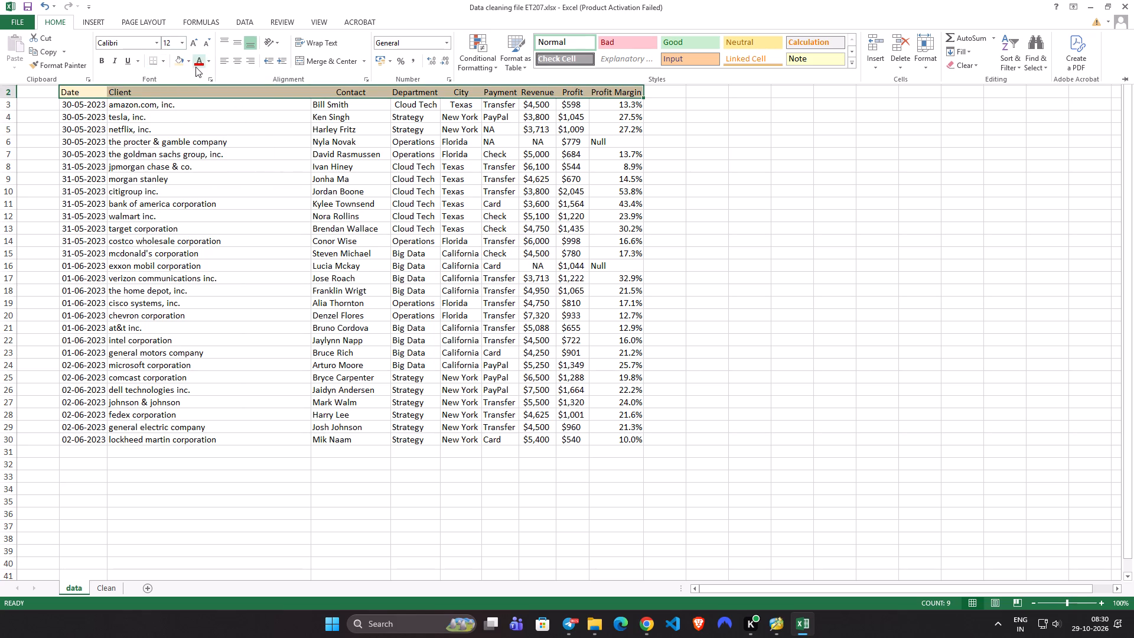
{"action": "left_click", "coordinate": [207, 63]}
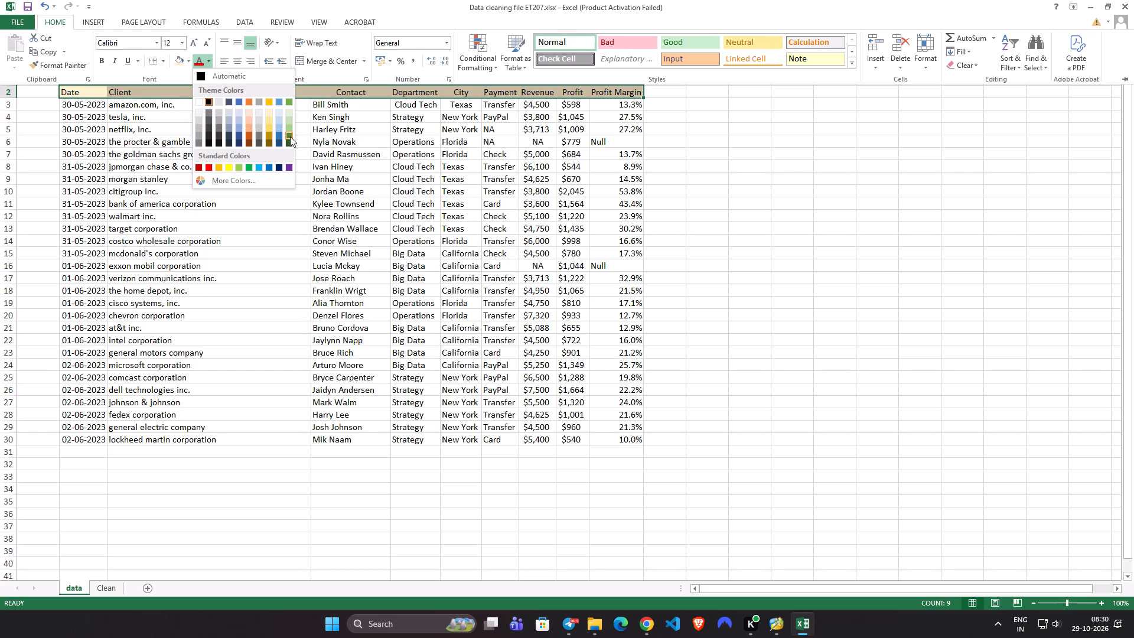
{"action": "left_click", "coordinate": [248, 141]}
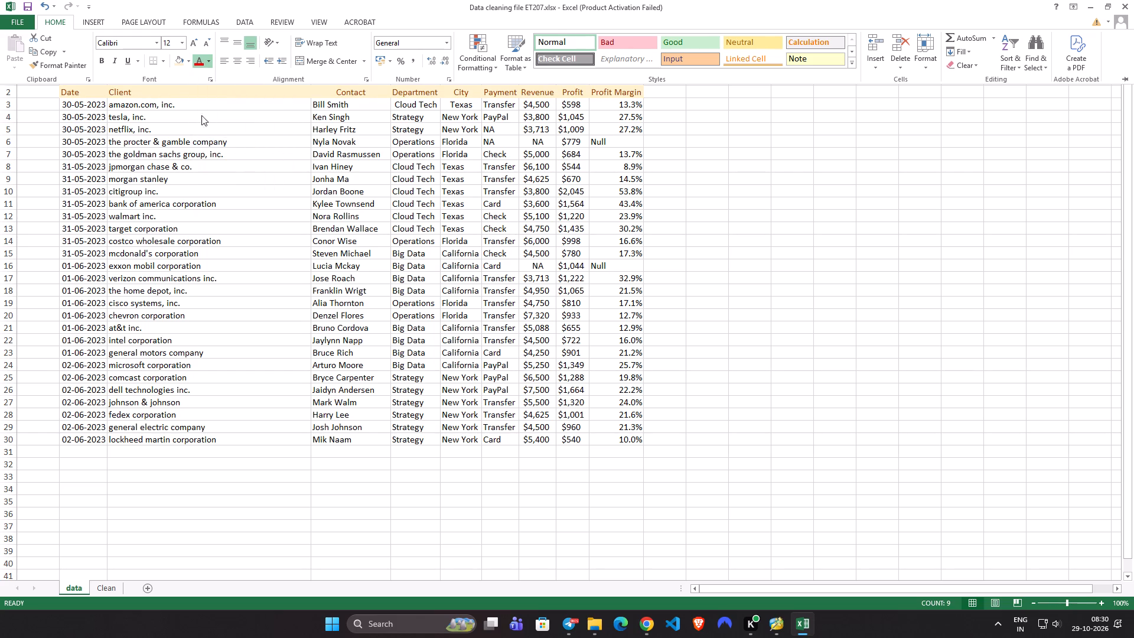
{"action": "left_click", "coordinate": [103, 63]}
{"action": "left_click", "coordinate": [790, 238]}
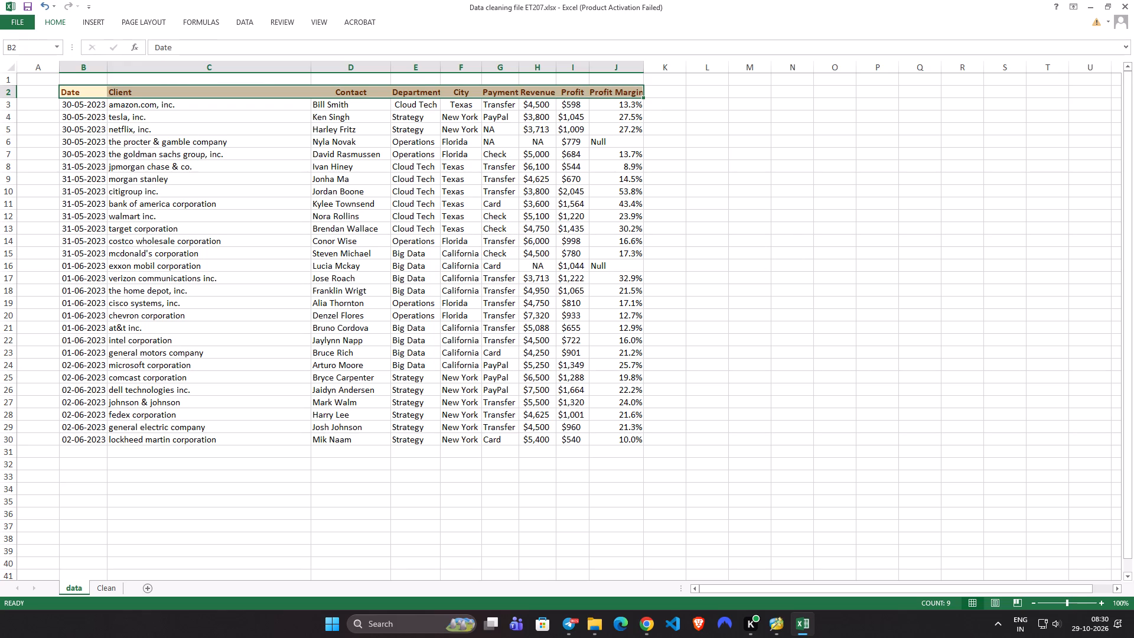
Add filters to the header row of the whole client table and check the filter options for Date.
{"action": "key", "text": "ctrl+a"}
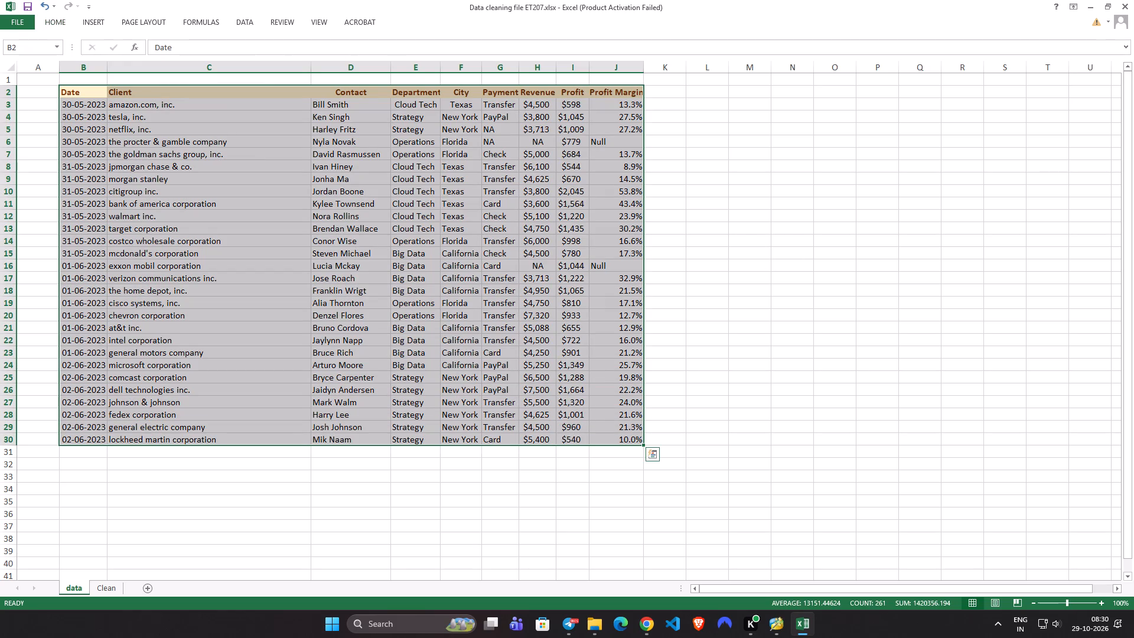
{"action": "left_click", "coordinate": [48, 21]}
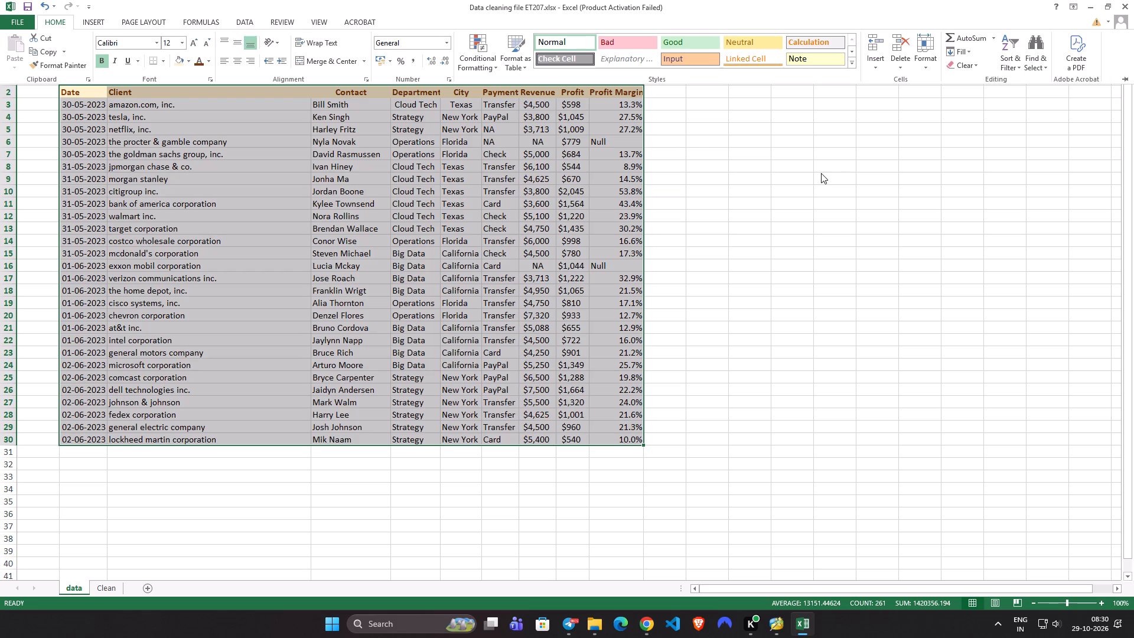
{"action": "key", "text": "ctrl+shift+l"}
{"action": "key", "text": "ctrl+shift+l"}
{"action": "left_click", "coordinate": [1004, 44]}
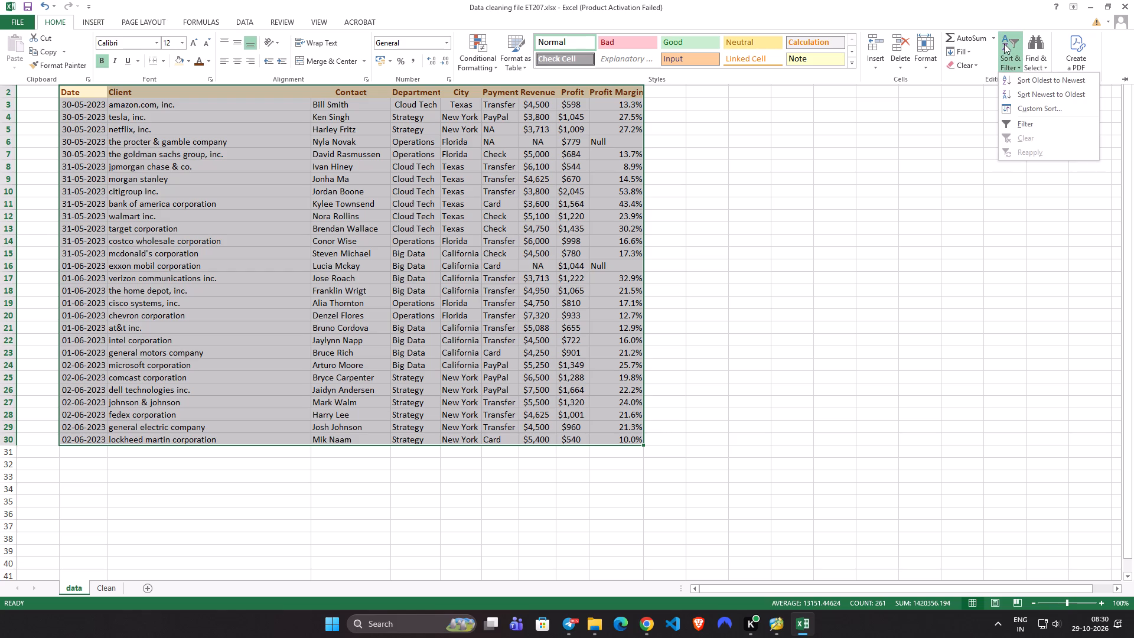
{"action": "left_click", "coordinate": [1027, 123]}
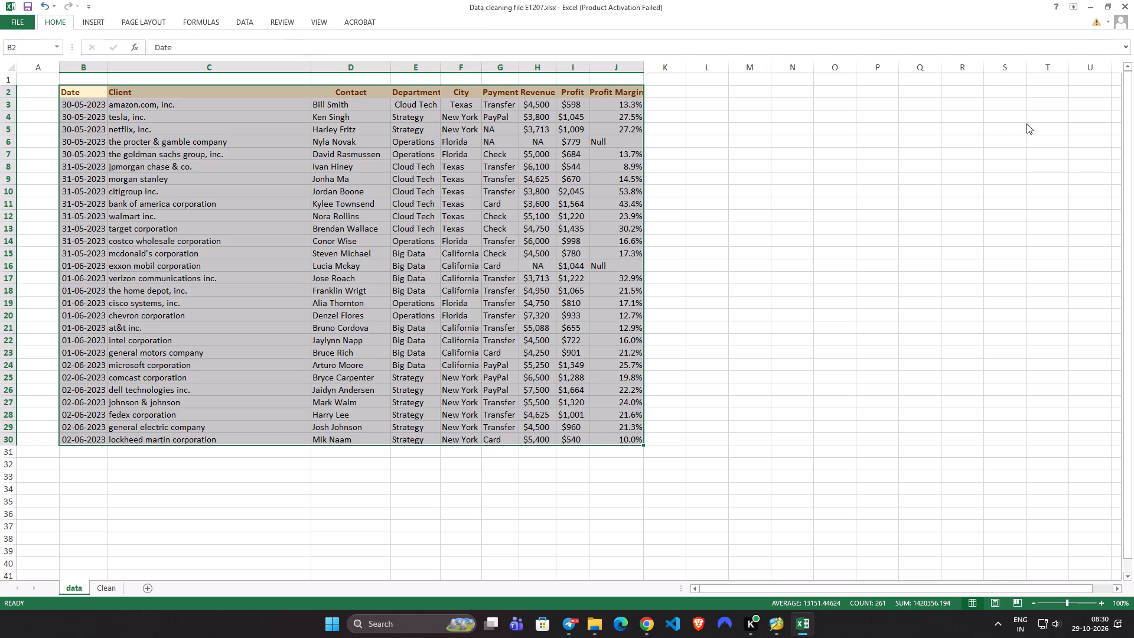
{"action": "left_click", "coordinate": [923, 170]}
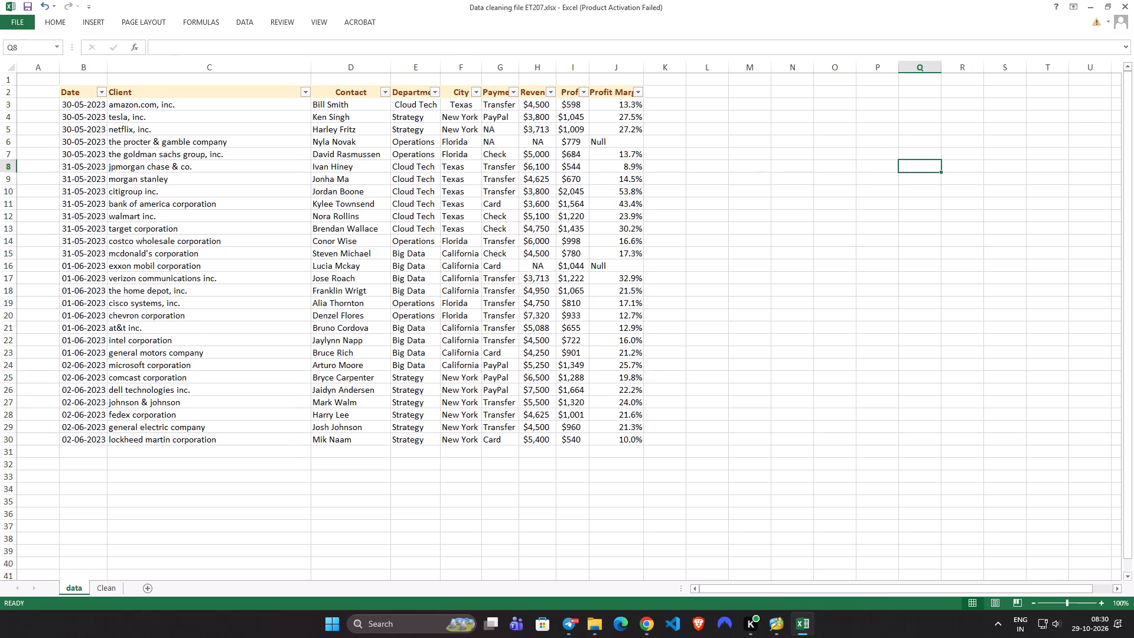
{"action": "left_click", "coordinate": [99, 92]}
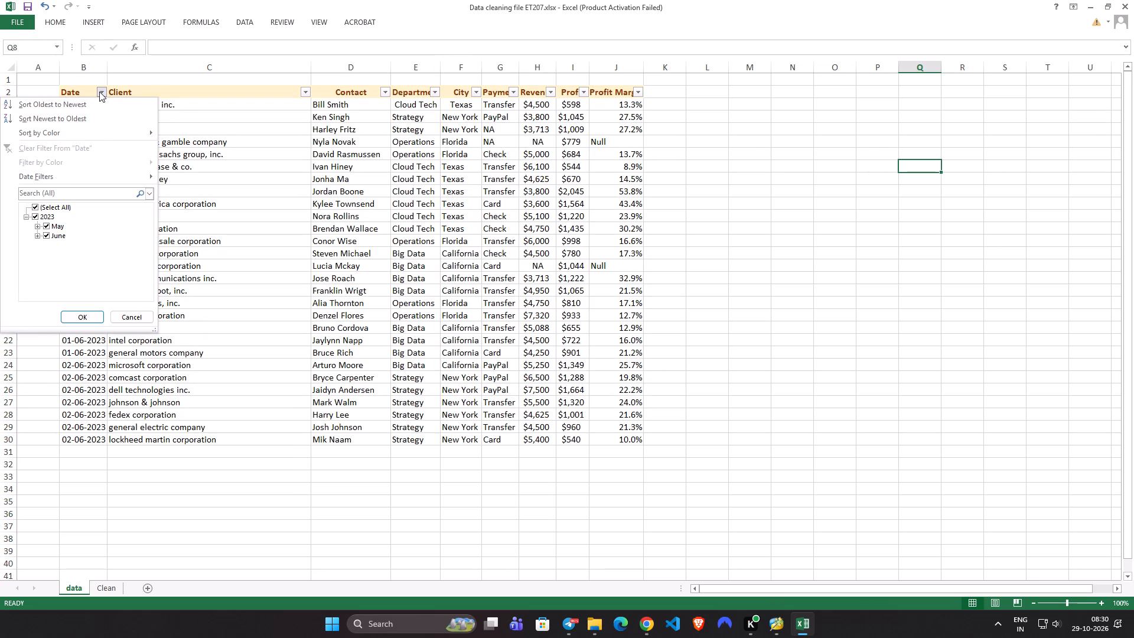
{"action": "left_click", "coordinate": [99, 92]}
{"action": "left_click", "coordinate": [716, 259]}
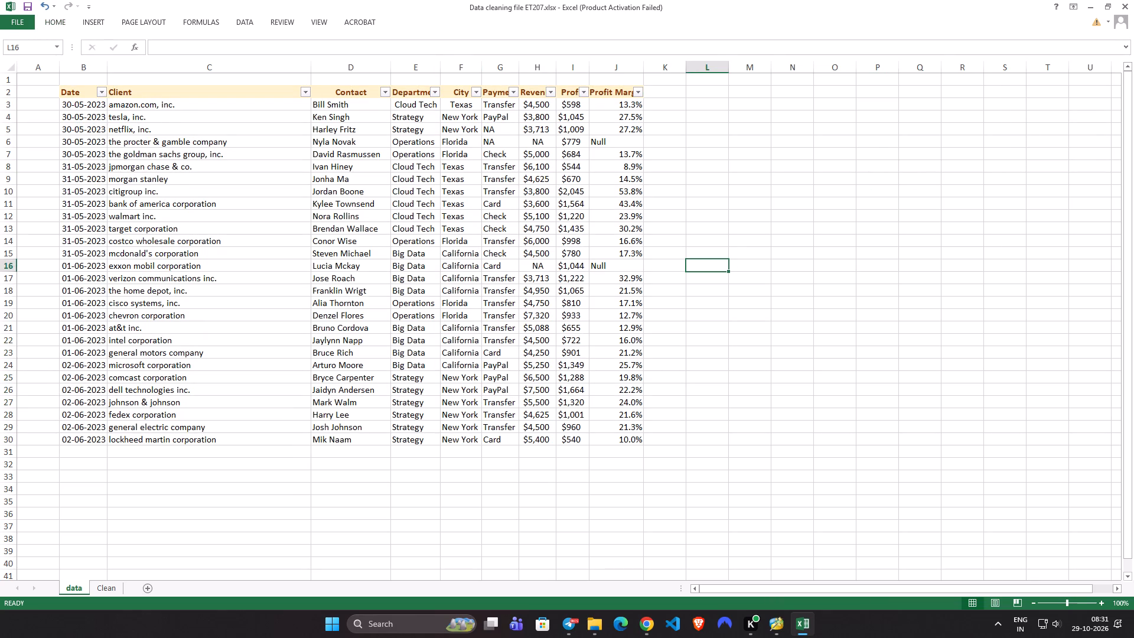
Apply All Borders to every cell of the client table B2:J30 on the data sheet.
{"action": "left_click", "coordinate": [739, 350]}
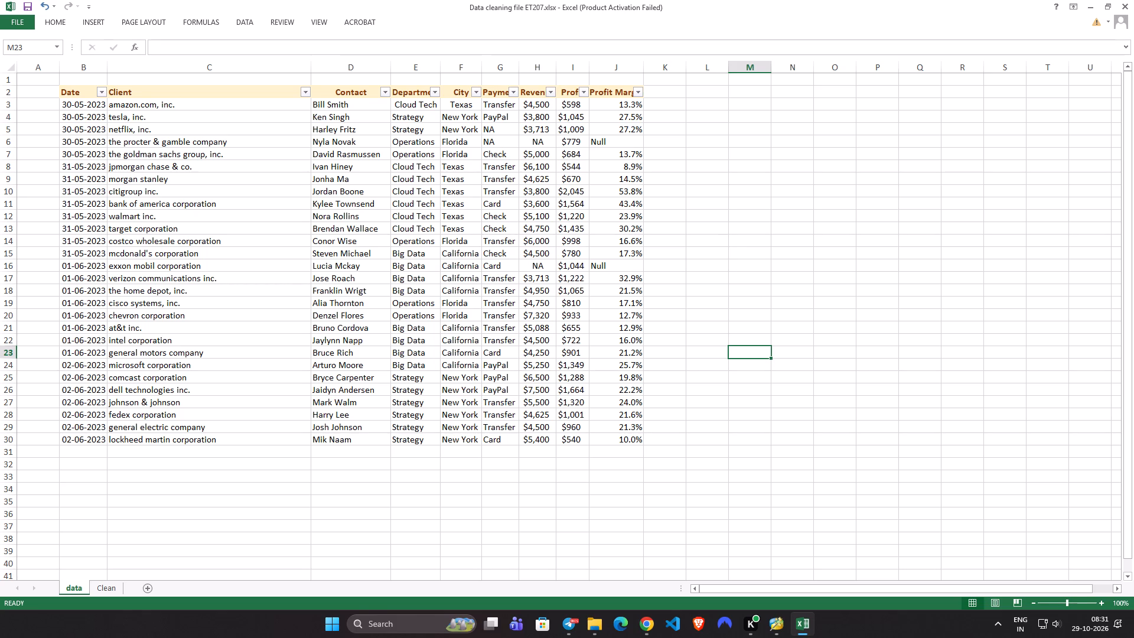
{"action": "key", "text": "ctrl+a"}
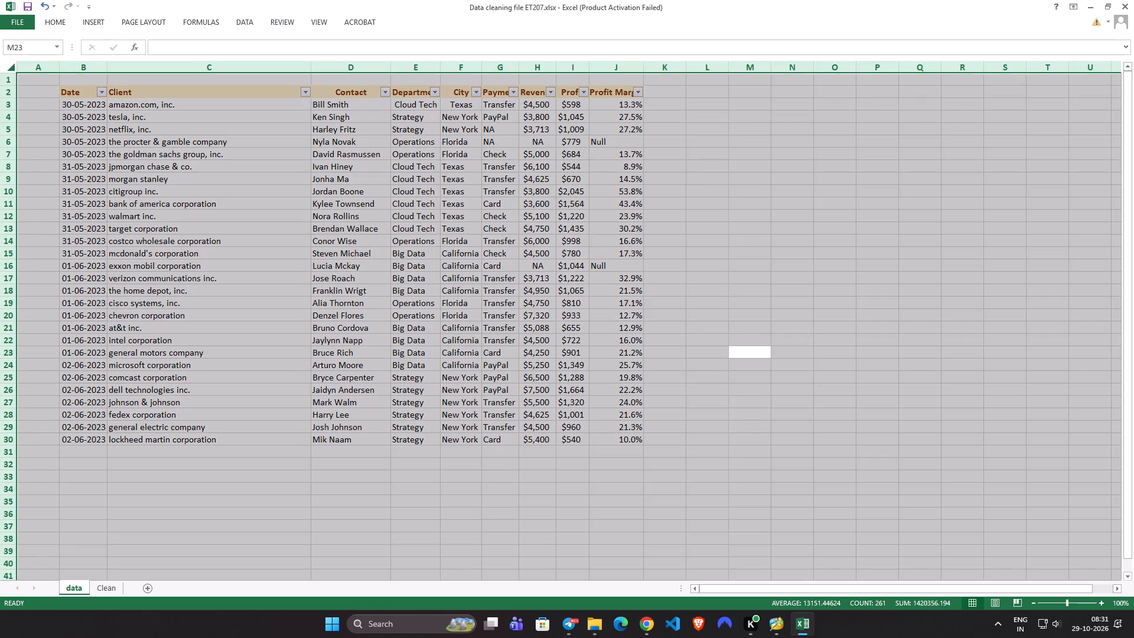
{"action": "left_click", "coordinate": [962, 272]}
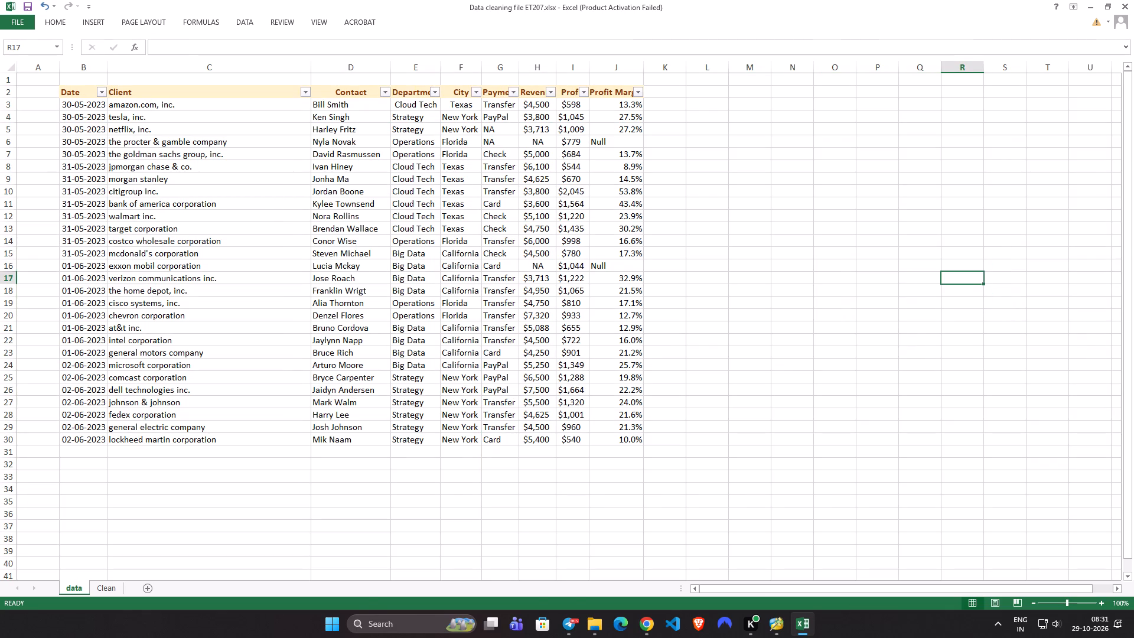
{"action": "left_click", "coordinate": [71, 93]}
{"action": "key", "text": "ctrl+a"}
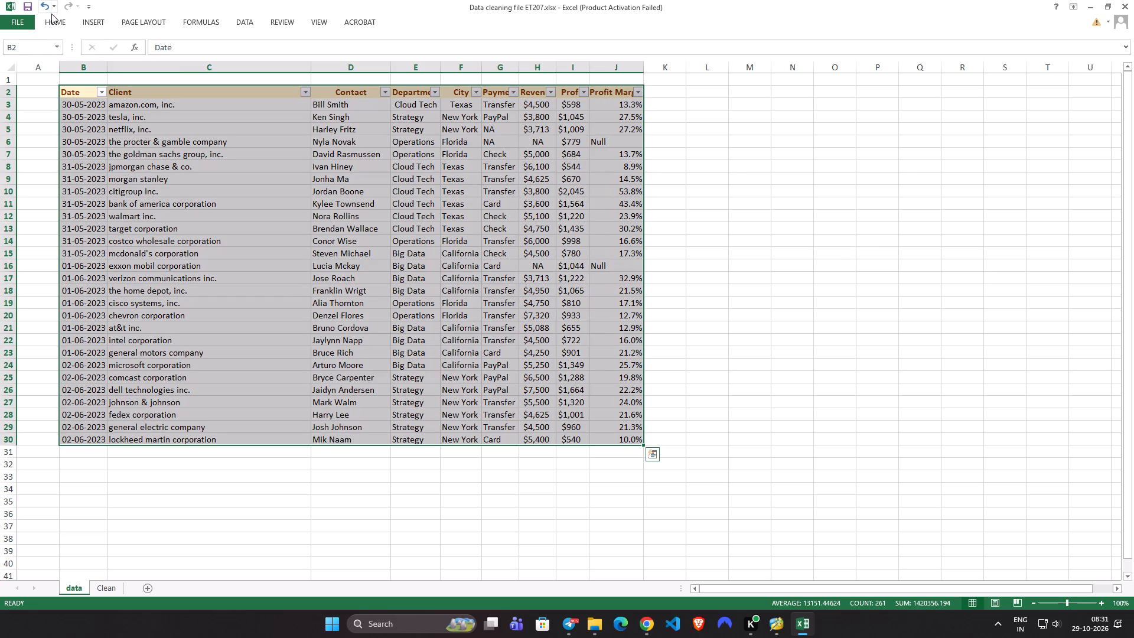
{"action": "left_click", "coordinate": [51, 14]}
{"action": "left_click", "coordinate": [51, 16]}
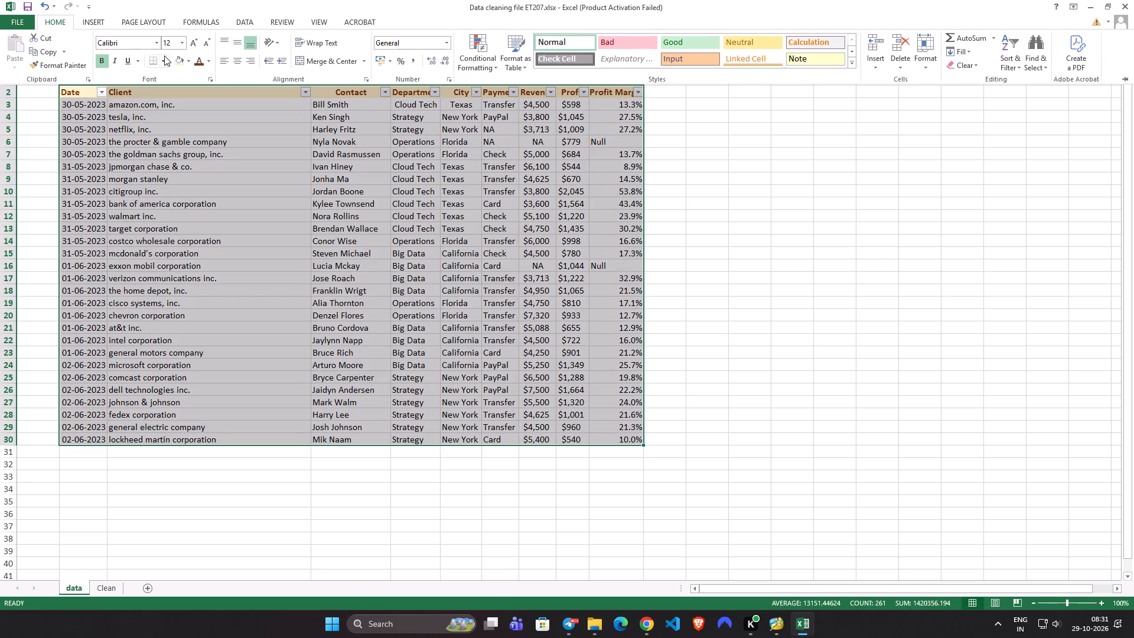
{"action": "left_click", "coordinate": [163, 58]}
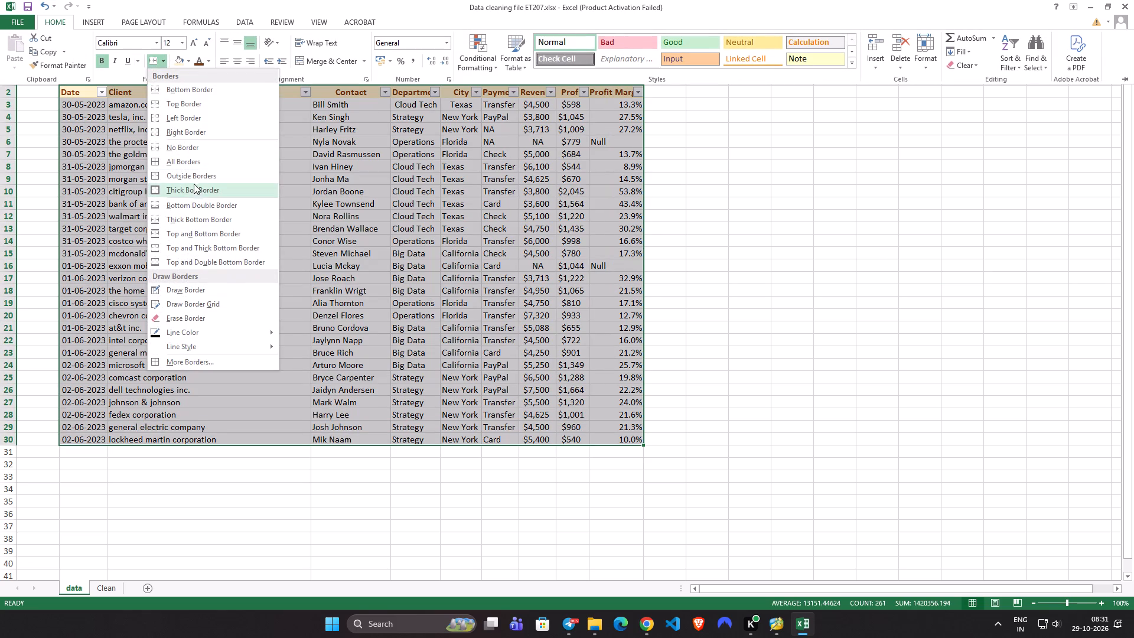
{"action": "left_click", "coordinate": [194, 164]}
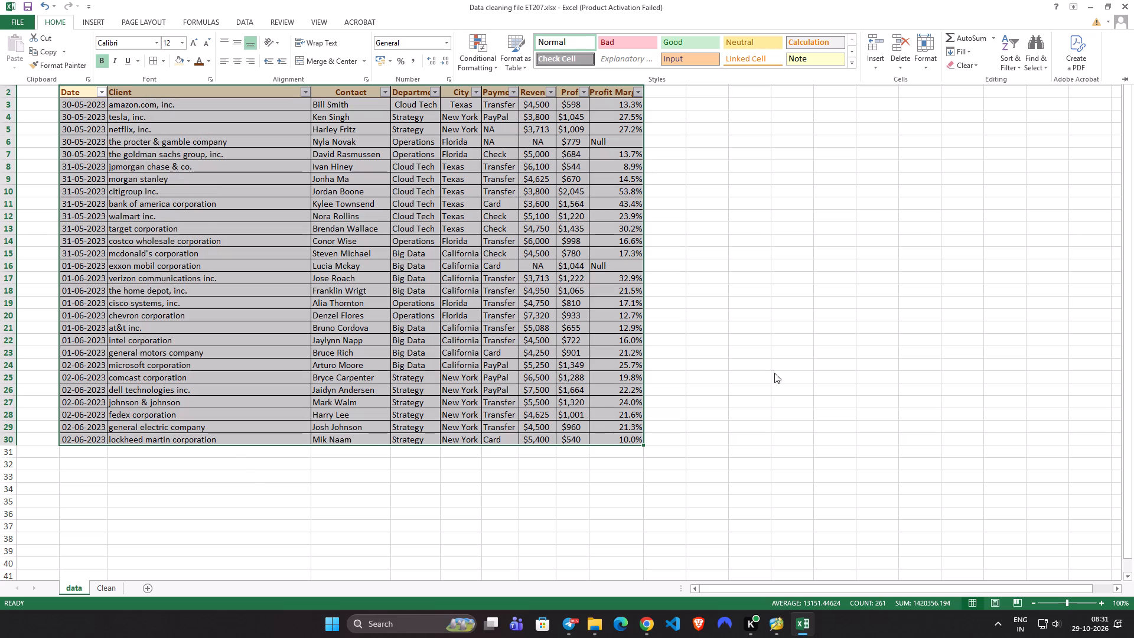
{"action": "left_click", "coordinate": [1005, 375]}
{"action": "left_click", "coordinate": [712, 335]}
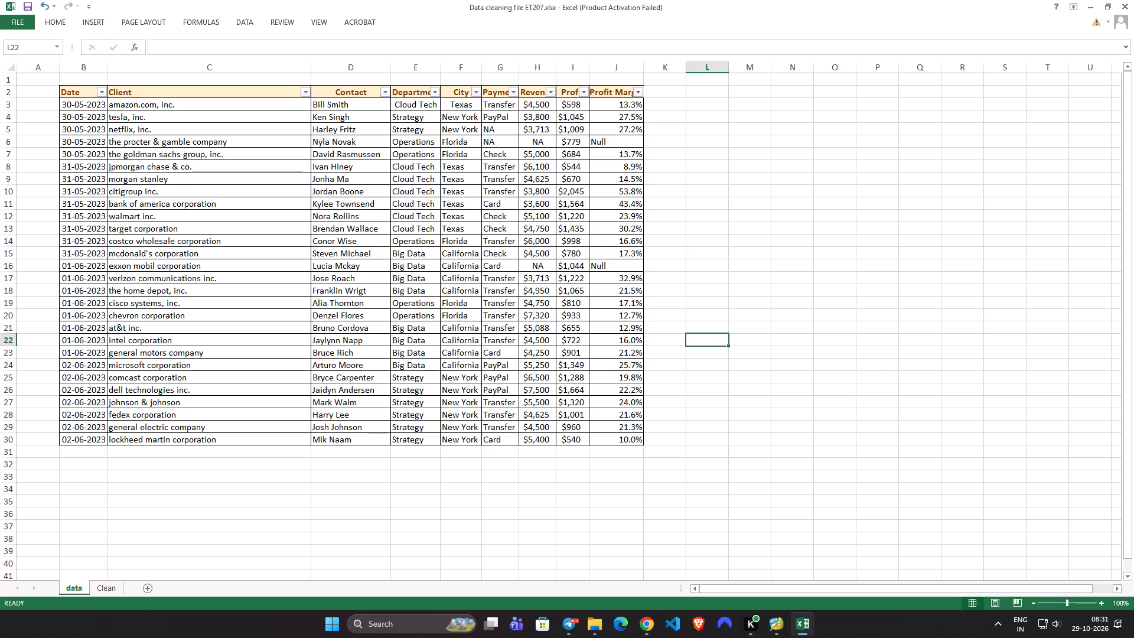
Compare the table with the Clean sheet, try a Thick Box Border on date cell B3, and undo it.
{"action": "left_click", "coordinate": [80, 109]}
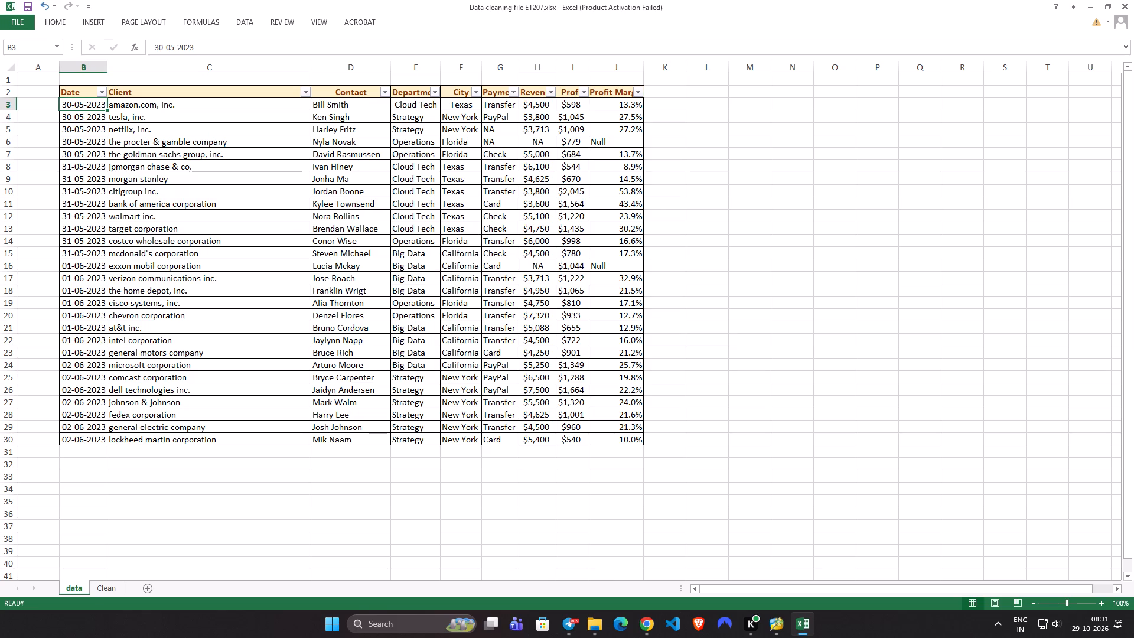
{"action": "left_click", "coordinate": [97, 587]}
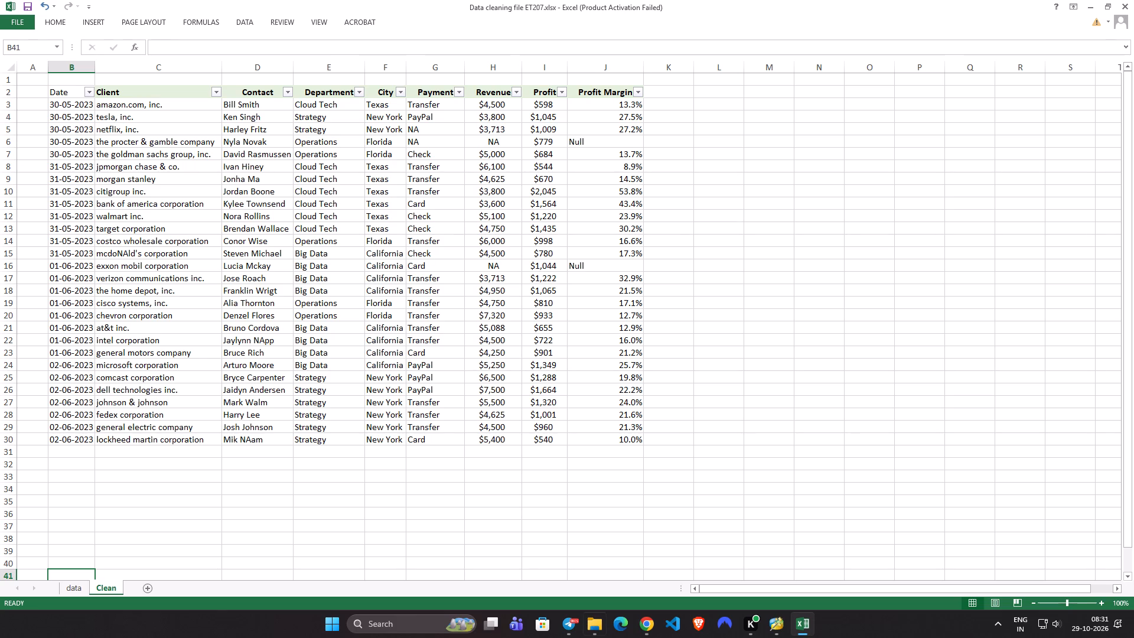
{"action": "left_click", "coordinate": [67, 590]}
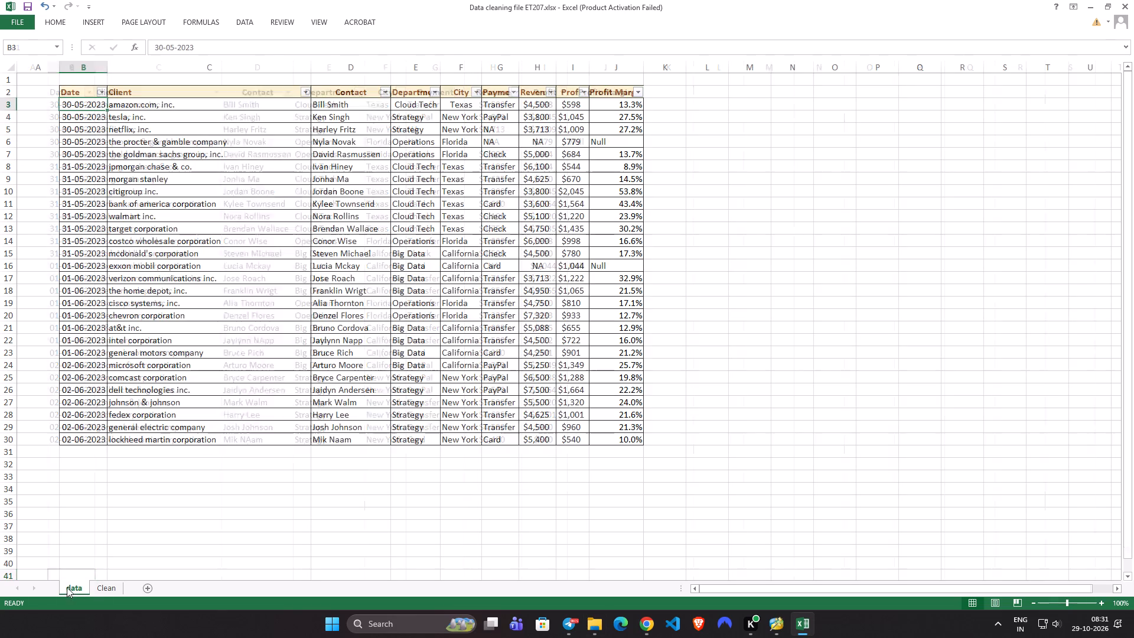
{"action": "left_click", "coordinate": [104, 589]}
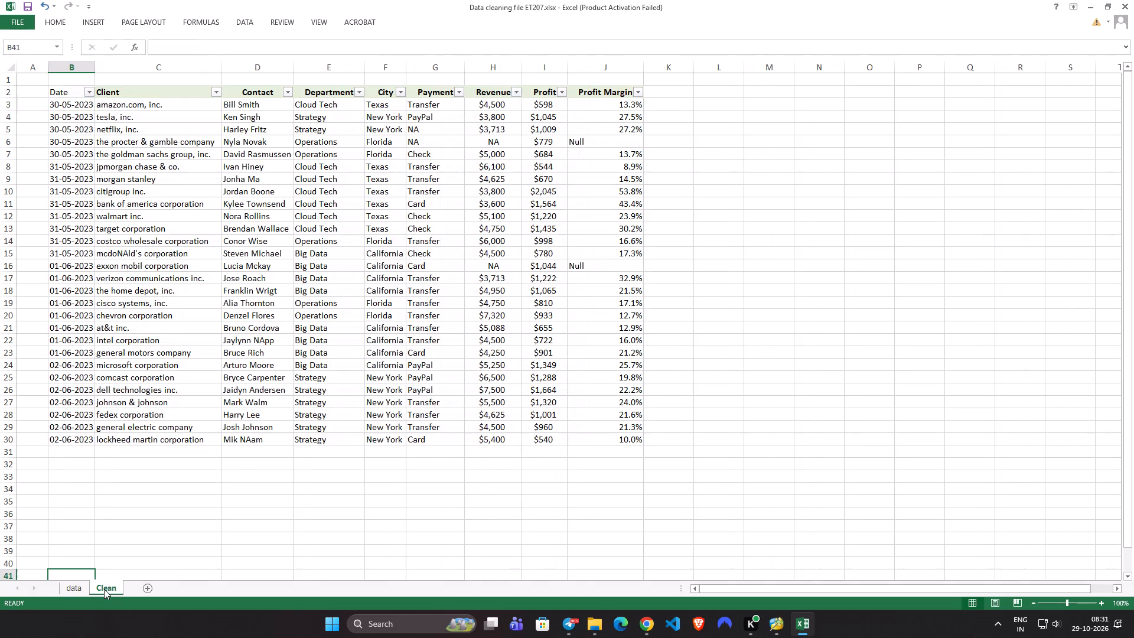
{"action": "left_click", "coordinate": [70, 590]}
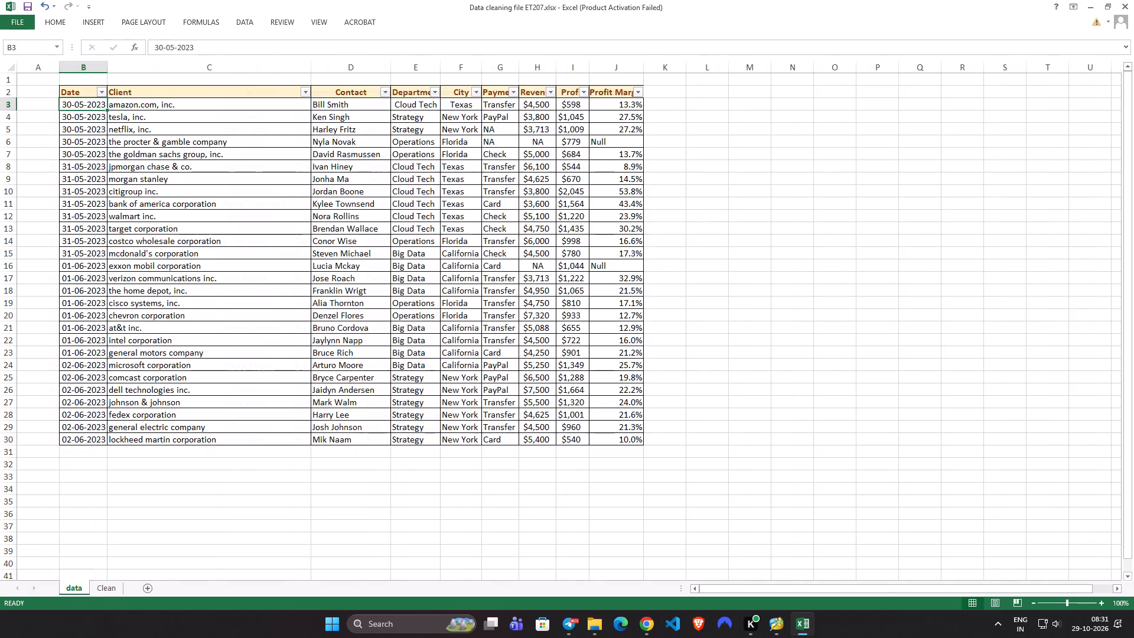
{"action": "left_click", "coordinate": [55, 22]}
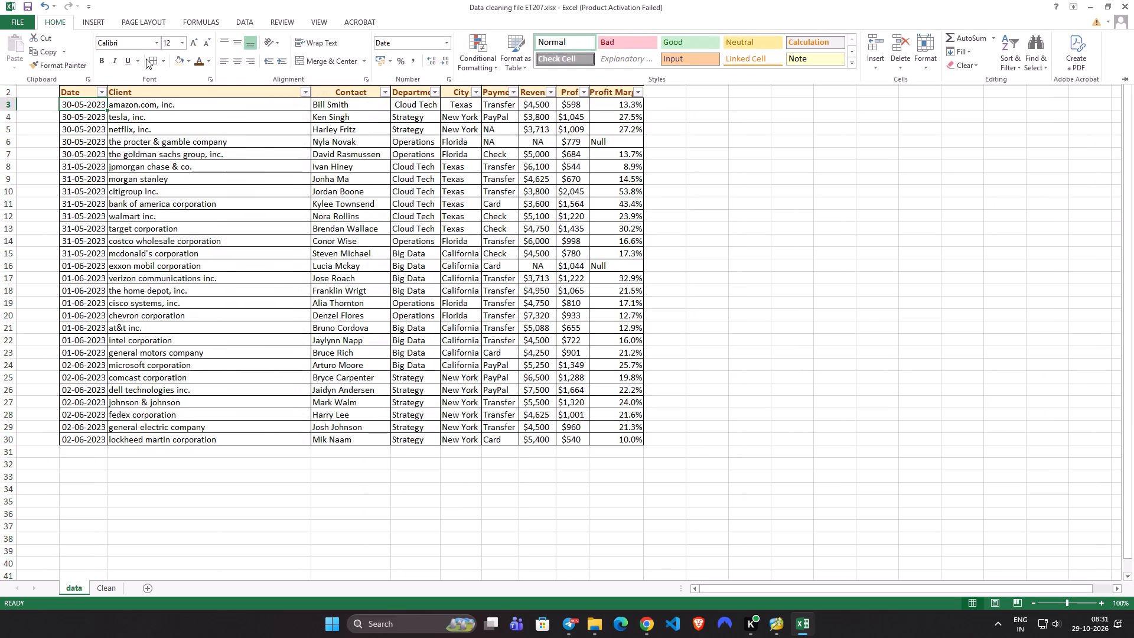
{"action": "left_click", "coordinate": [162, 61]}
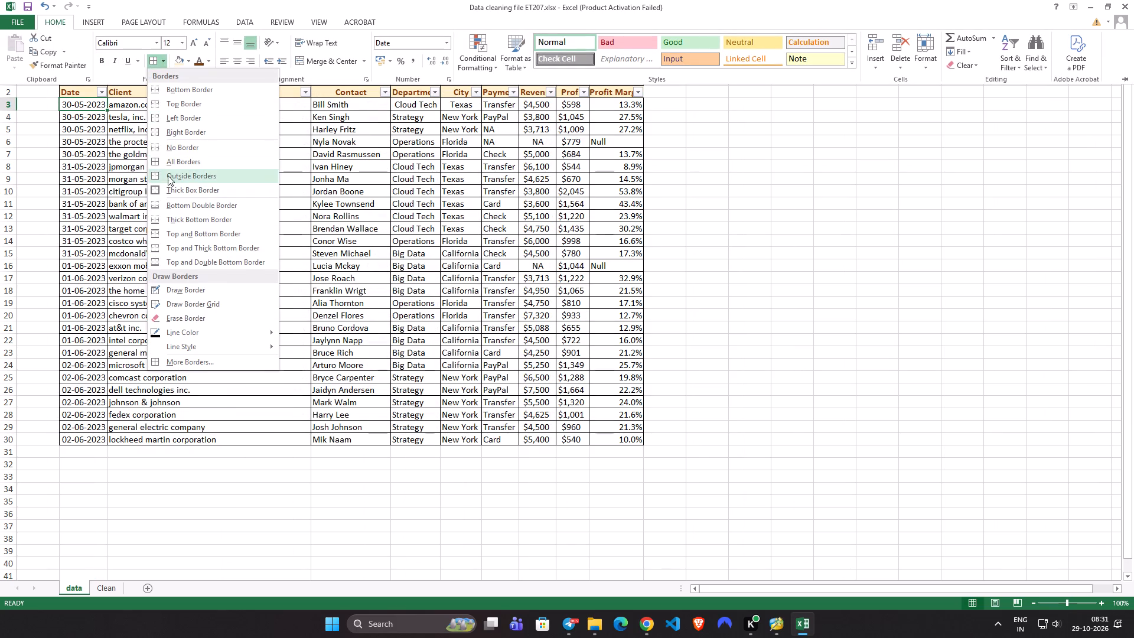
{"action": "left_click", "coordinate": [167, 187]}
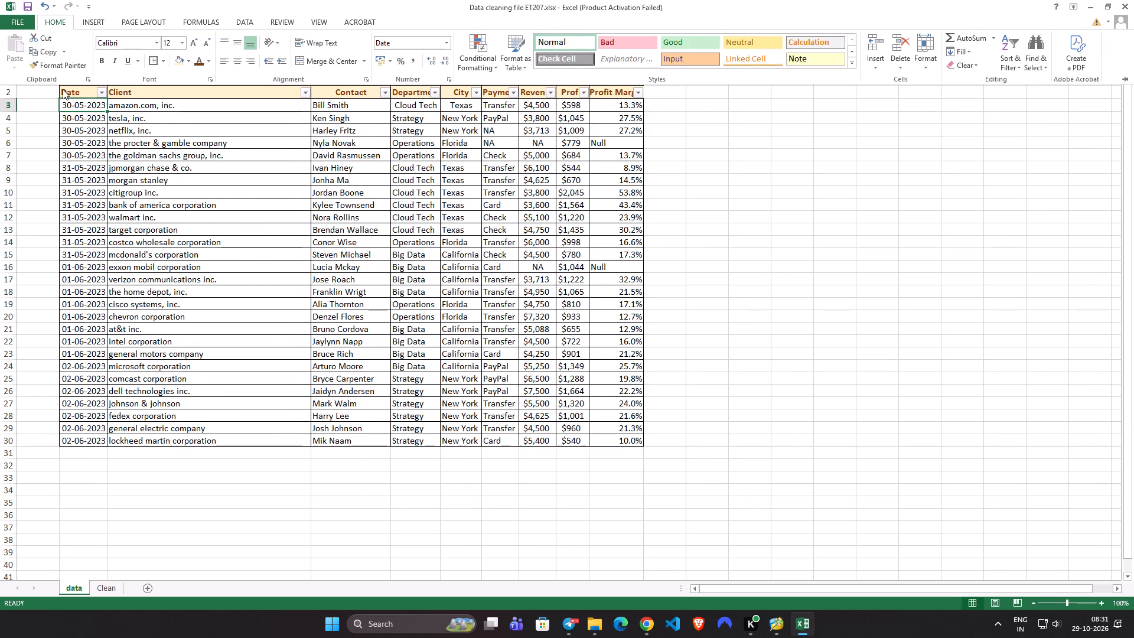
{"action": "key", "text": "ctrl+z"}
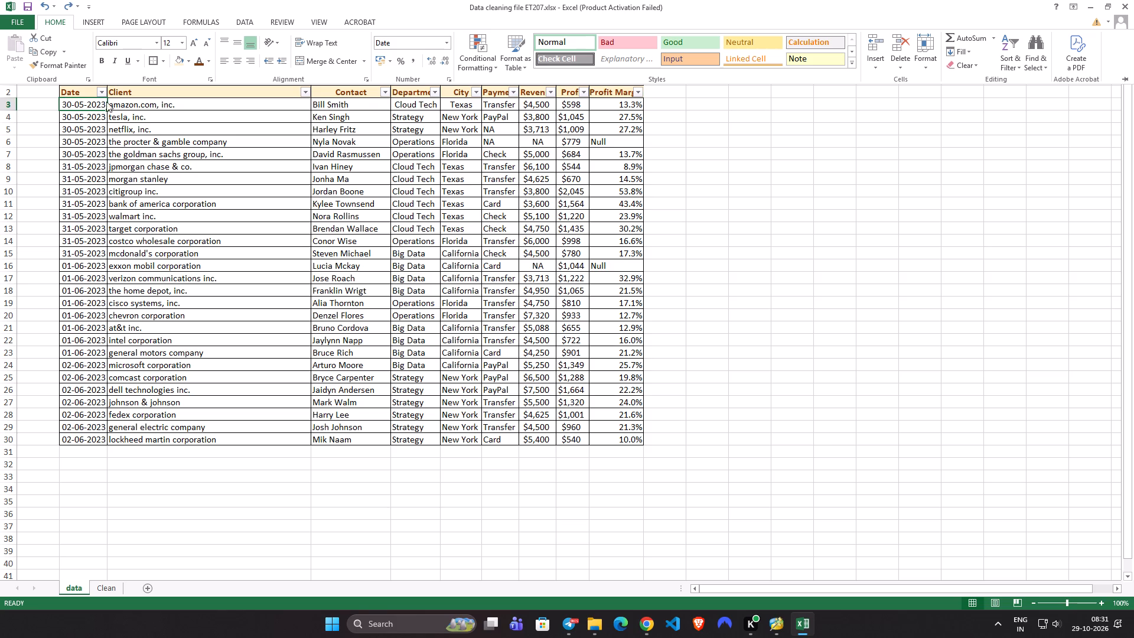
Add a Thick Box Border around the whole client table B2:J30.
{"action": "left_click", "coordinate": [922, 212]}
{"action": "left_click", "coordinate": [687, 153]}
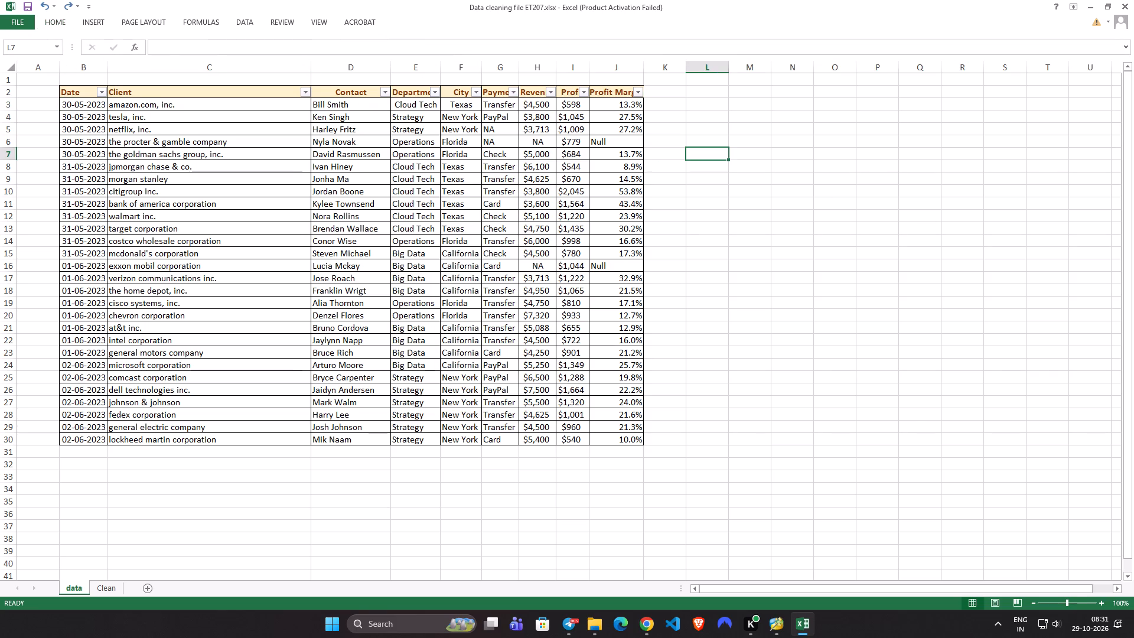
{"action": "left_click", "coordinate": [71, 87]}
{"action": "key", "text": "ctrl+a"}
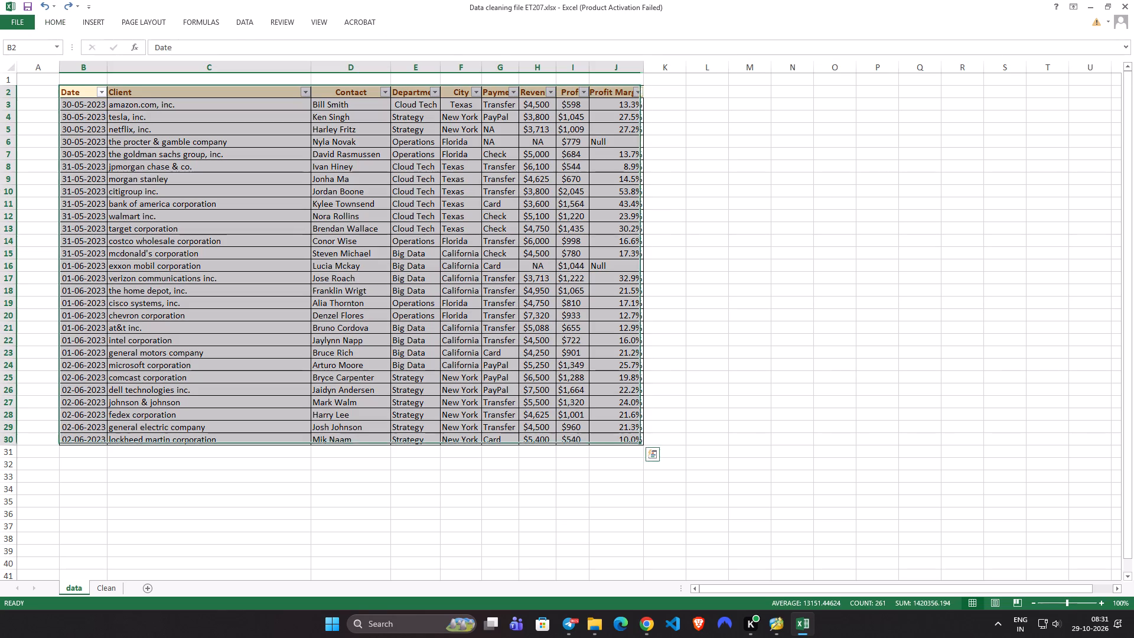
{"action": "left_click", "coordinate": [65, 22]}
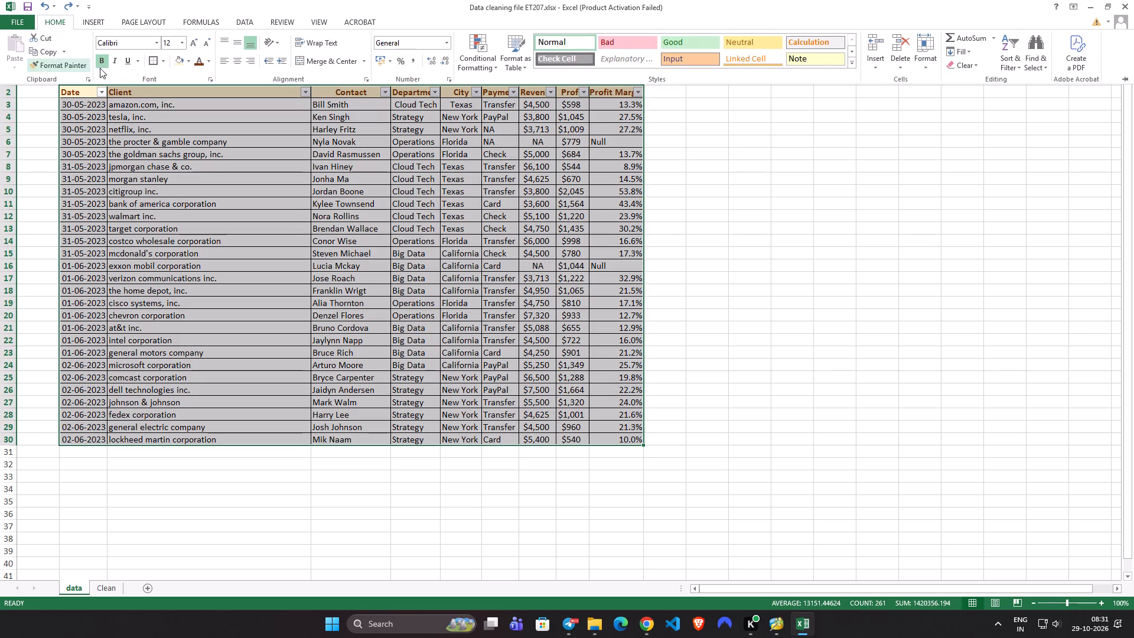
{"action": "left_click", "coordinate": [154, 59]}
{"action": "left_click", "coordinate": [974, 301]}
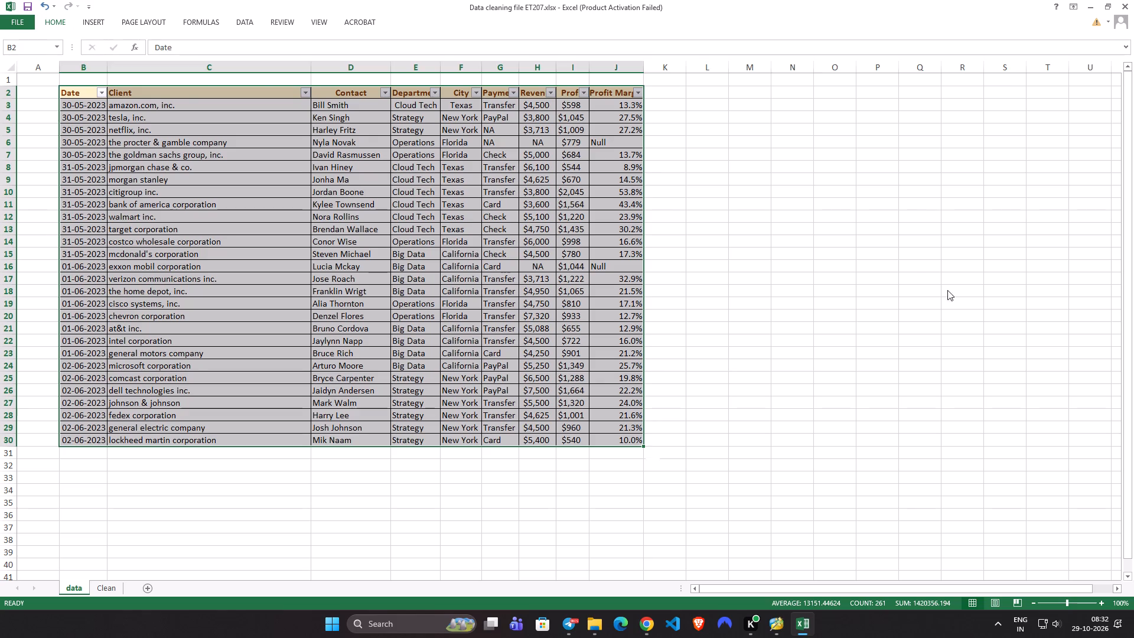
{"action": "left_click", "coordinate": [755, 245]}
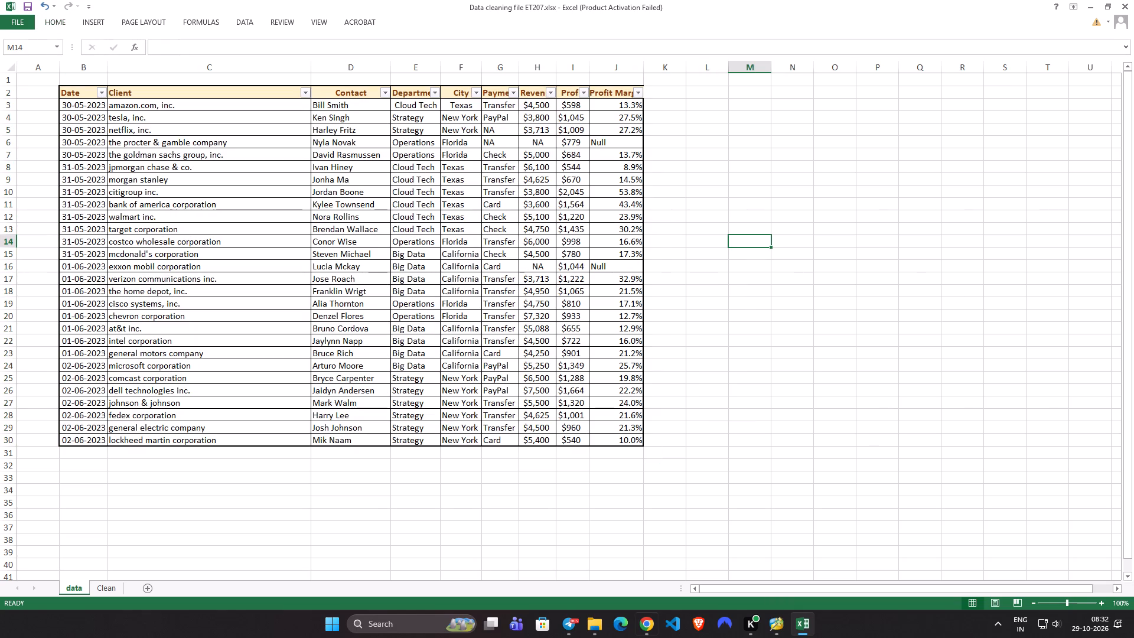
Examine the Profit and Profit Margin cells of the bordered table and the filter options for Revenue.
{"action": "scroll", "coordinate": [93, 230], "scroll_direction": "up", "scroll_amount": 2}
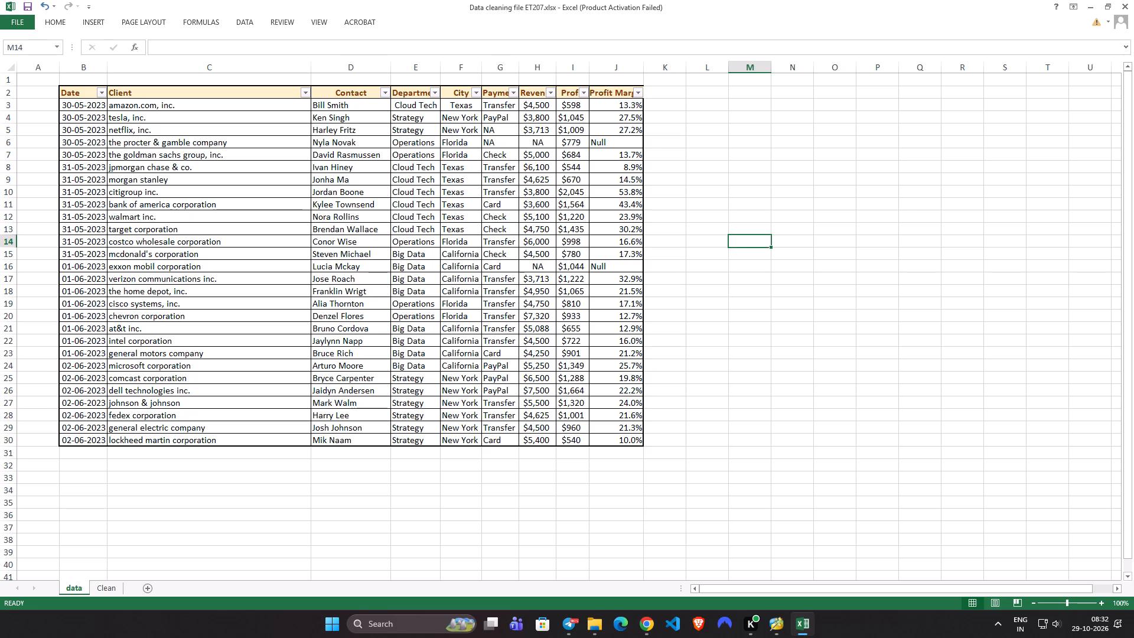
{"action": "left_click", "coordinate": [536, 379]}
{"action": "left_click", "coordinate": [587, 379]}
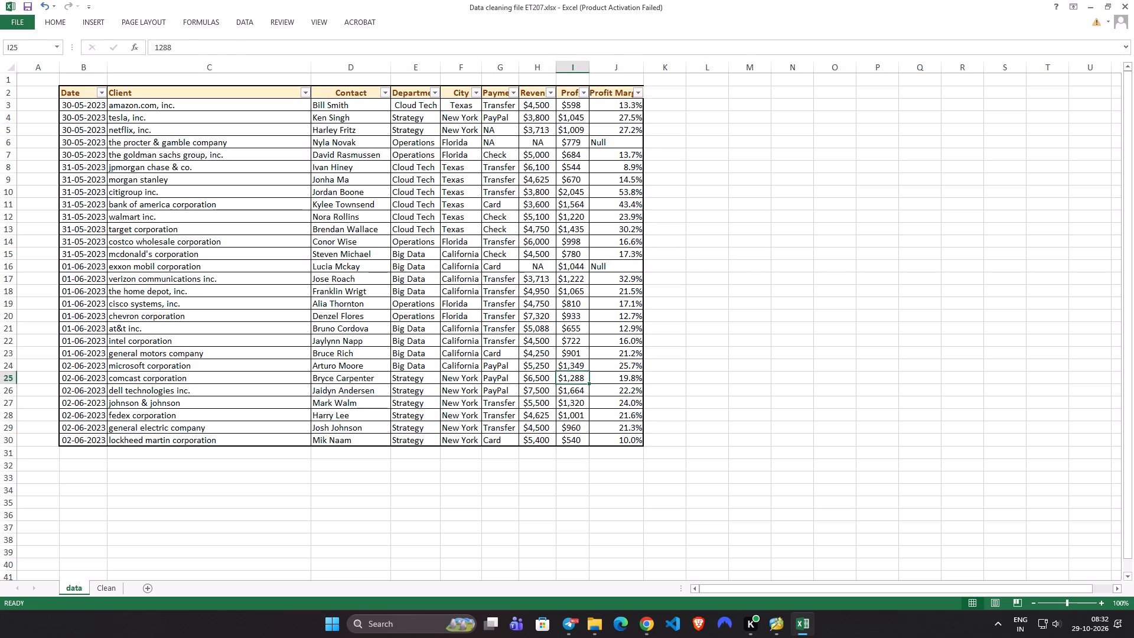
{"action": "left_click", "coordinate": [623, 383]}
{"action": "scroll", "coordinate": [618, 138], "scroll_direction": "up", "scroll_amount": 1}
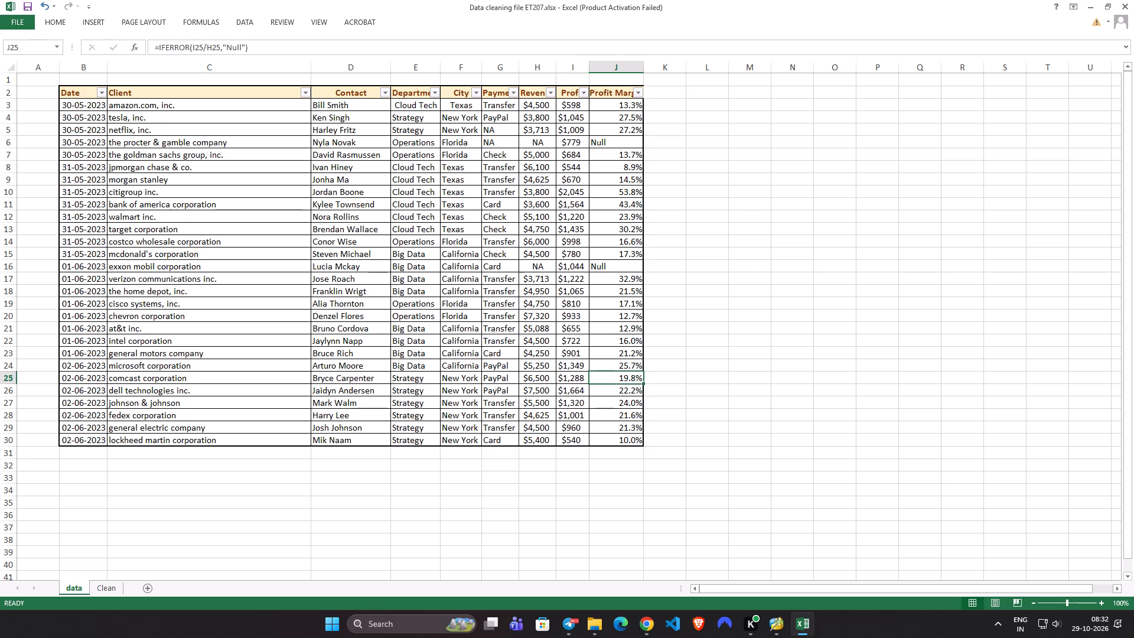
{"action": "left_click", "coordinate": [549, 96]}
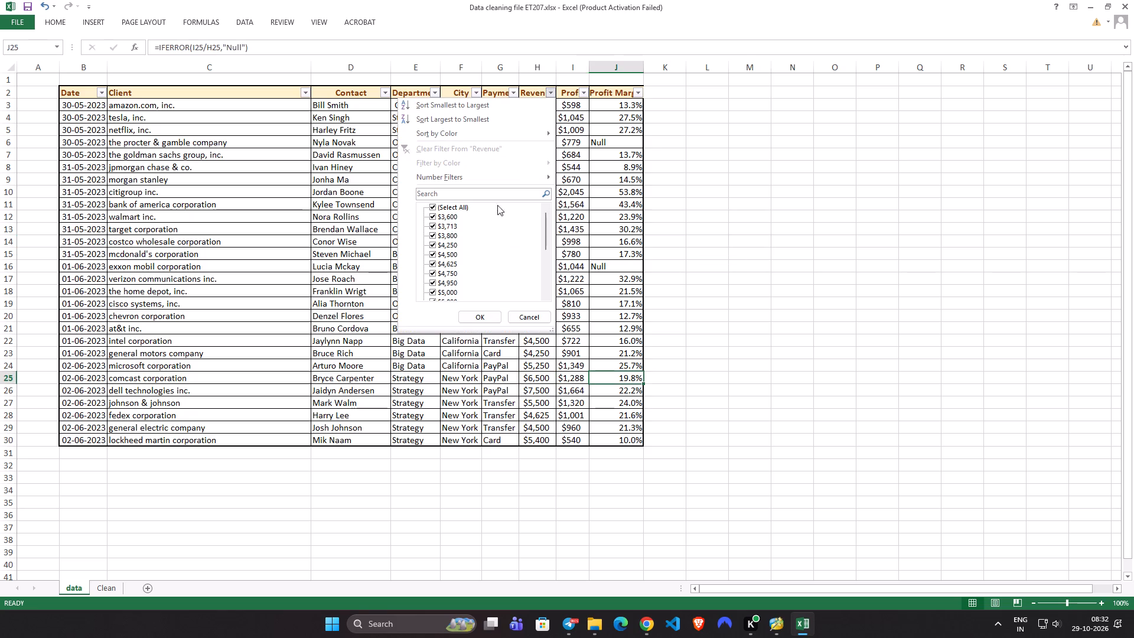
{"action": "scroll", "coordinate": [462, 232], "scroll_direction": "down", "scroll_amount": 5}
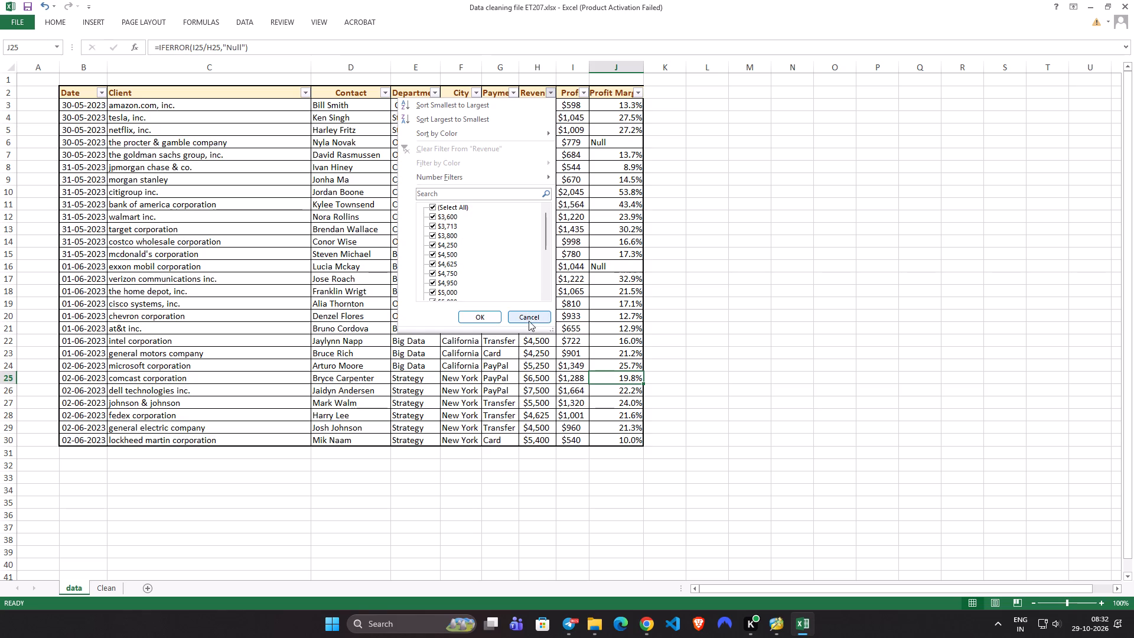
{"action": "left_click", "coordinate": [529, 321]}
{"action": "scroll", "coordinate": [644, 302], "scroll_direction": "up", "scroll_amount": 1}
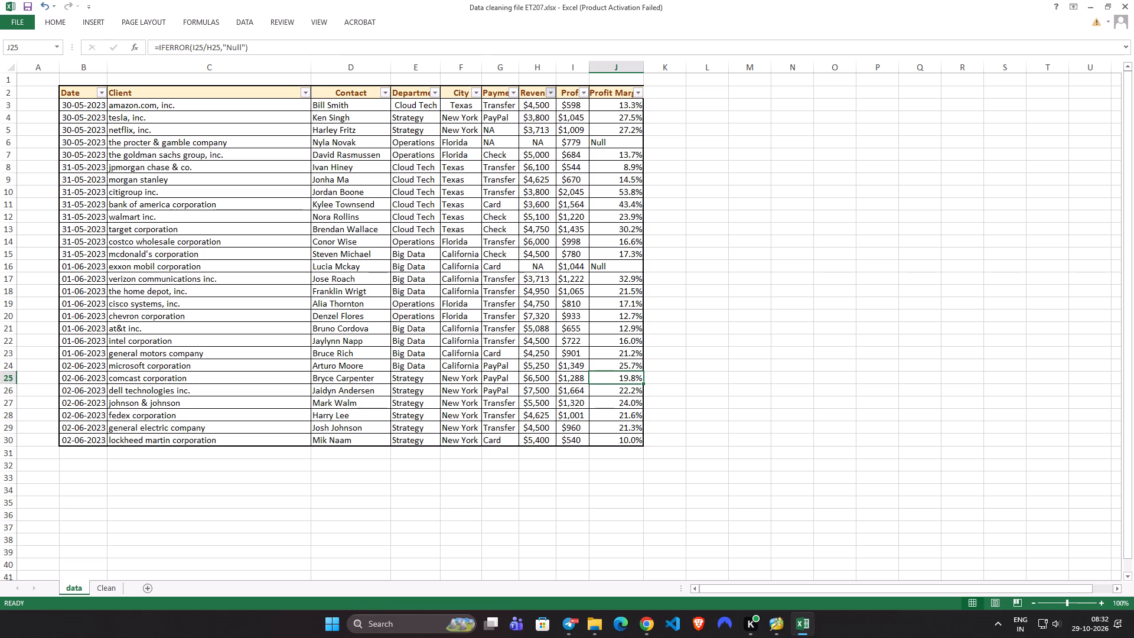
{"action": "left_click", "coordinate": [625, 128]}
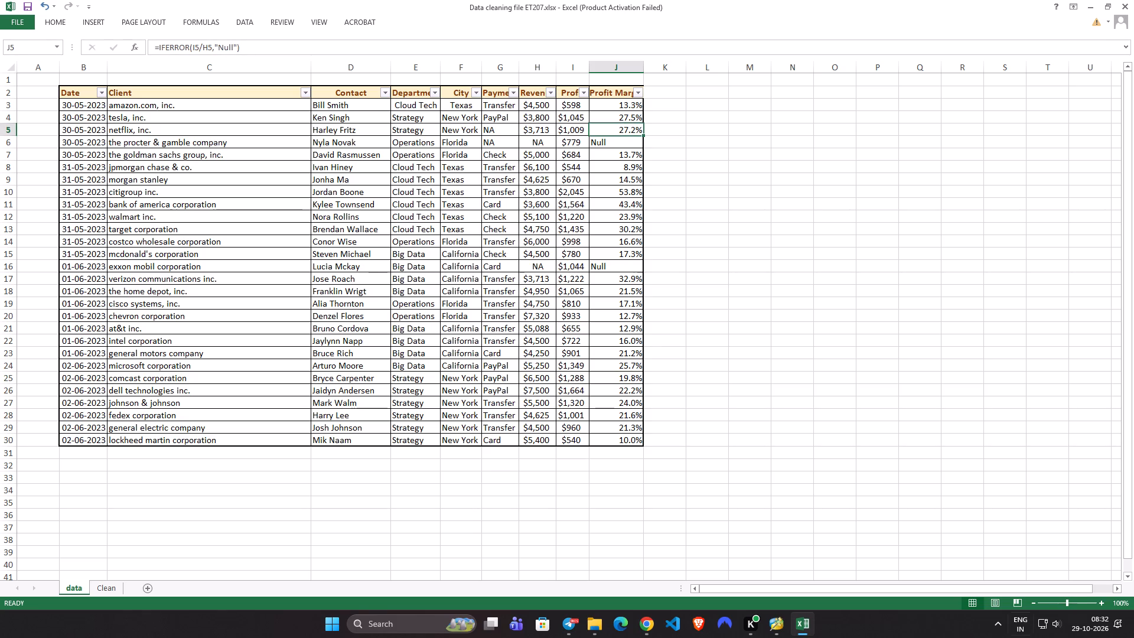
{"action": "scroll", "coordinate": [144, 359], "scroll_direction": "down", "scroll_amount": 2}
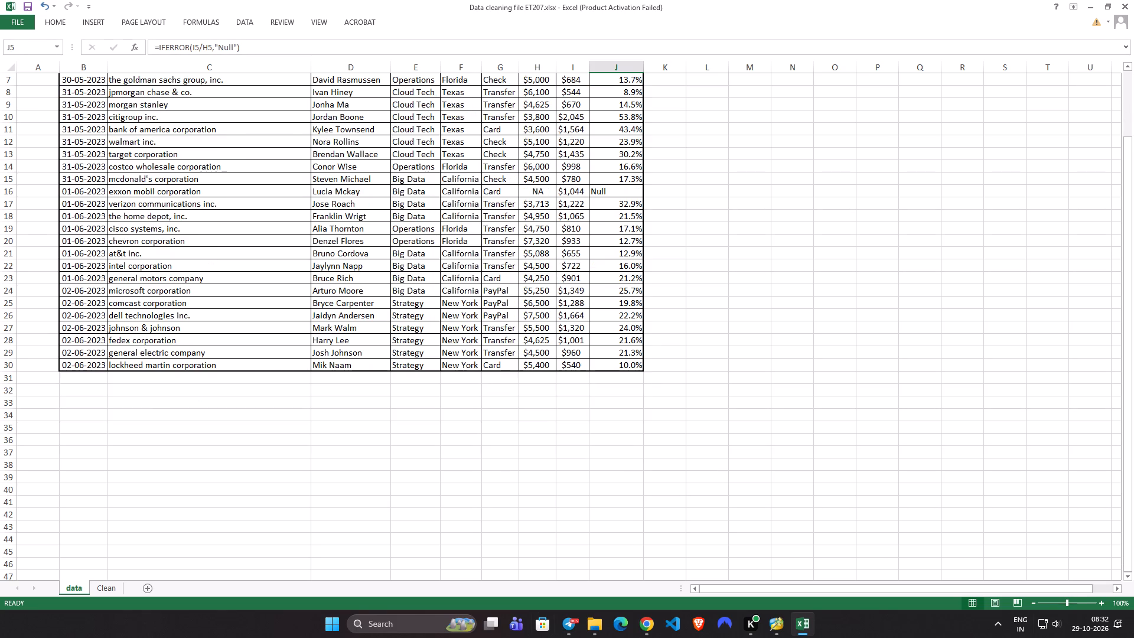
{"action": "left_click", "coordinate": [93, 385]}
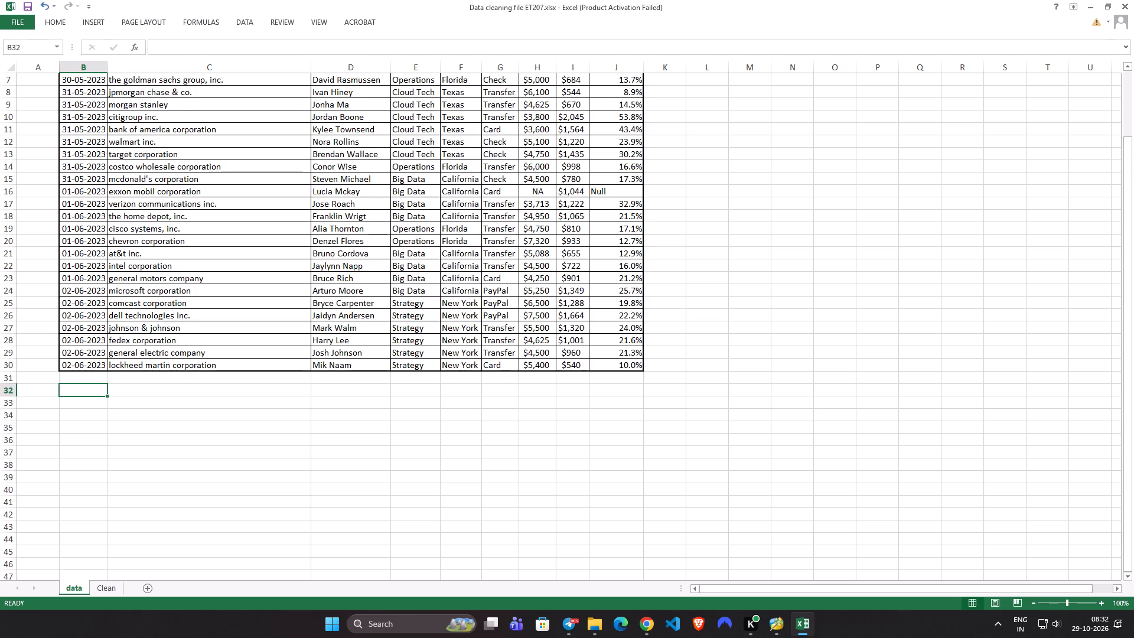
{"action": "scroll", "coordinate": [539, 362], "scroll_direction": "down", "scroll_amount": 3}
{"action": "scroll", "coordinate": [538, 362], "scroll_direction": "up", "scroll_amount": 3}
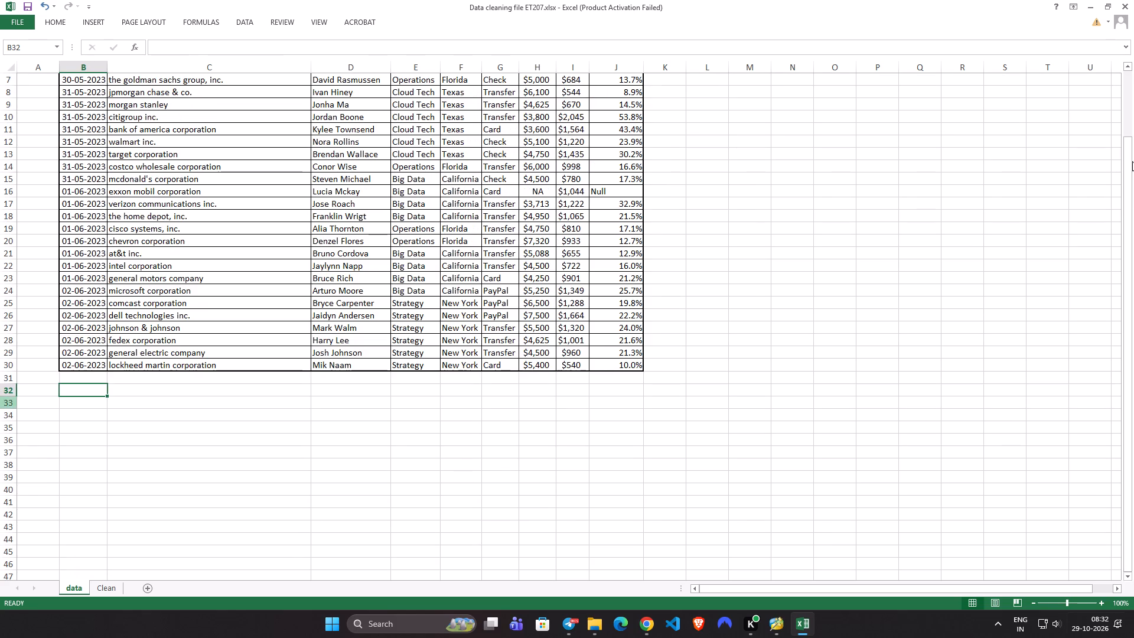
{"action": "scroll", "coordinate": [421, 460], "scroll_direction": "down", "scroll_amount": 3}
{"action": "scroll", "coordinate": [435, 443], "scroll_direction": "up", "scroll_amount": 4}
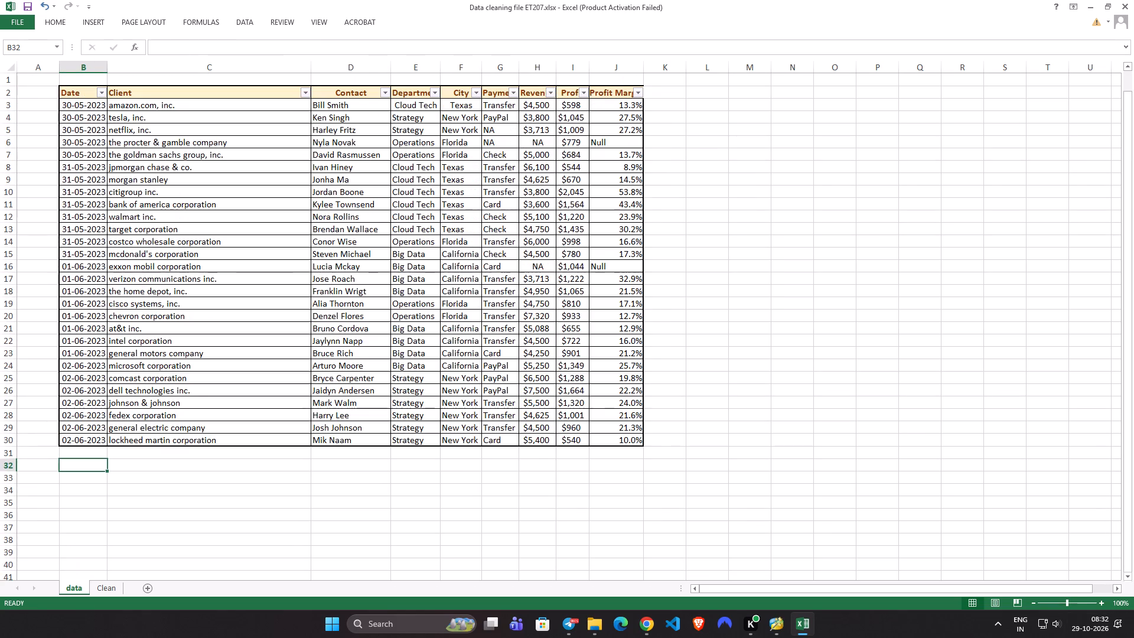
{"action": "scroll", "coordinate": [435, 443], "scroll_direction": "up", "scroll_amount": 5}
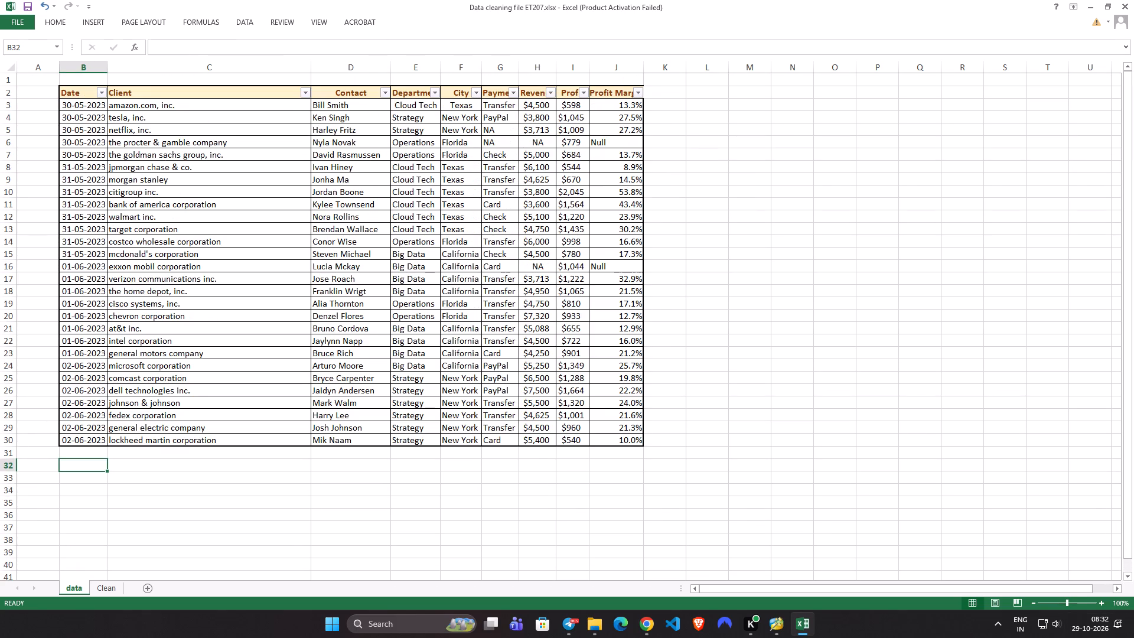
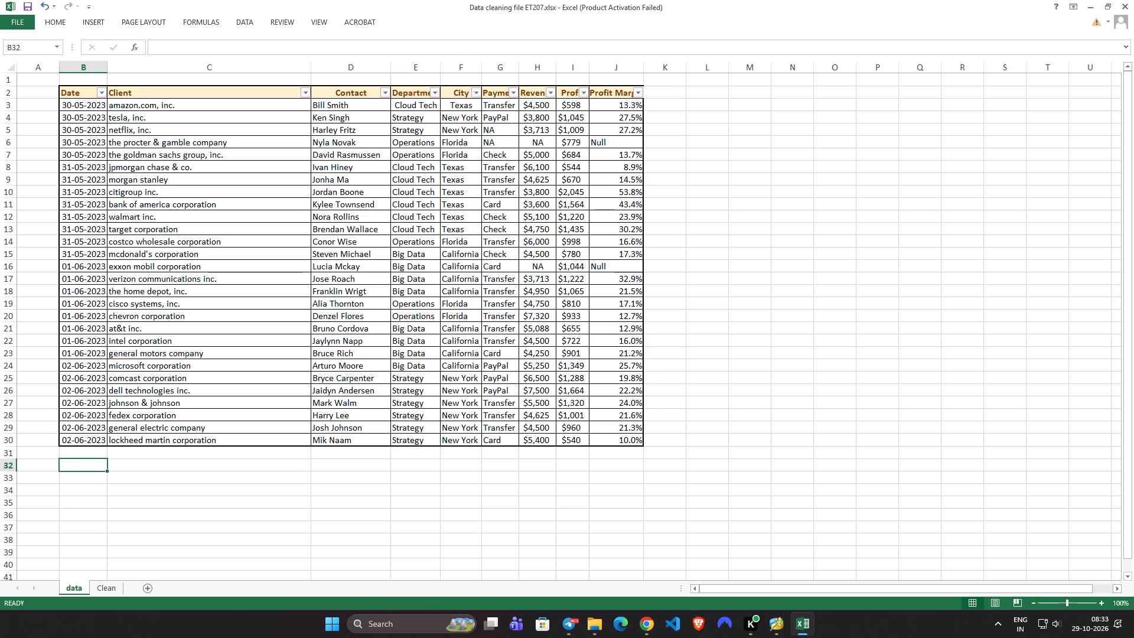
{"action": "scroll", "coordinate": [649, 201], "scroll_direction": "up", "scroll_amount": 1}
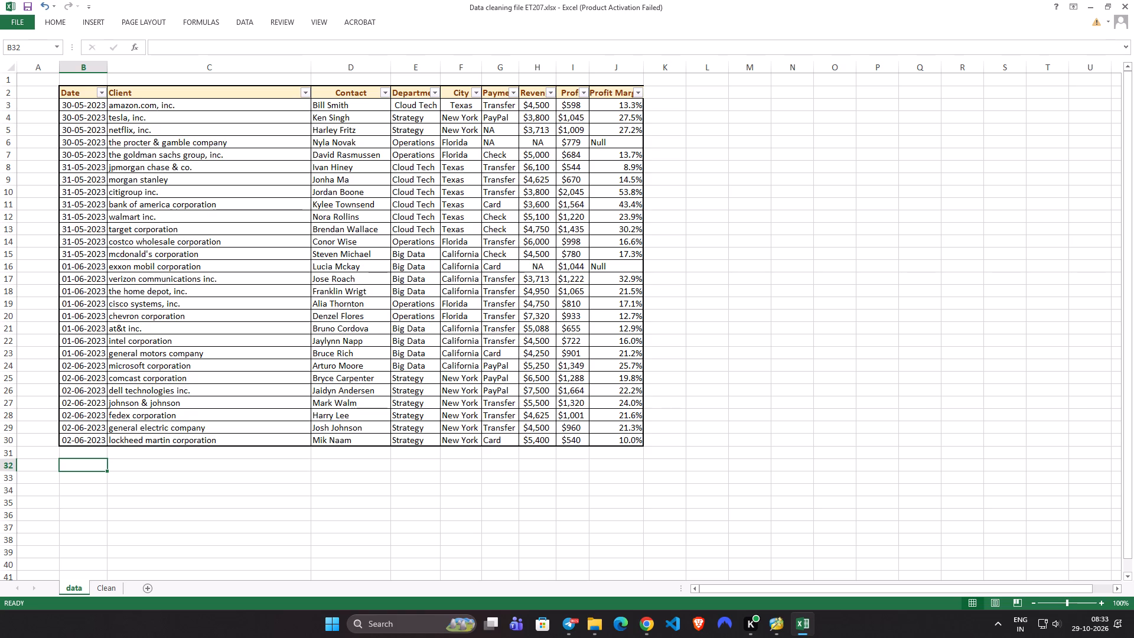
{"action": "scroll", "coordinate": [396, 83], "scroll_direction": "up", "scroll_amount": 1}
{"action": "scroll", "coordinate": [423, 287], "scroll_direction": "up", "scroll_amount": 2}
Create a PivotTable from the client table data!$B$2:$J$30 on a new worksheet.
{"action": "left_click", "coordinate": [415, 105]}
{"action": "left_click", "coordinate": [96, 15]}
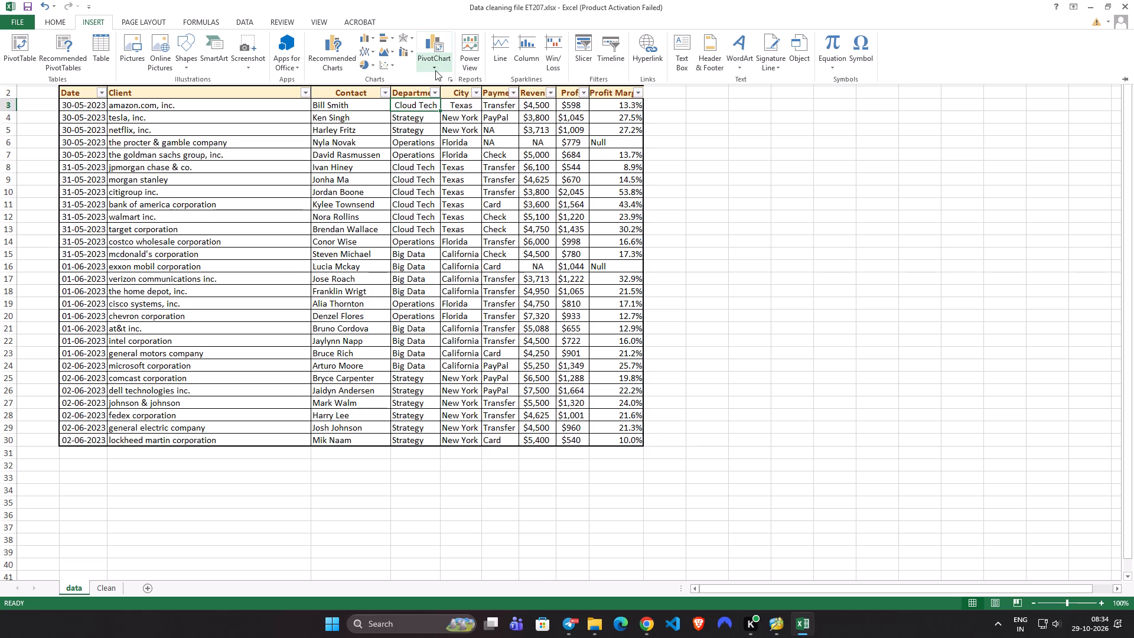
{"action": "left_click", "coordinate": [19, 41]}
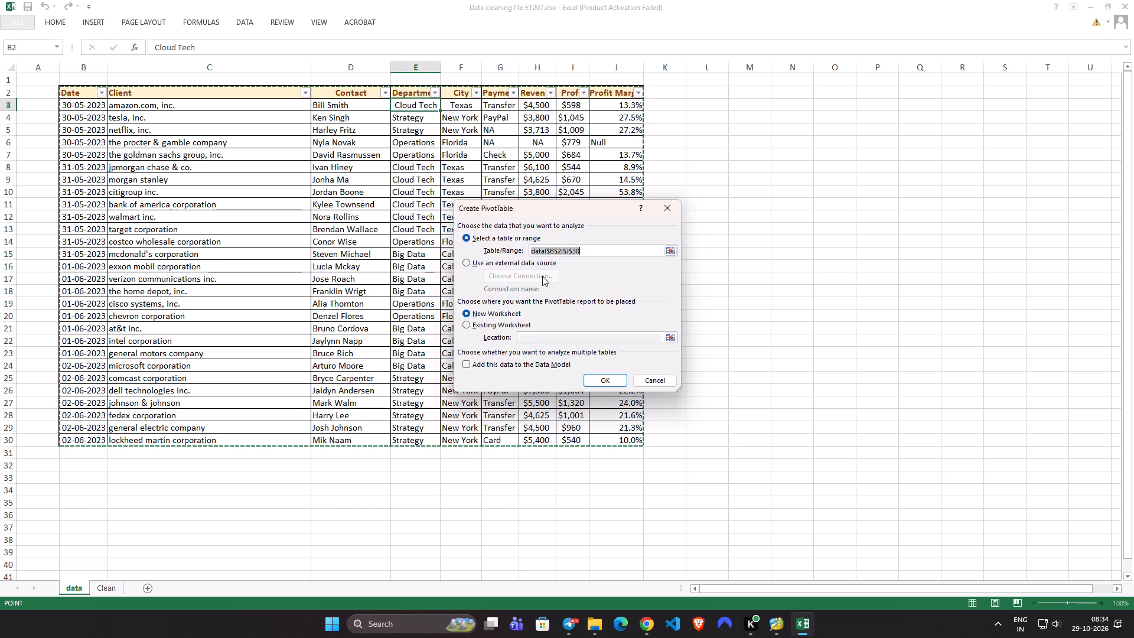
{"action": "scroll", "coordinate": [542, 276], "scroll_direction": "down", "scroll_amount": 1}
{"action": "left_click", "coordinate": [610, 377]}
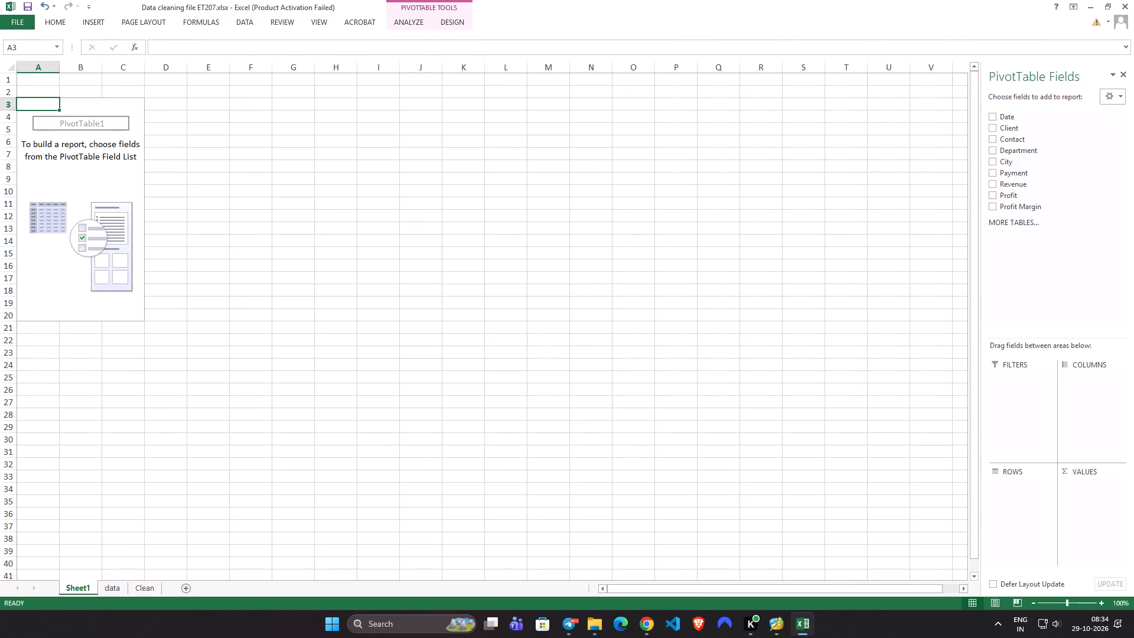
{"action": "scroll", "coordinate": [399, 303], "scroll_direction": "up", "scroll_amount": 3}
{"action": "scroll", "coordinate": [51, 113], "scroll_direction": "up", "scroll_amount": 4}
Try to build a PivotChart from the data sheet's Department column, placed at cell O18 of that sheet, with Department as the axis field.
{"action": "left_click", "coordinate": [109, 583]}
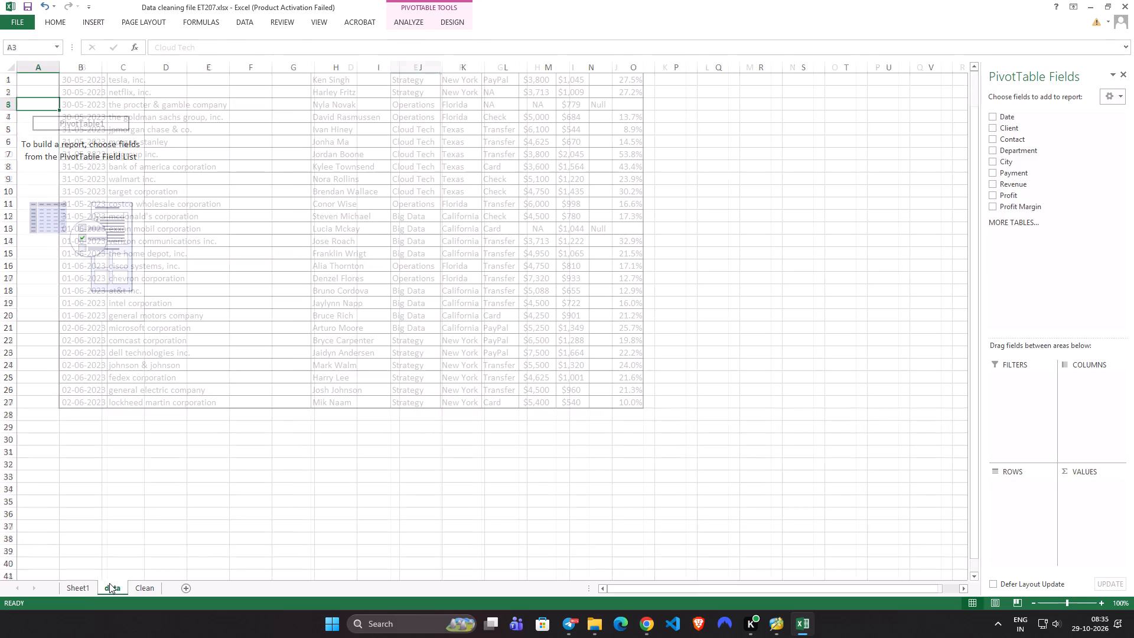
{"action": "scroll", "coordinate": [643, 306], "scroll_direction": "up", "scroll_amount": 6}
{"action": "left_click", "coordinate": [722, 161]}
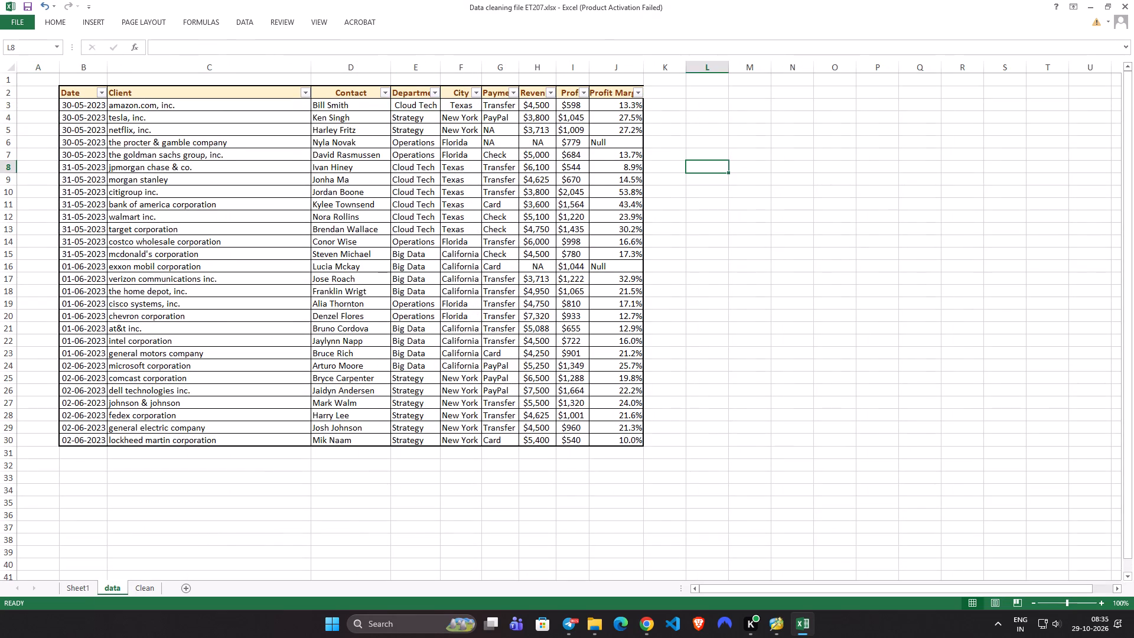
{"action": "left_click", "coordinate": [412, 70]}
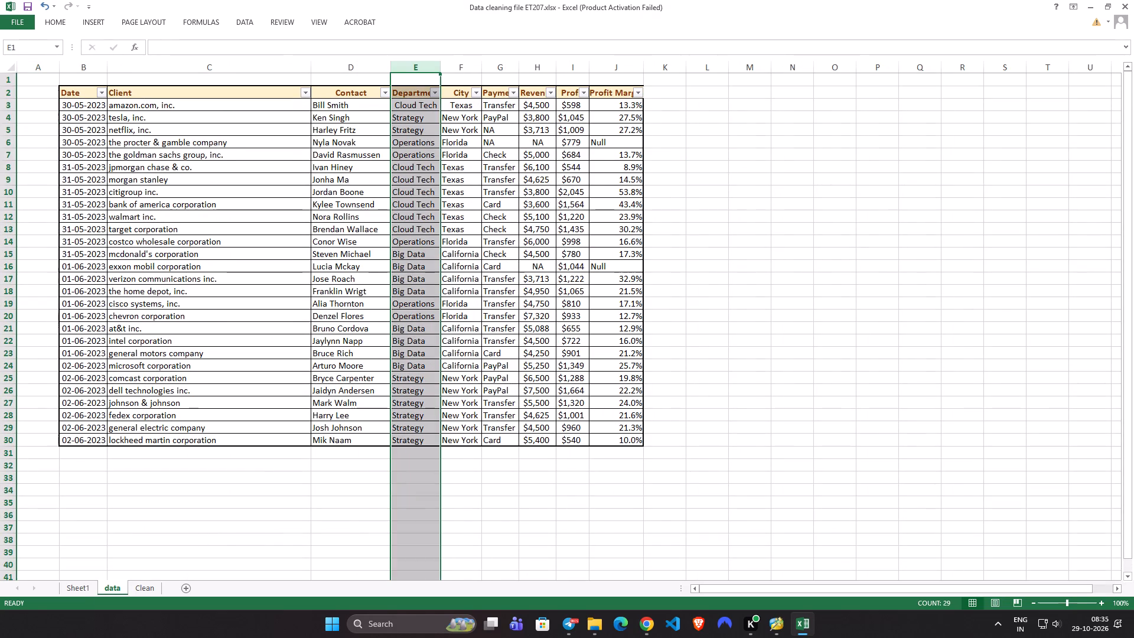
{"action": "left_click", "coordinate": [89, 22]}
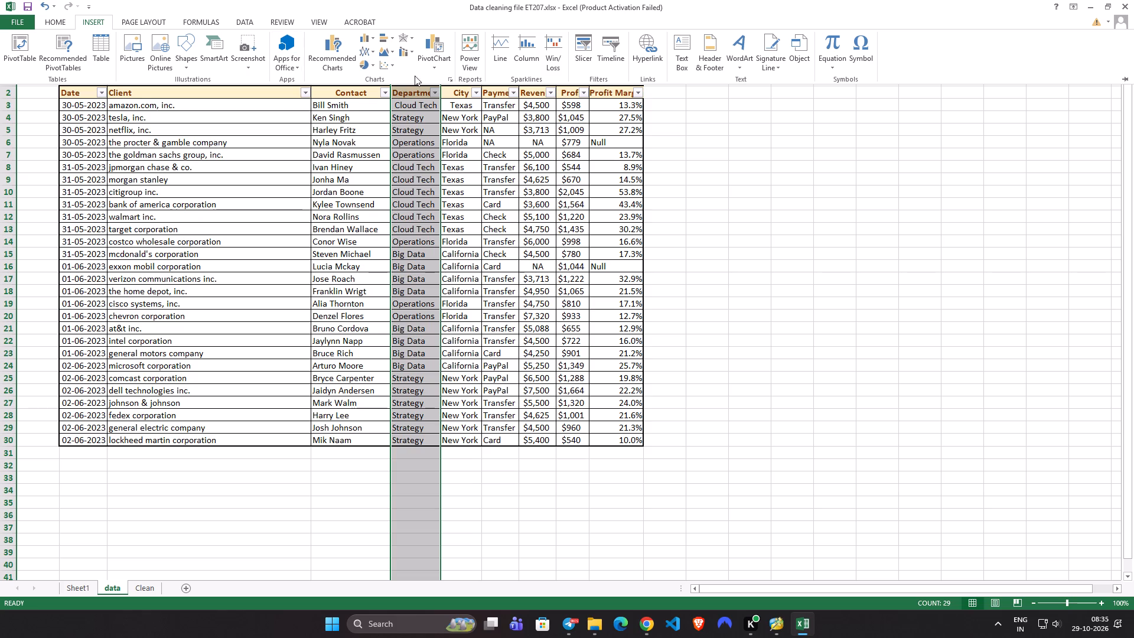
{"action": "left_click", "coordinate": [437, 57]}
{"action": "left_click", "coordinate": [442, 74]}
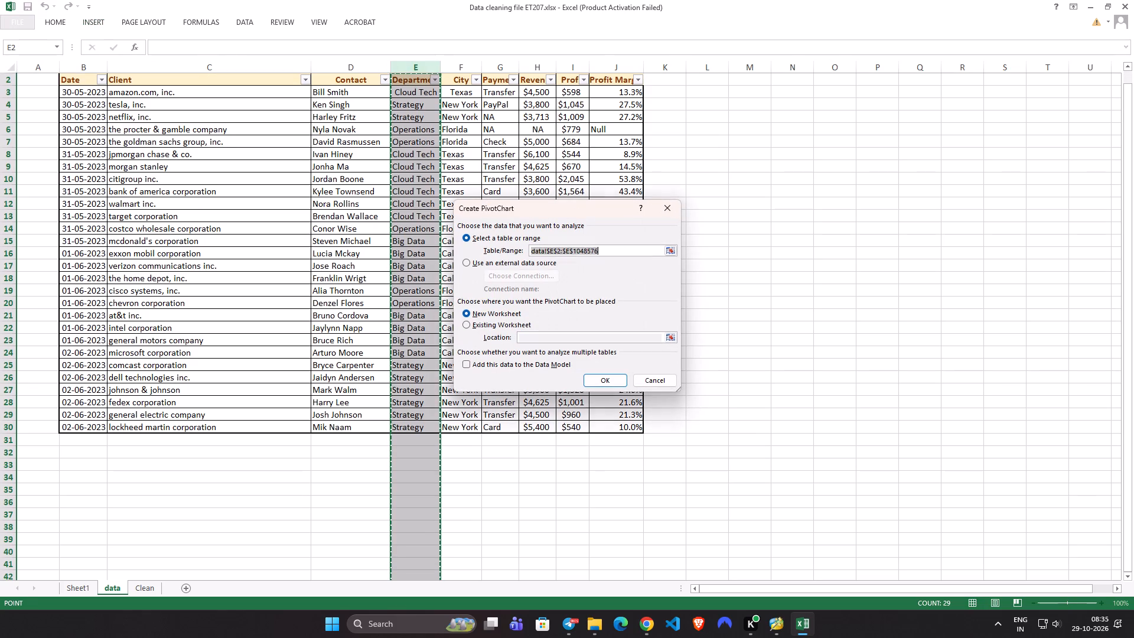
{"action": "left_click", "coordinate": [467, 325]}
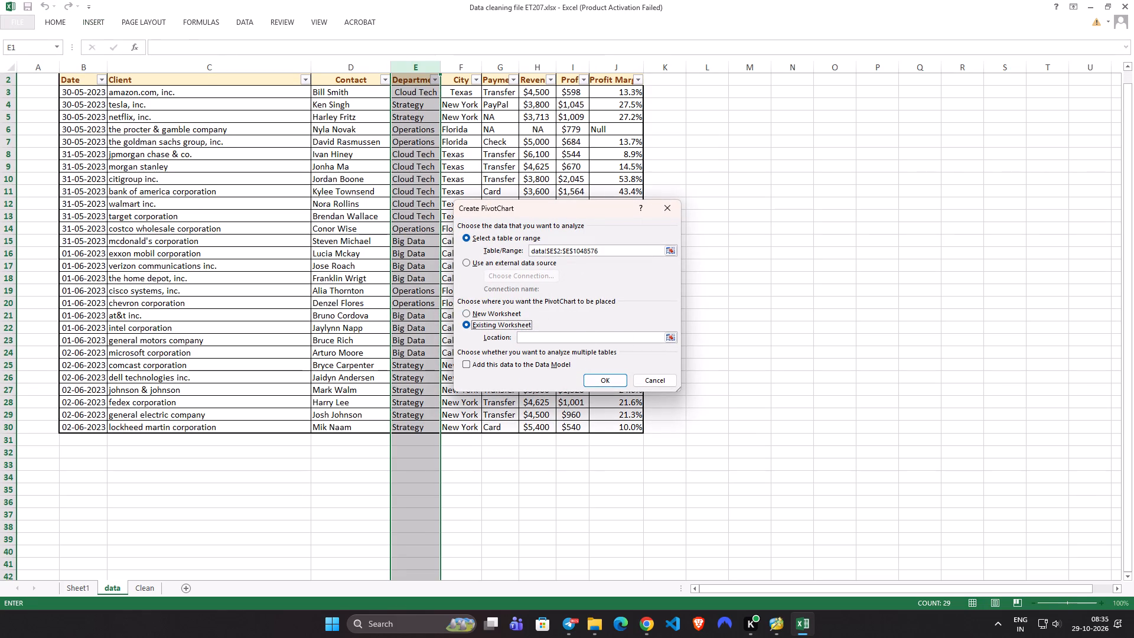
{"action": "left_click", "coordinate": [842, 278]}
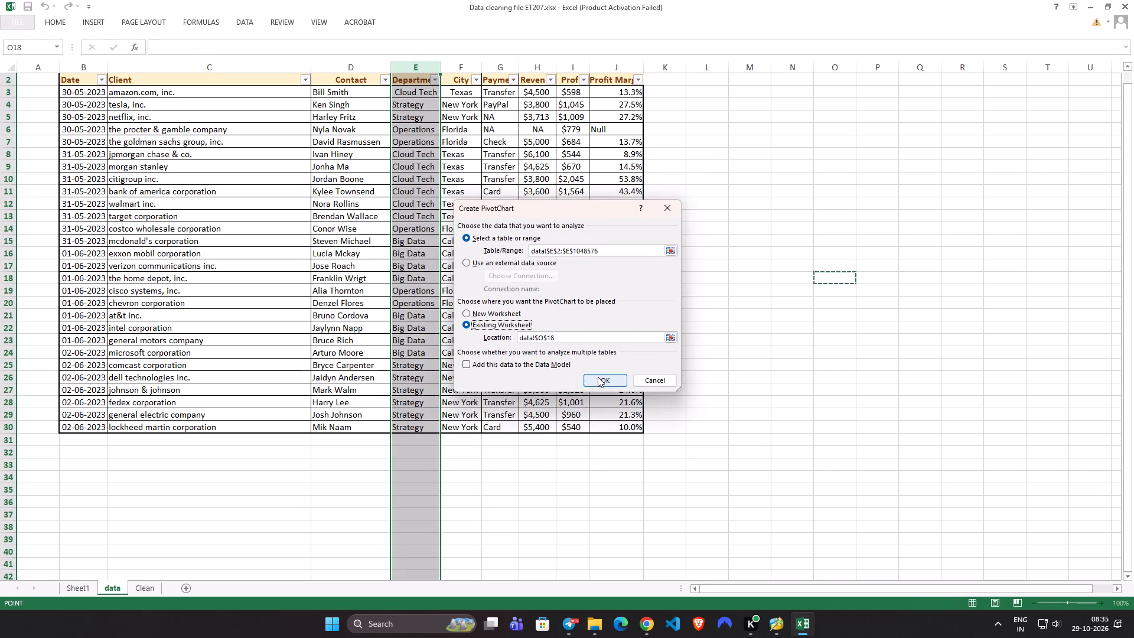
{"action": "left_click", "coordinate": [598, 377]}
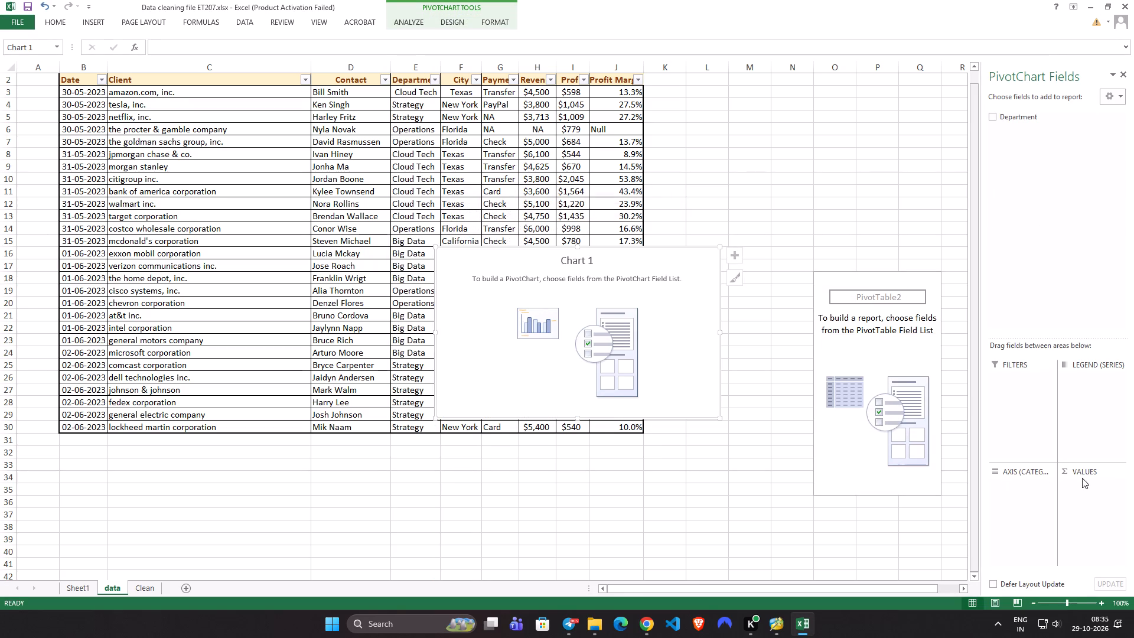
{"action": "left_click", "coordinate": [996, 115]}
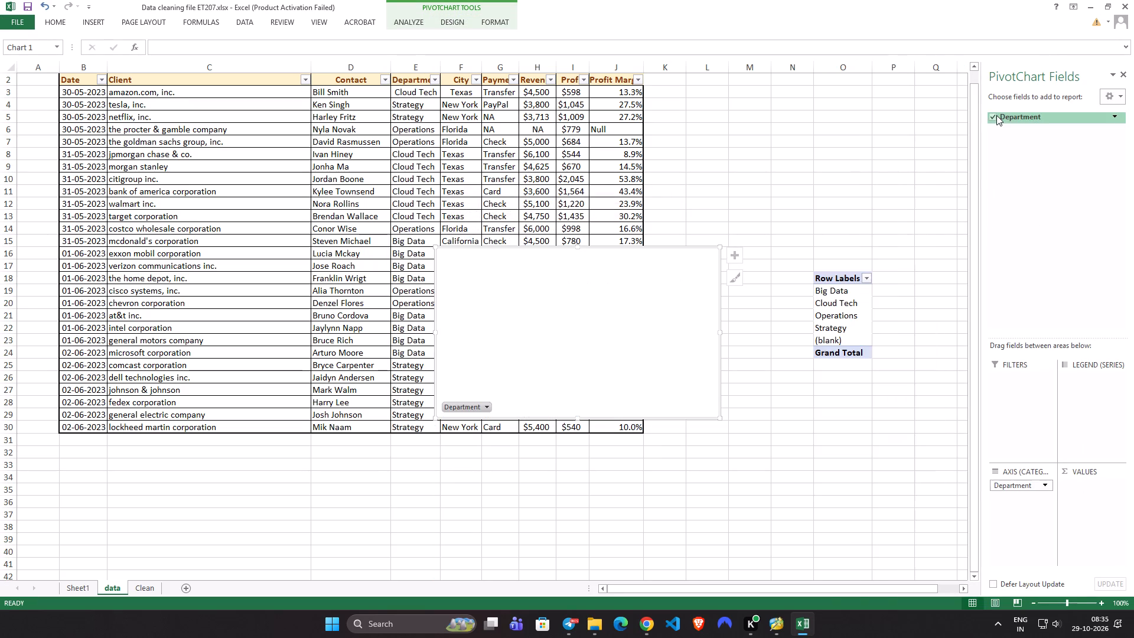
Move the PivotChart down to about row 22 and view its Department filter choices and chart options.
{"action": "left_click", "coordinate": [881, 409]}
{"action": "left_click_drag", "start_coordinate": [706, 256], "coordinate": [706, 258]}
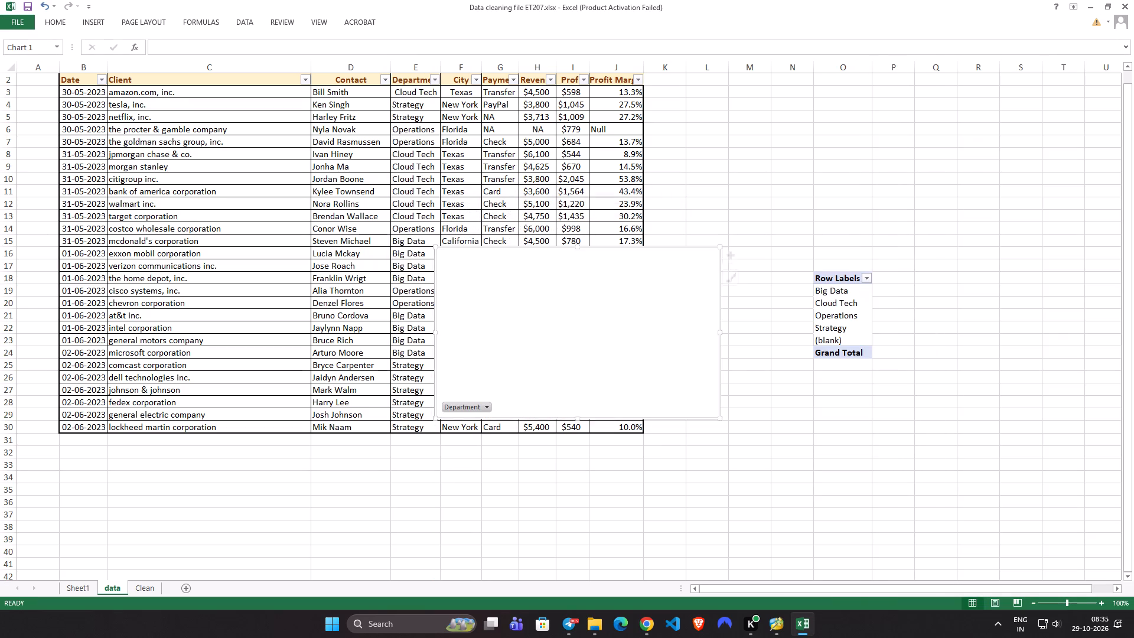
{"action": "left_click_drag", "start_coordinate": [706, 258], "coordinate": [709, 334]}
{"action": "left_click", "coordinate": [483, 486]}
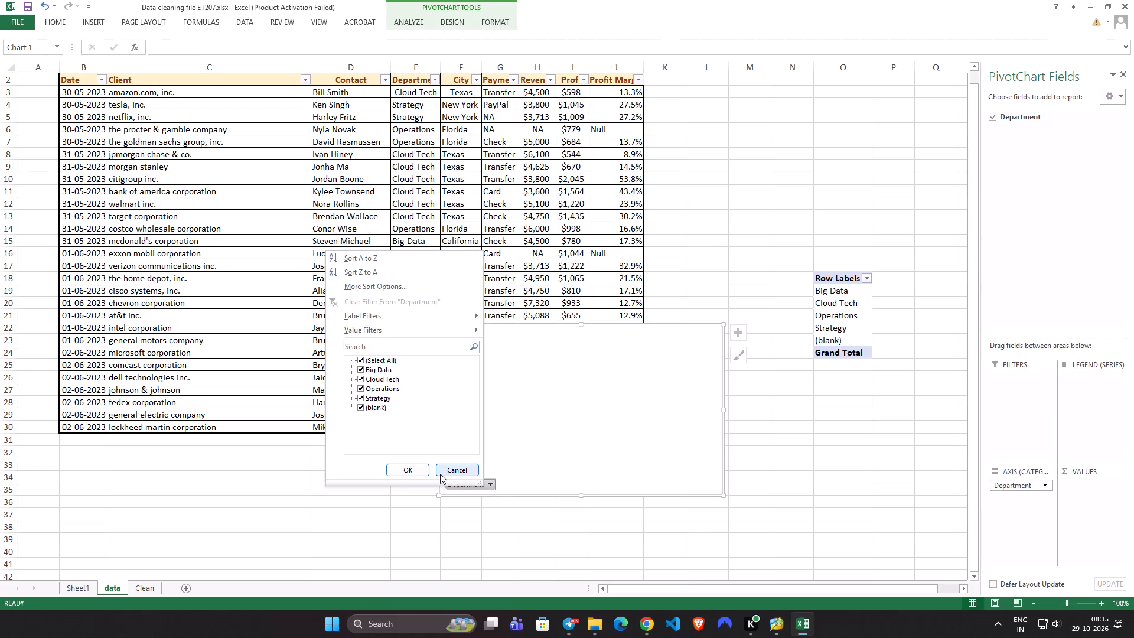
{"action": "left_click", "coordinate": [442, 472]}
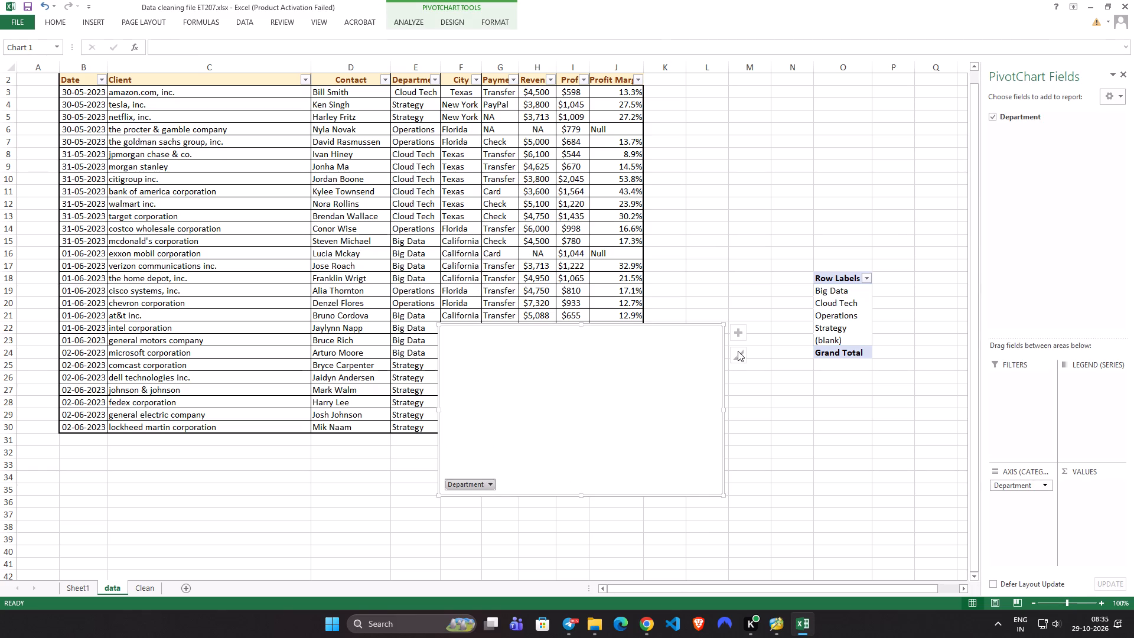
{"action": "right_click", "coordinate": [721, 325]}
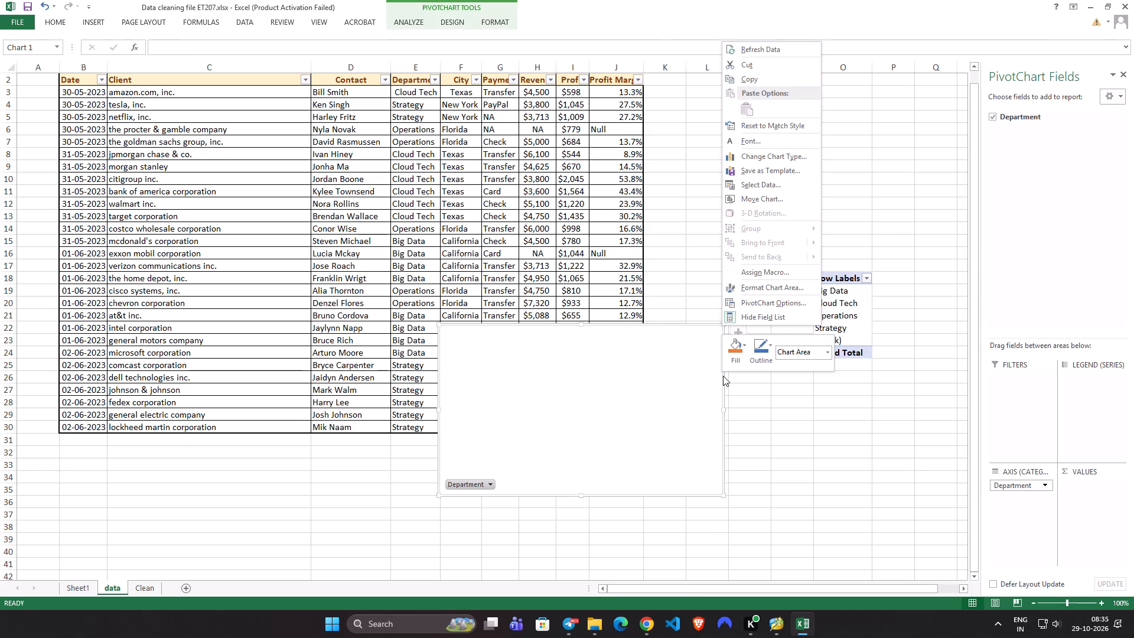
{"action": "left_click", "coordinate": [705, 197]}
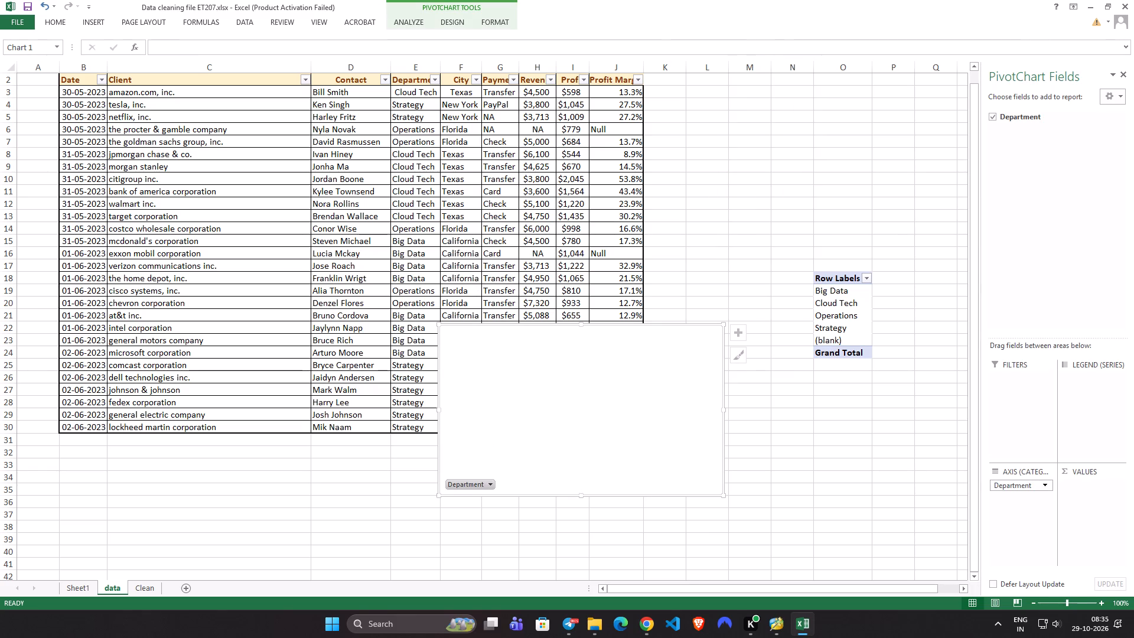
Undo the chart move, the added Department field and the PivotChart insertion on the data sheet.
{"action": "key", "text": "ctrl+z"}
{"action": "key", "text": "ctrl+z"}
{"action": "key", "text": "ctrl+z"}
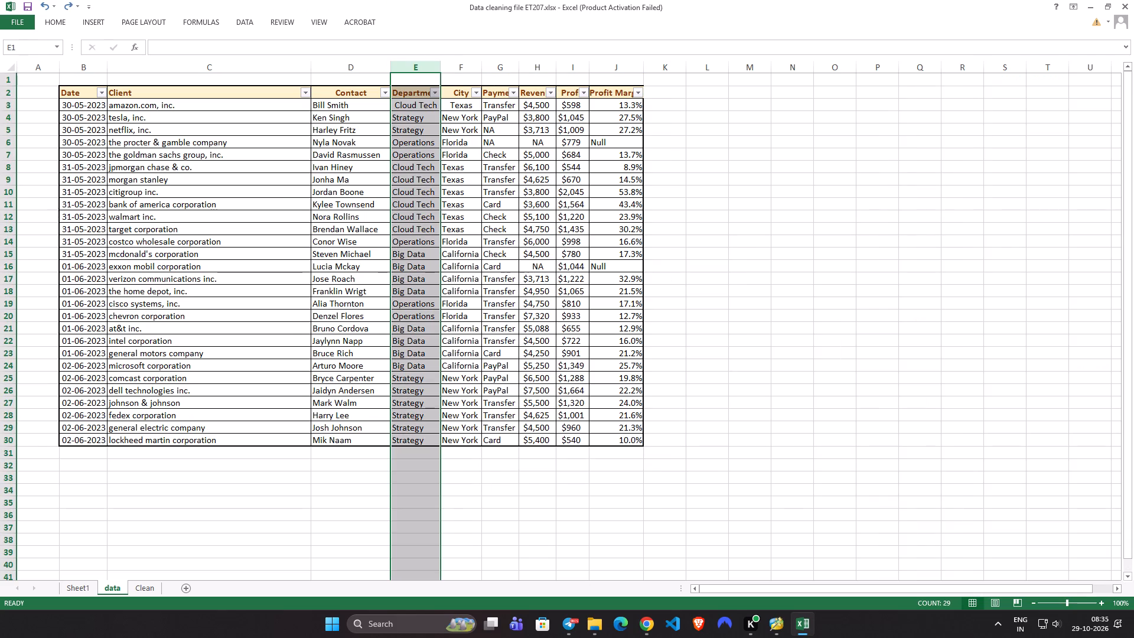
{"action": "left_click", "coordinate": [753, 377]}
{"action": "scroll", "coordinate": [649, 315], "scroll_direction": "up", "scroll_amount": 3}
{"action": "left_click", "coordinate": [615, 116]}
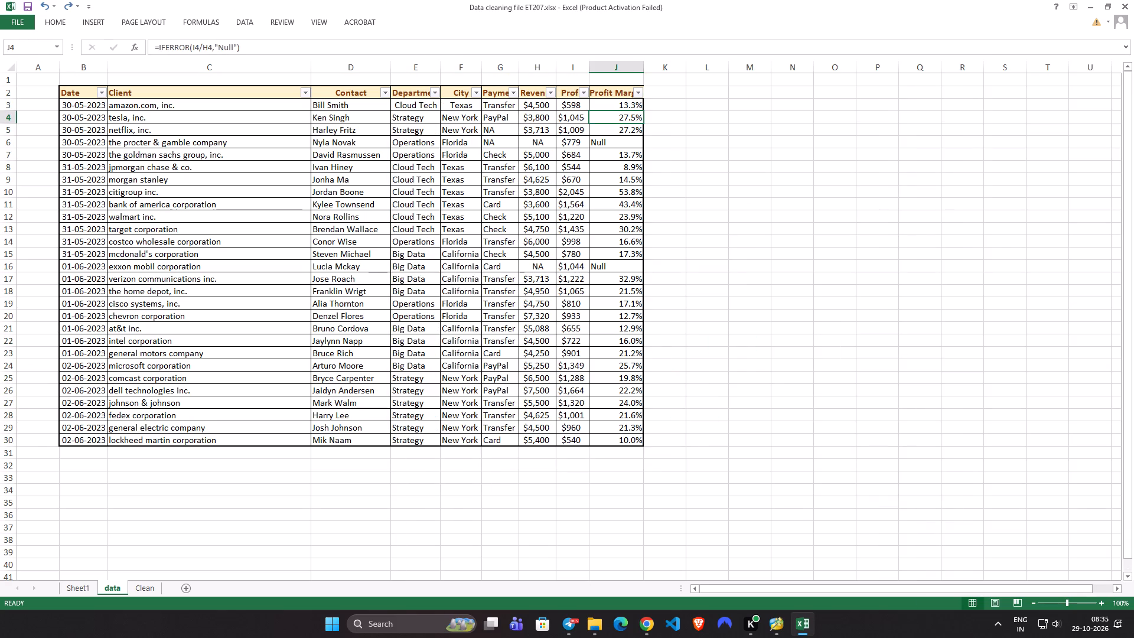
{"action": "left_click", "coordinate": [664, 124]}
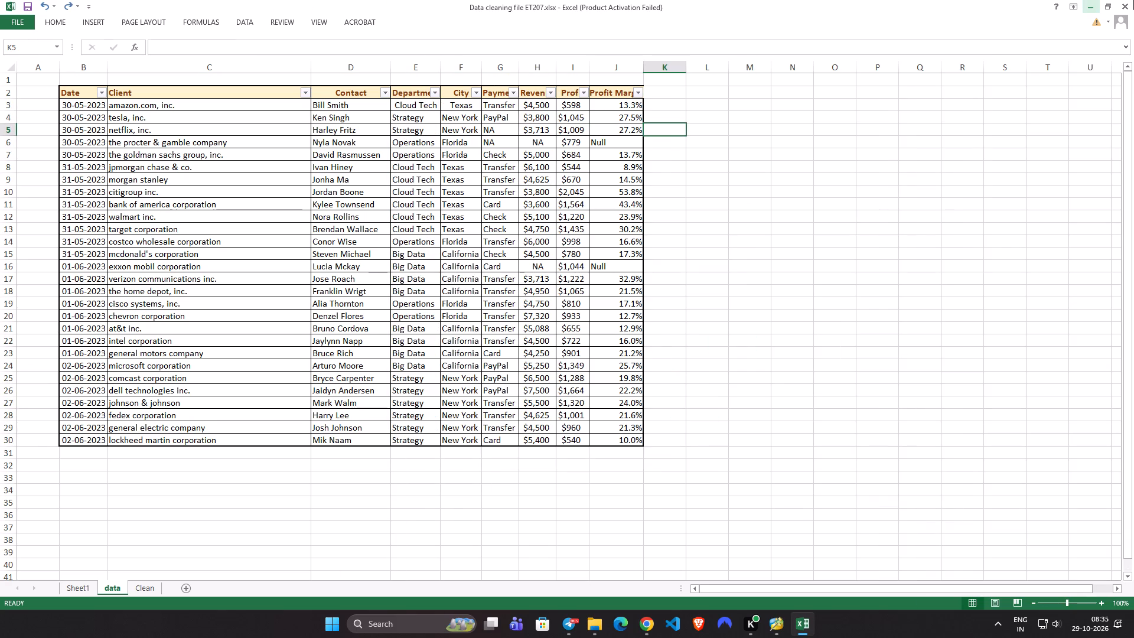